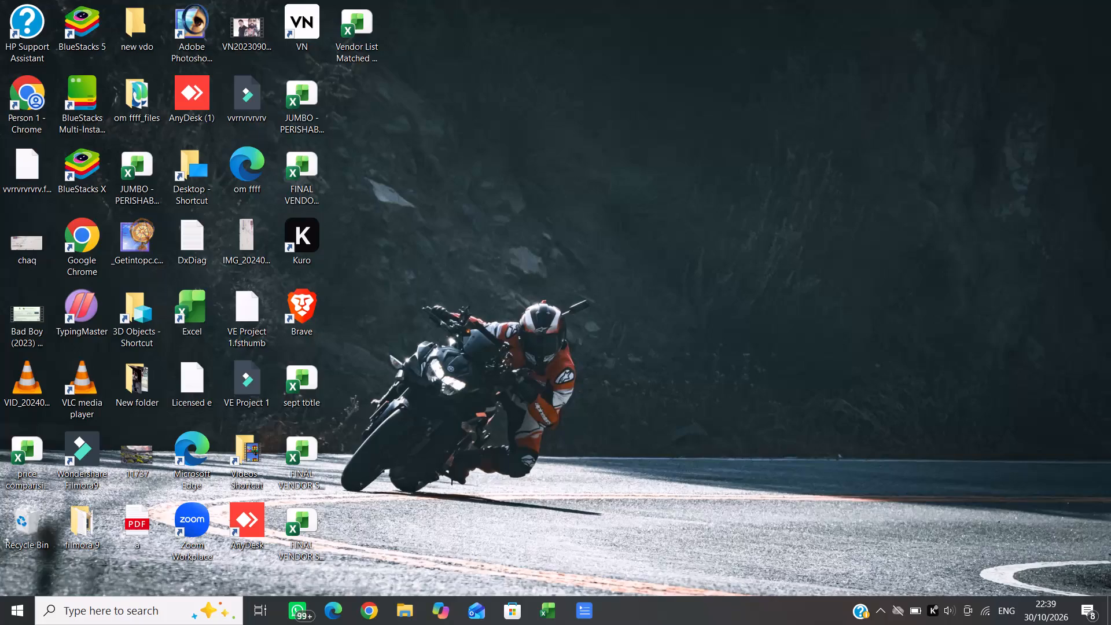
Refresh the desktop.
right_click(626, 286)
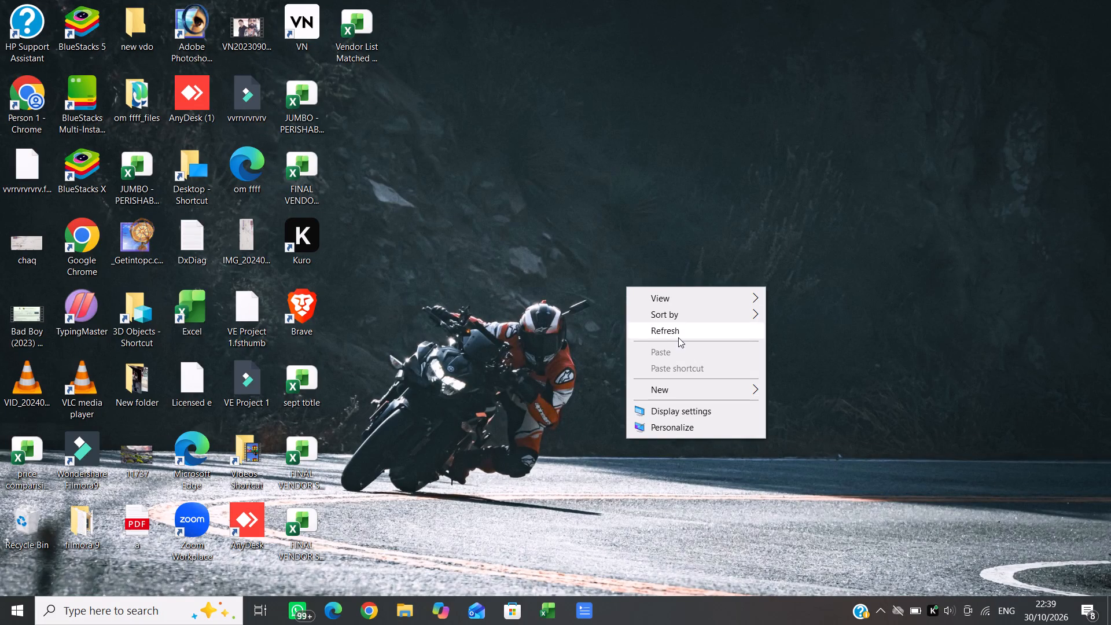
left_click(678, 337)
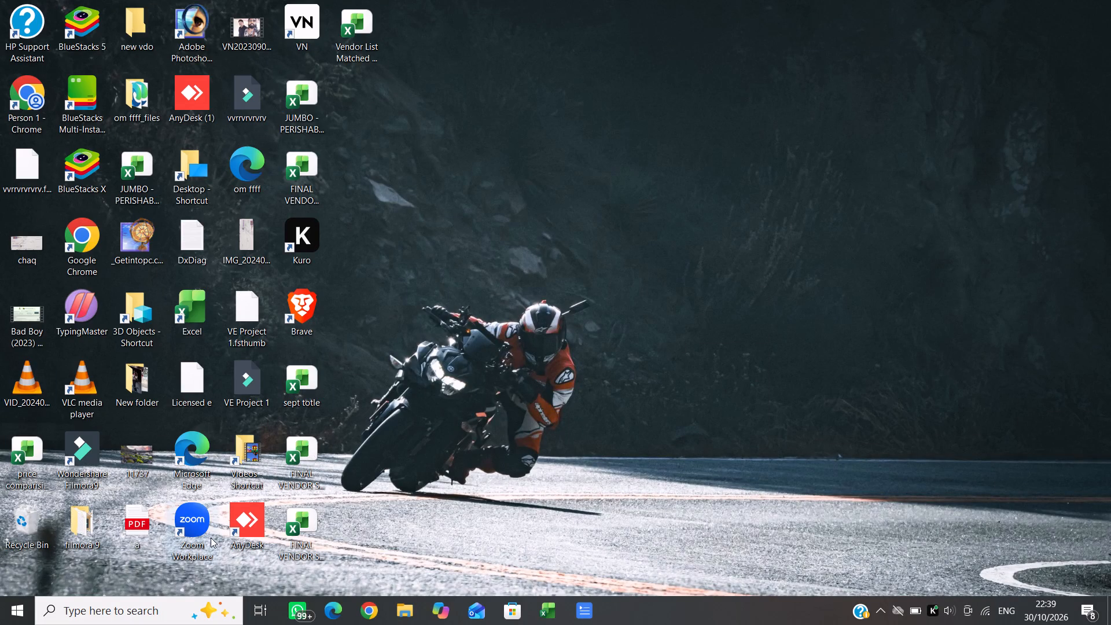
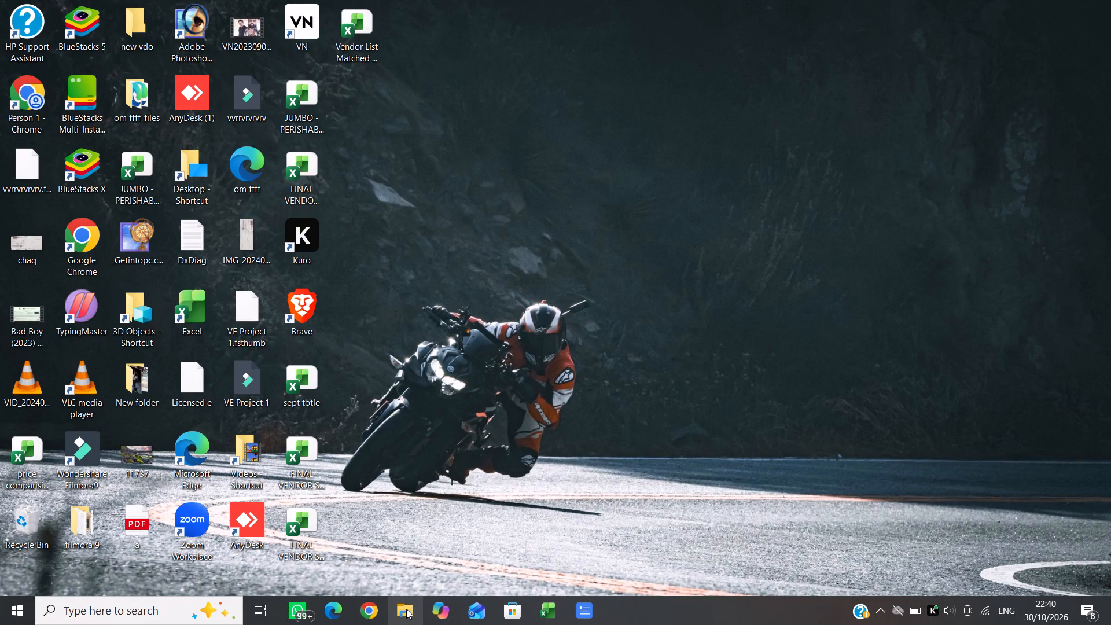
Open WhatsApp from the desktop.
double_click(301, 605)
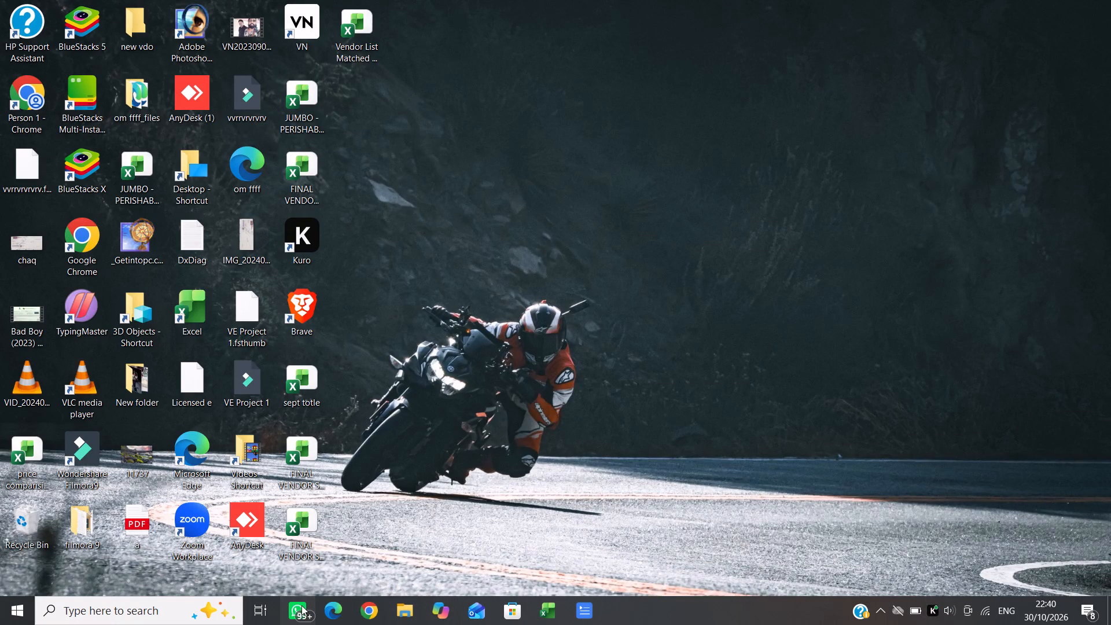
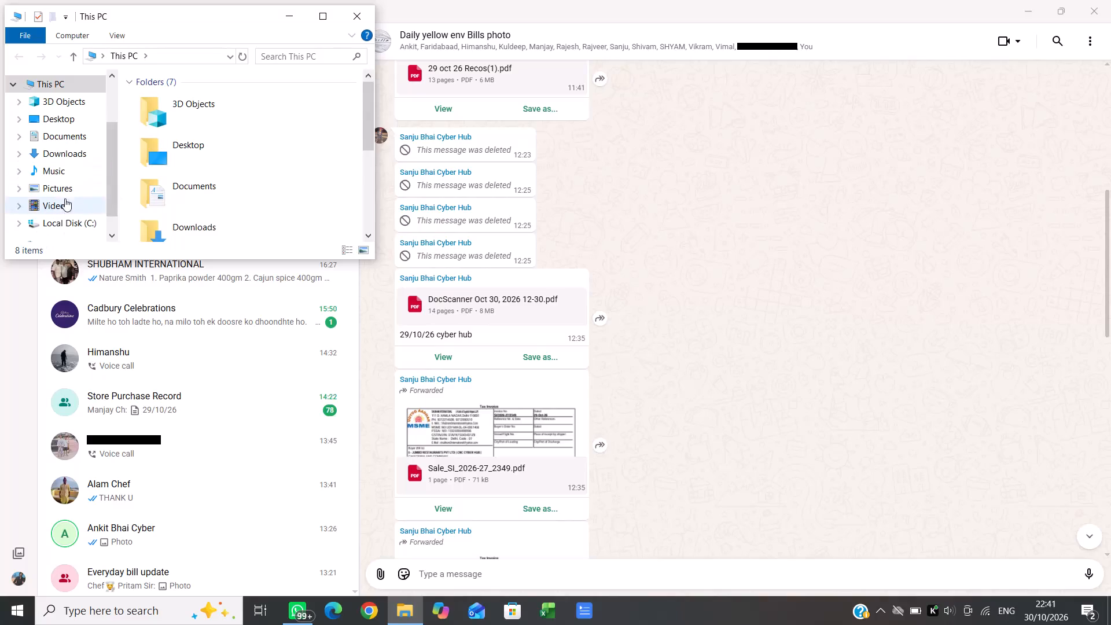
Open the Perishable Sheet Oct2026 - Copy workbook from the Downloads folder and maximize its window.
left_click(58, 158)
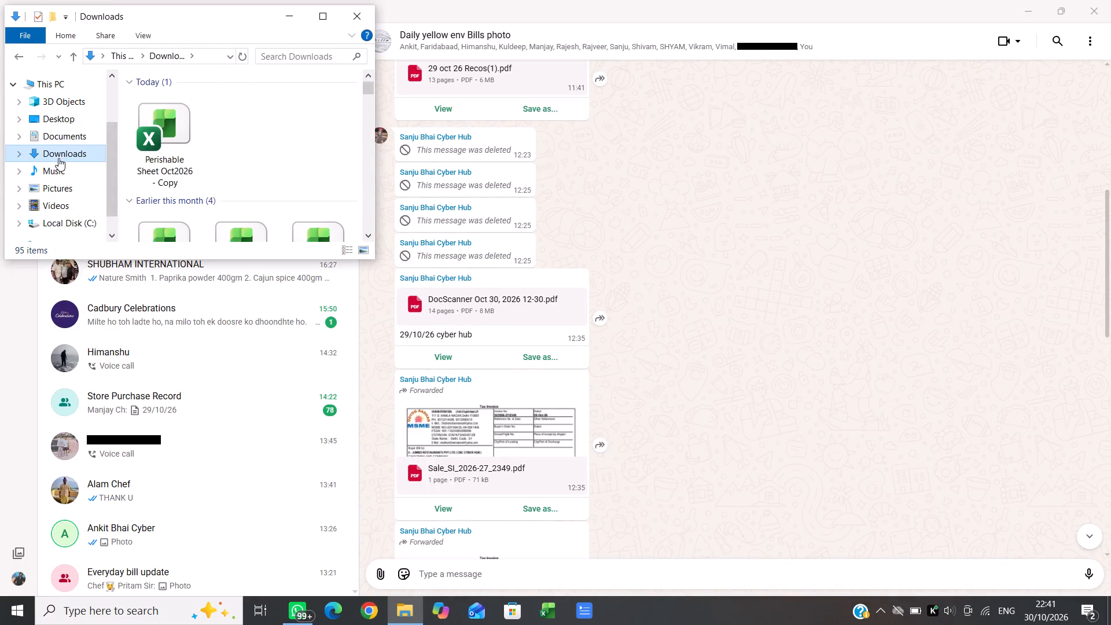
double_click(175, 131)
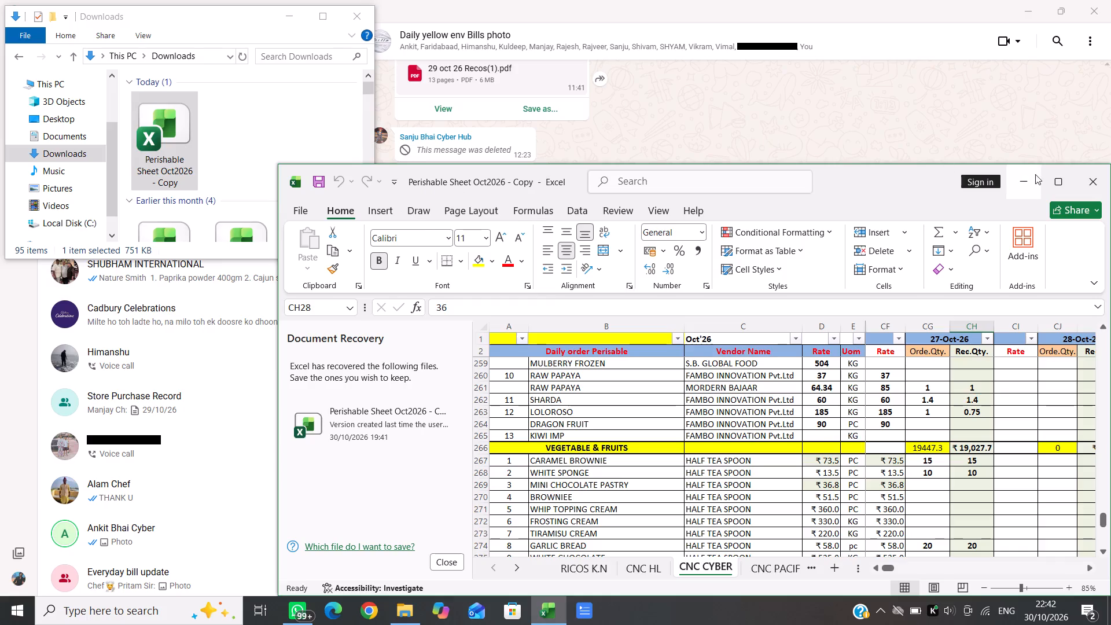
left_click(1058, 179)
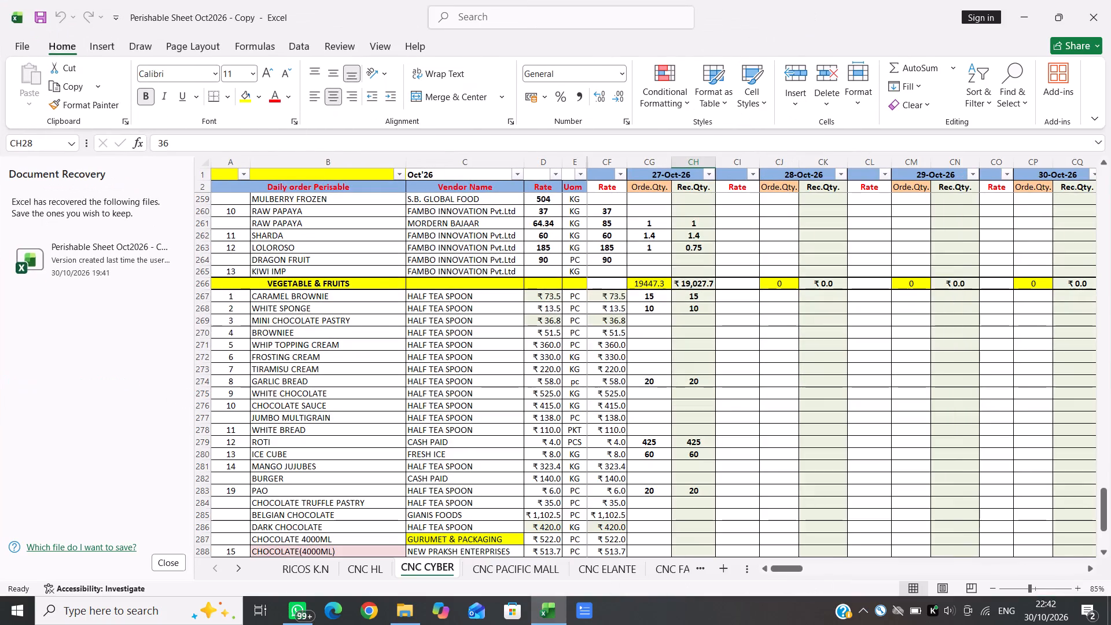
Close the Document Recovery pane beside the CNC CYBER sheet of the Perishable Sheet Oct2026 workbook.
scroll(795, 352, "down", 2)
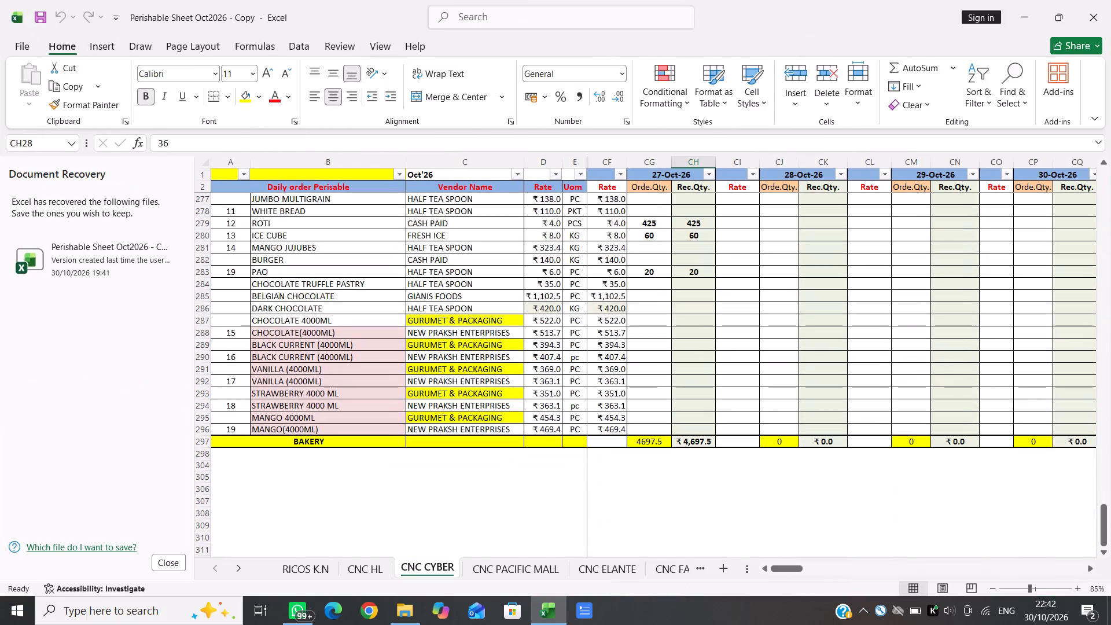
left_click(162, 557)
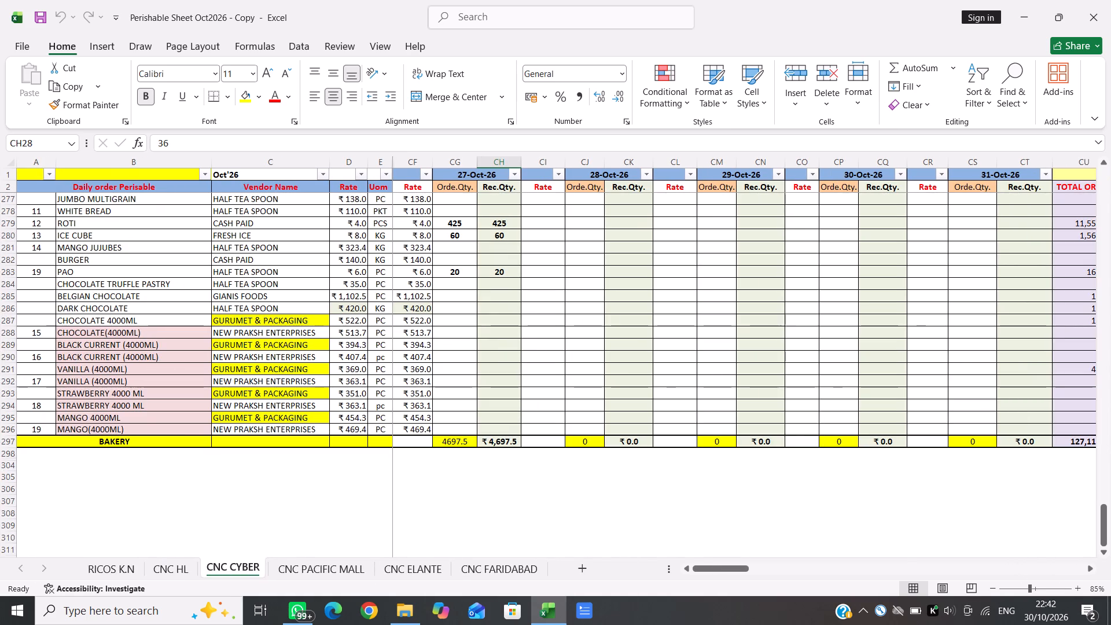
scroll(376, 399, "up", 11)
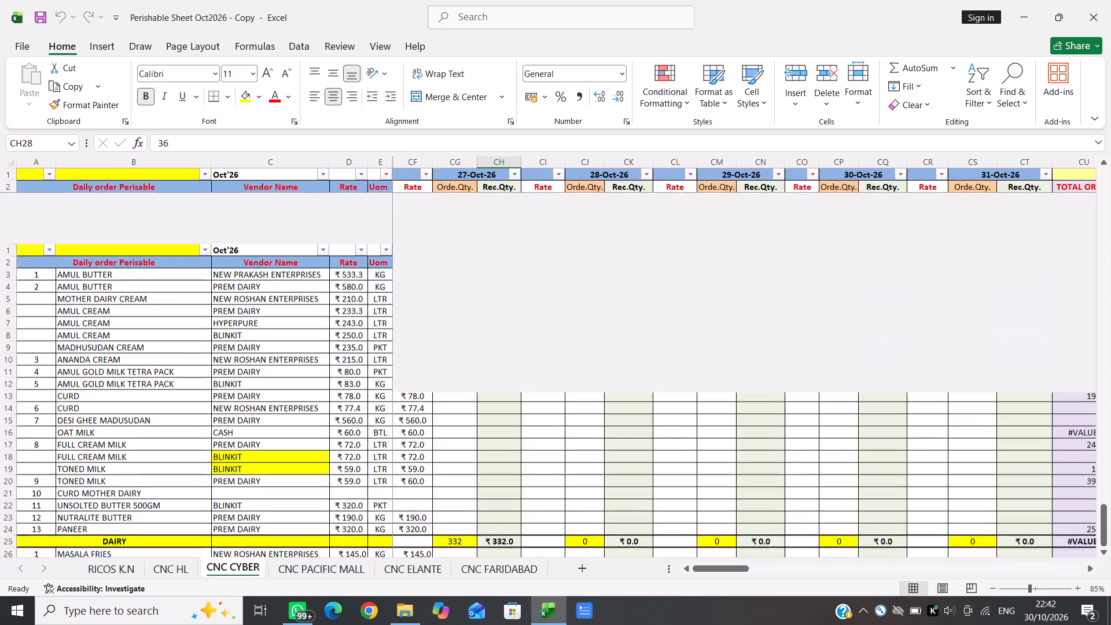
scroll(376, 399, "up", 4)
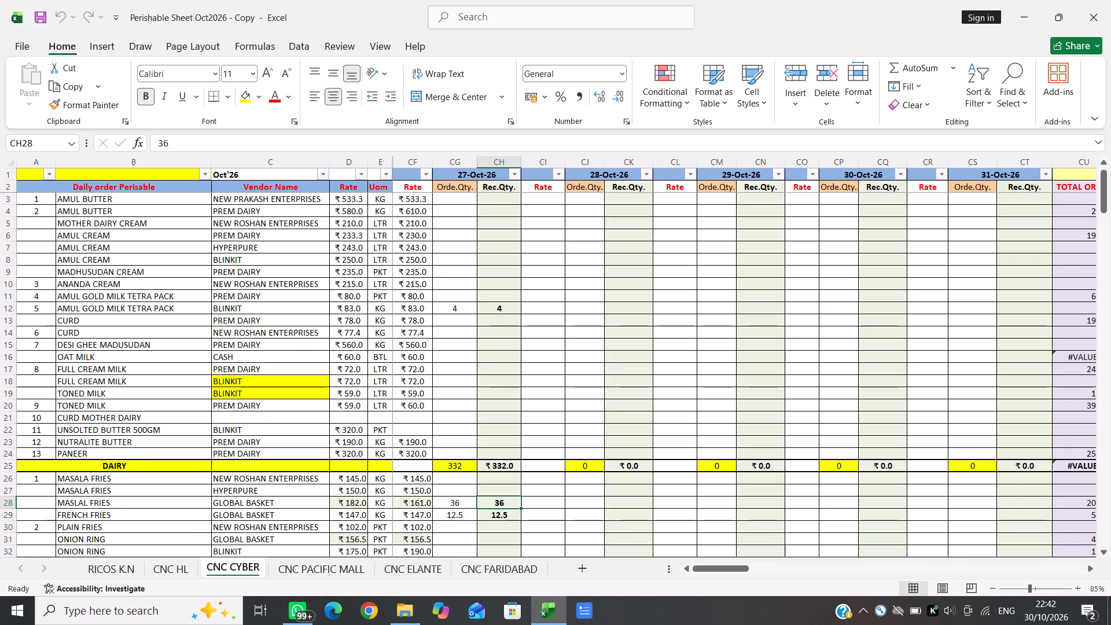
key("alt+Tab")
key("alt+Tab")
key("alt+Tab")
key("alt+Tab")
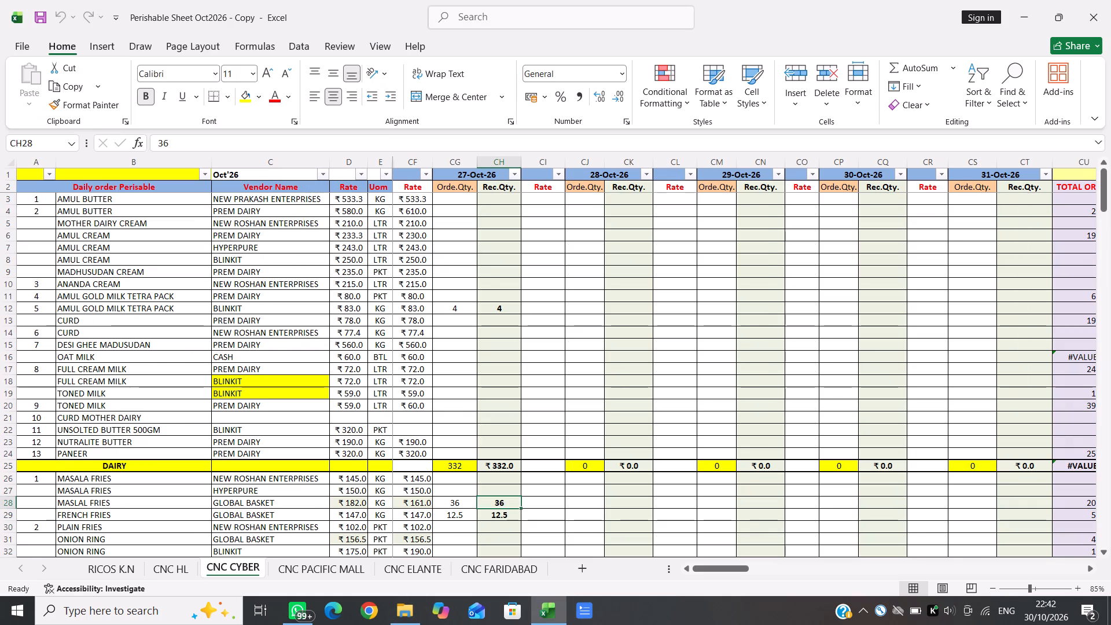
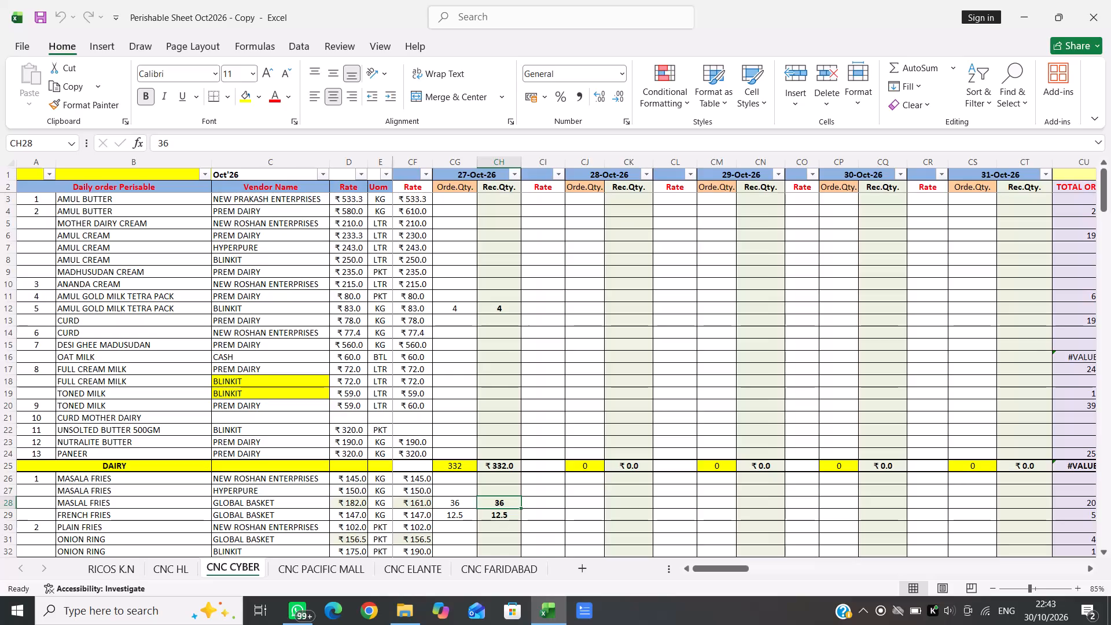
Hide the 27-Oct-26 order and received quantity columns, CG and CH.
scroll(468, 398, "down", 1)
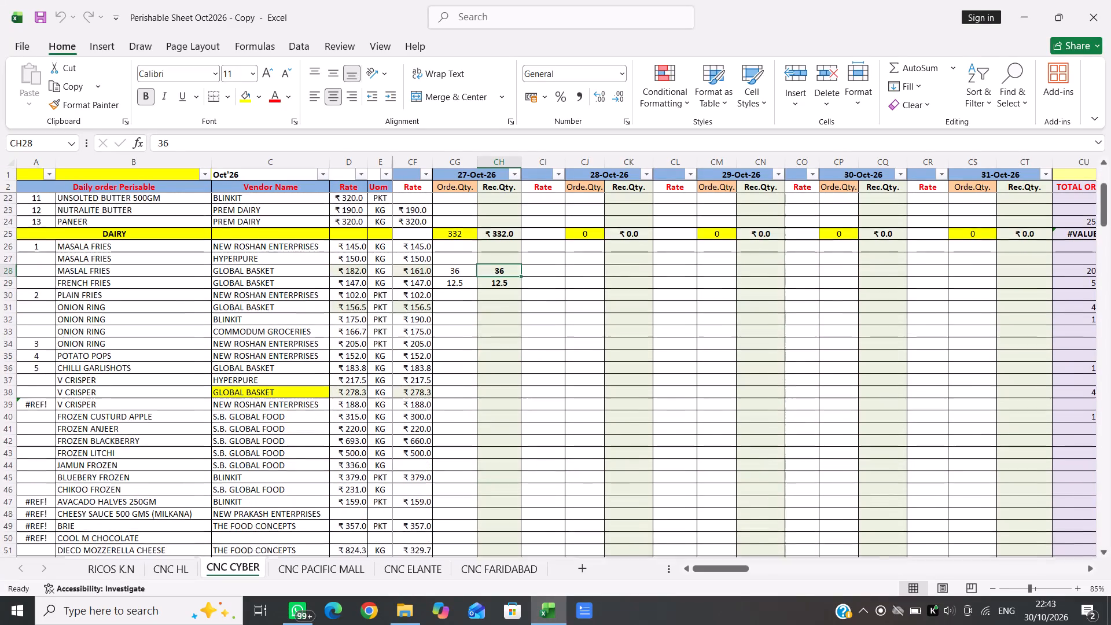
scroll(468, 398, "down", 1)
scroll(468, 398, "up", 4)
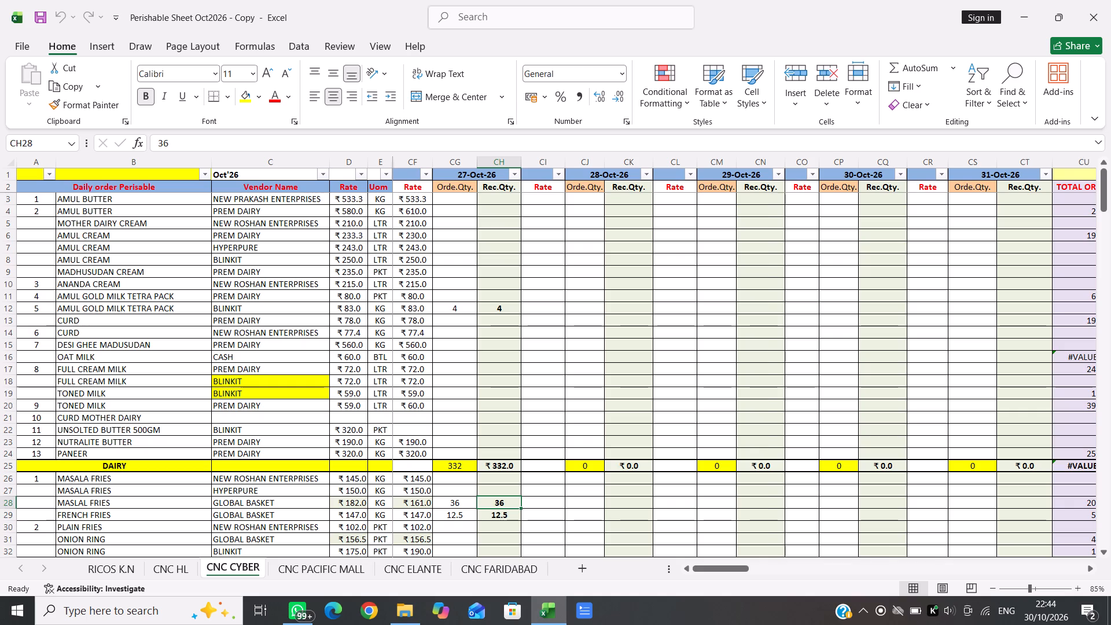
scroll(468, 398, "down", 8)
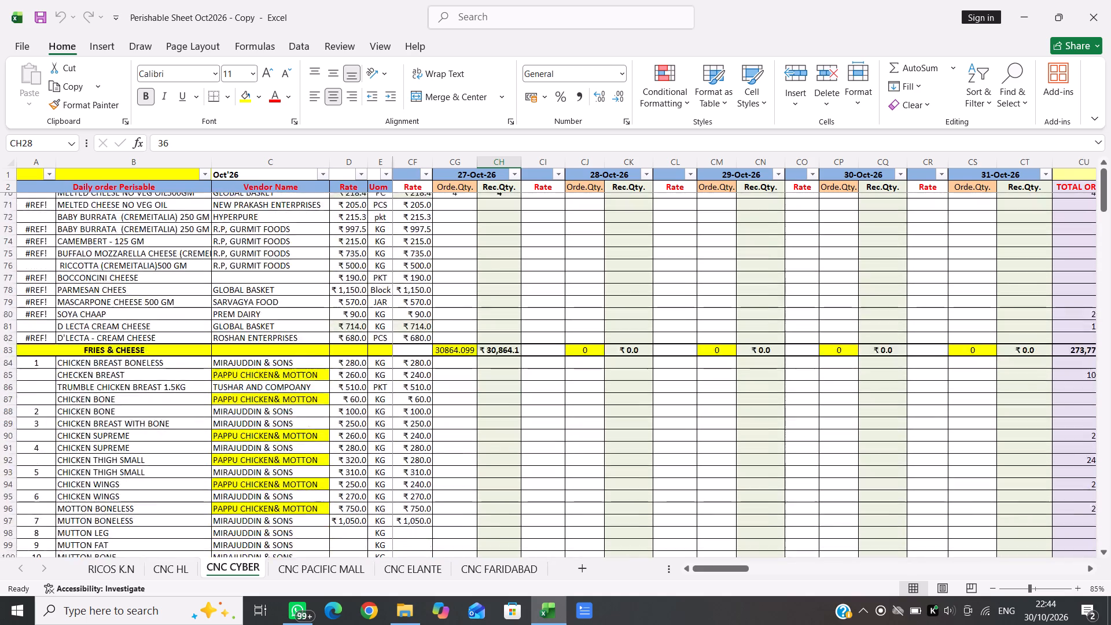
scroll(468, 398, "down", 2)
scroll(468, 398, "up", 2)
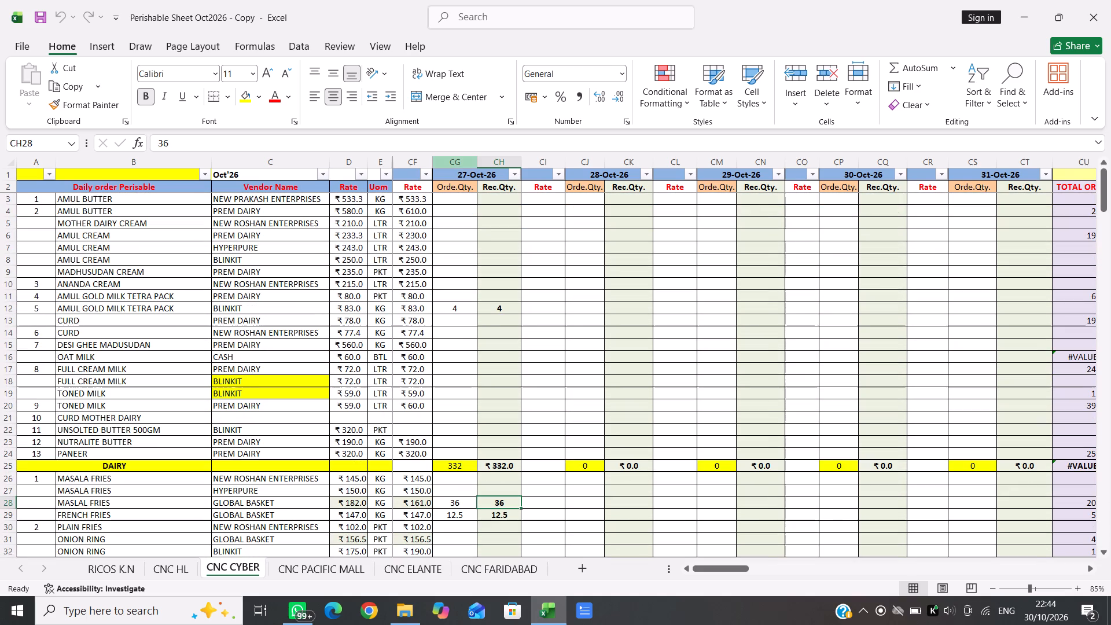
left_click(464, 163)
key("shift+Right")
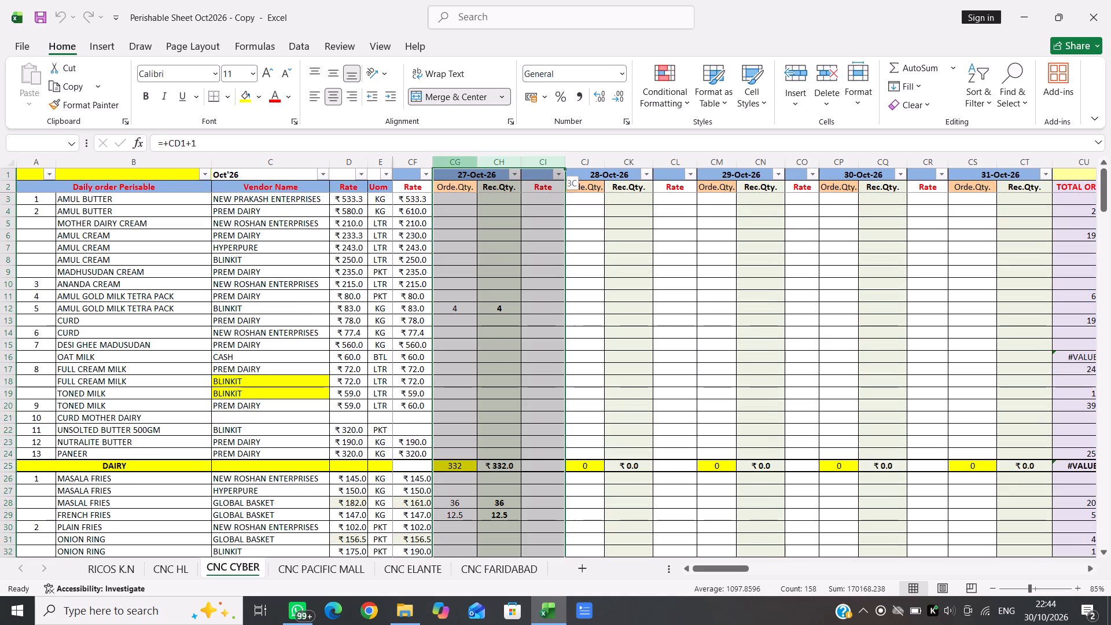
key("shift+Left")
right_click(464, 163)
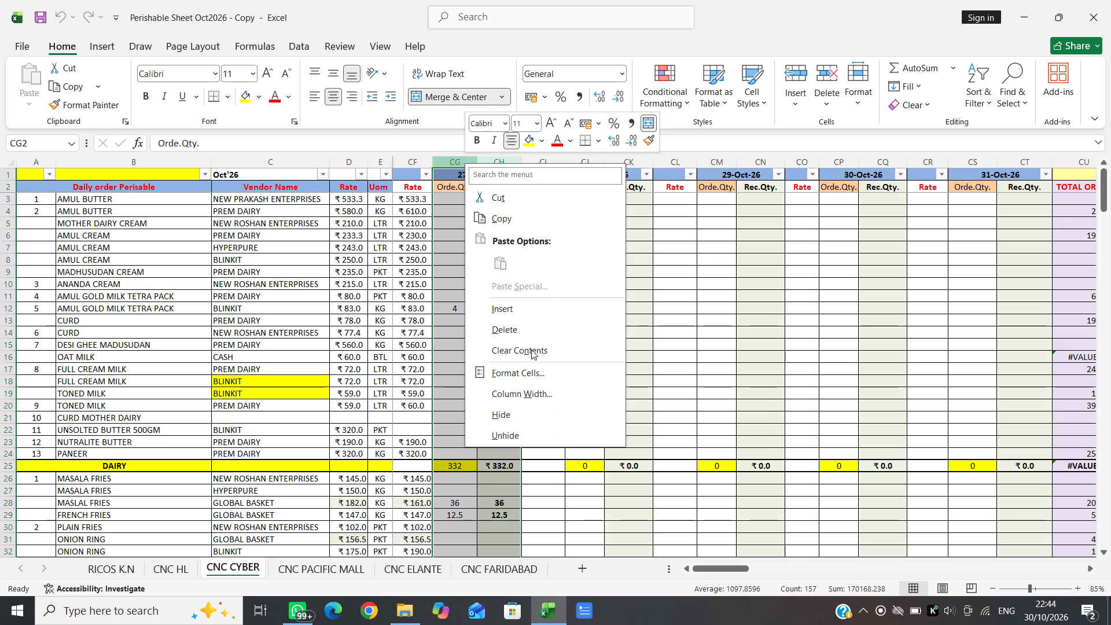
left_click(519, 413)
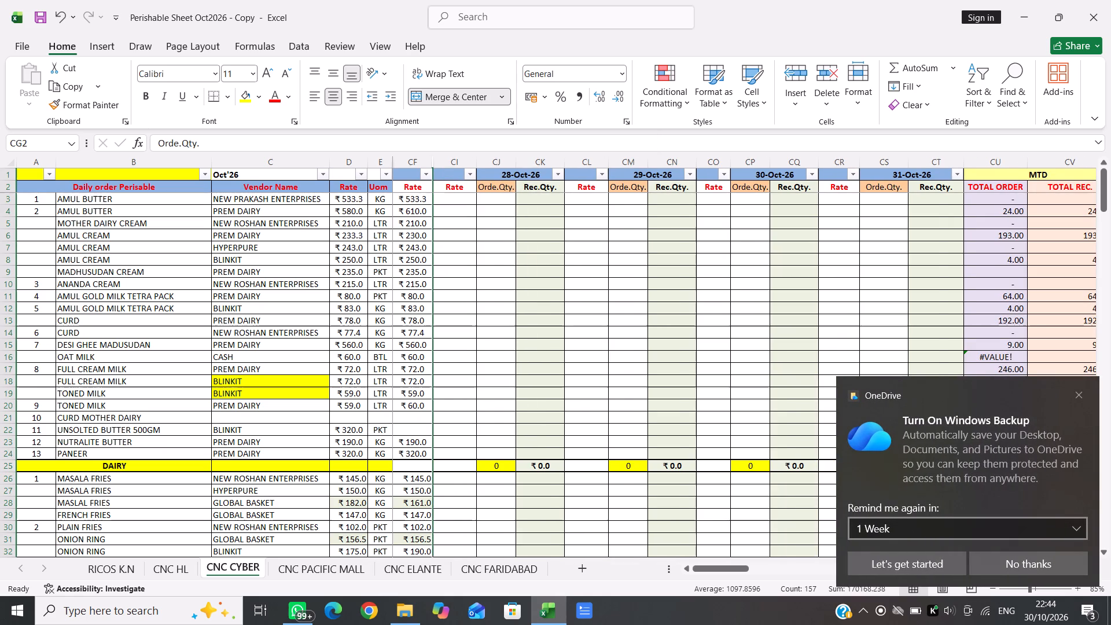
Copy the dairy rates in CF3:CF24 into the next Rate column, starting at CI3.
left_click(414, 197)
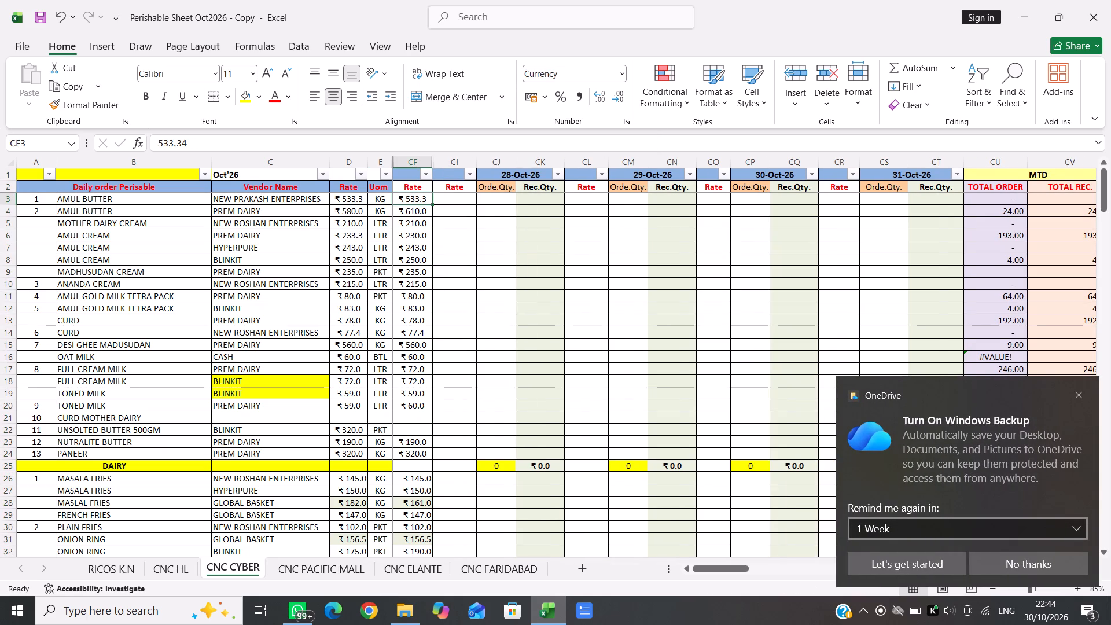
key("shift+Down")
key("shift+Down")
key("shift+Down")
key("shift+Down")
key("shift+Down")
key("shift+Down")
key("shift+Down")
key("shift+Down")
key("shift+Down")
key("shift+Down")
key("shift+Down")
key("shift+Down")
key("shift+Down")
key("shift+Down")
key("shift+Down")
key("shift+Down")
key("shift+Down")
key("shift+Down")
key("shift+Down")
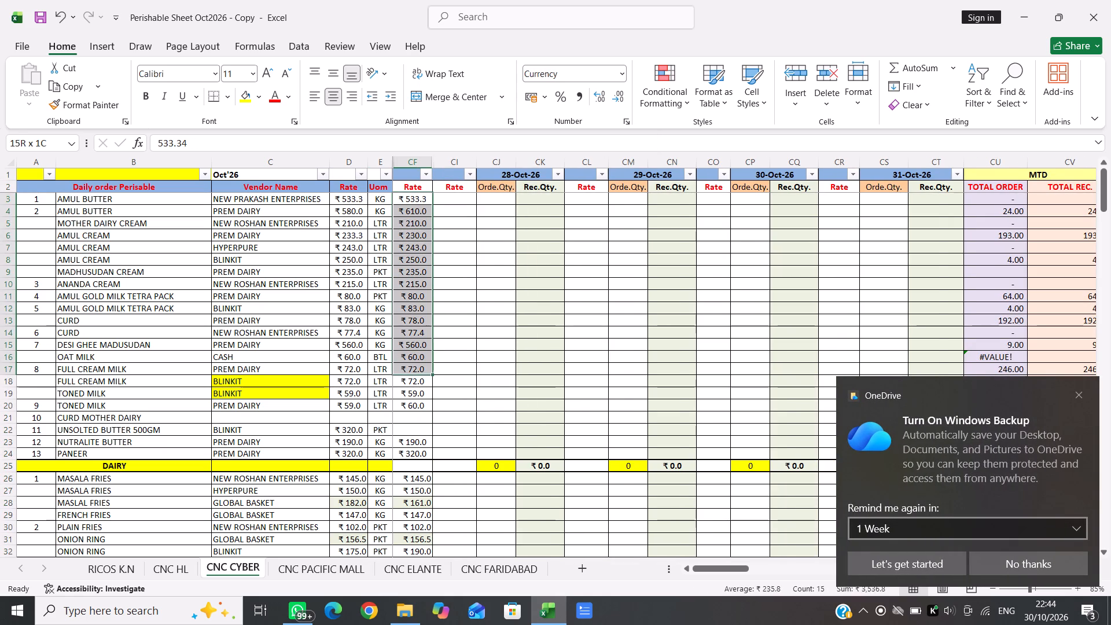
key("shift+Down")
key("shift+Down")
key("shift+Down")
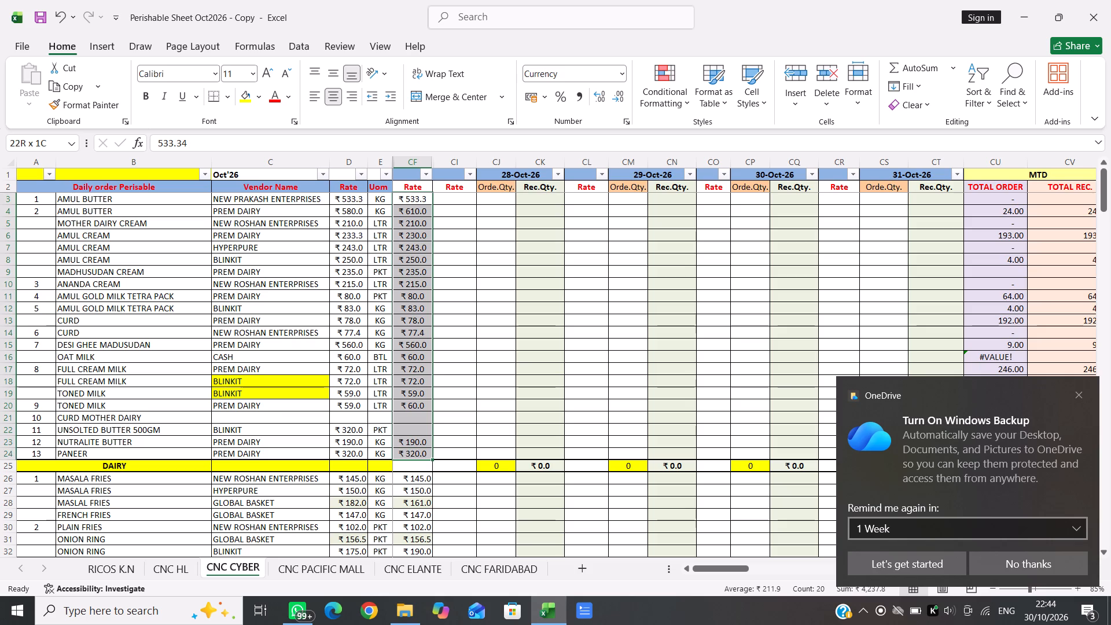
key("ctrl+c")
key("Right")
key("Return")
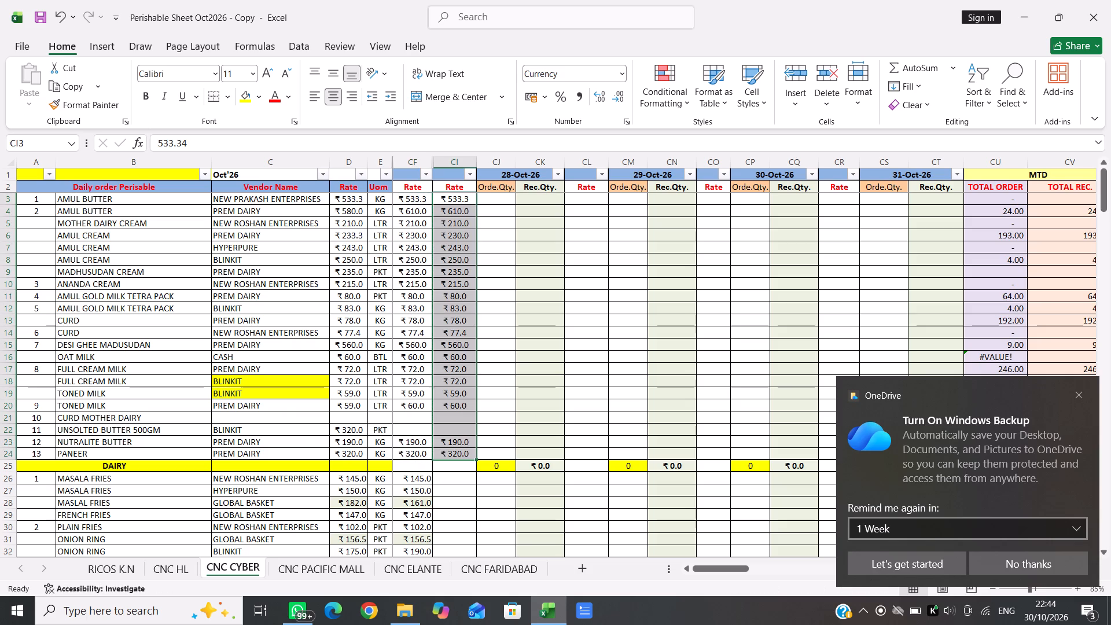
Copy the fries and cheese rates in CF26:CF82 into the next Rate column, starting at CI26.
scroll(413, 403, "down", 2)
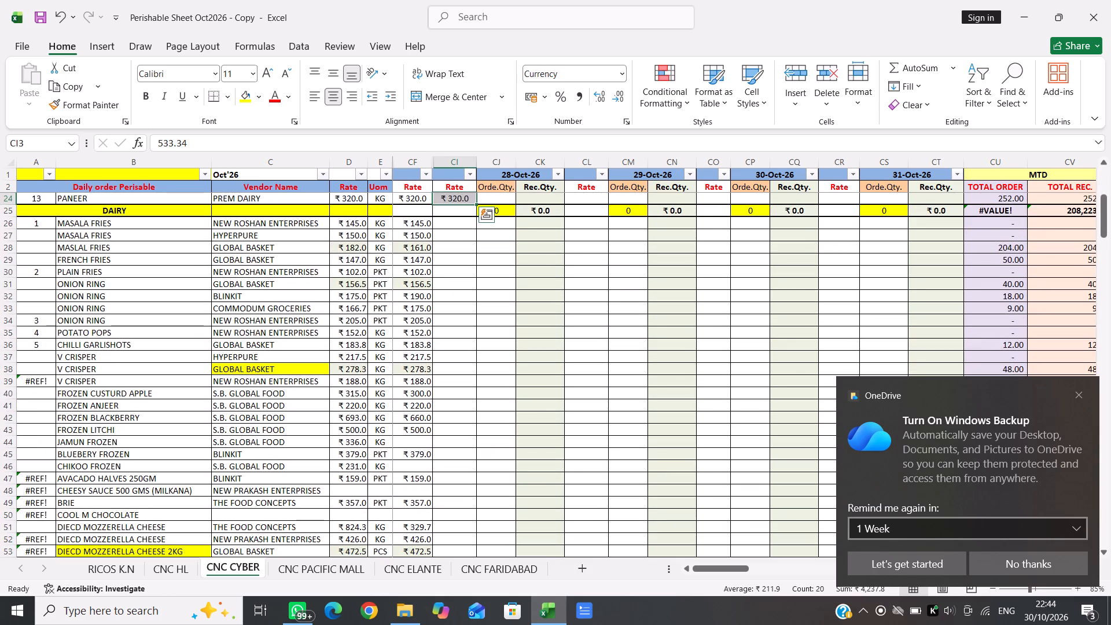
left_click(415, 220)
key("shift+Down")
key("shift+Down")
key("shift+Down")
key("shift+Down")
key("shift+Down")
key("shift+Down")
key("shift+Down")
key("shift+Down")
key("shift+Down")
key("shift+Down")
key("shift+Down")
key("shift+Down")
key("shift+Down")
key("shift+Down")
key("shift+Down")
key("shift+Down")
key("shift+Down")
key("shift+Down")
key("shift+Down")
key("shift+Down")
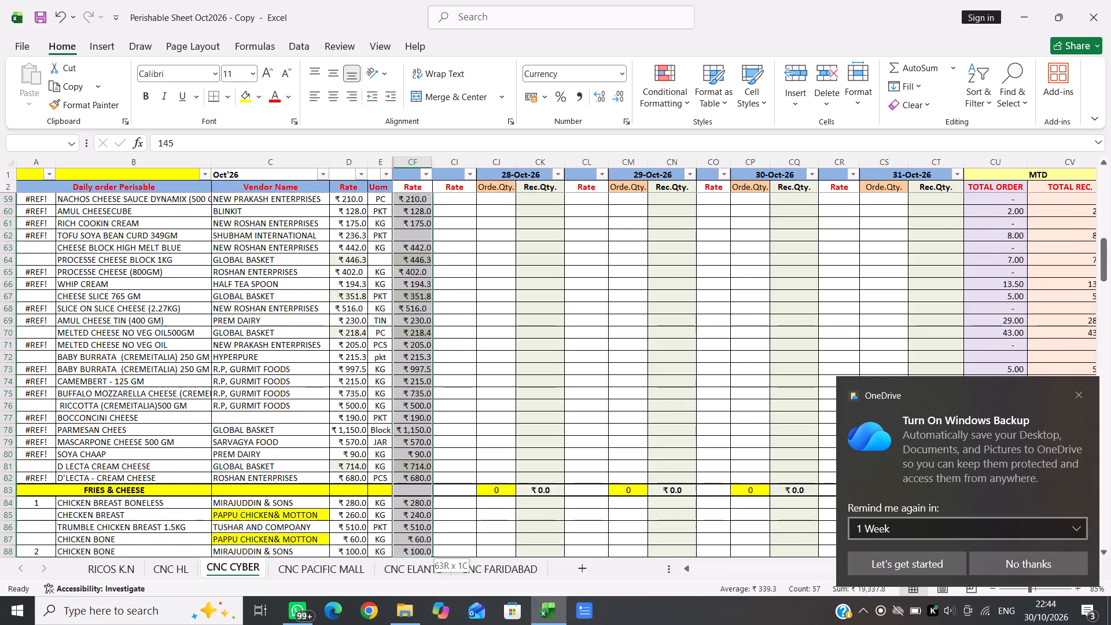
key("shift+Up")
key("shift+Up")
key("shift+Up")
key("shift+Up")
key("shift+Up")
key("shift+Up")
key("shift+Up")
key("shift+Up")
key("shift+Up")
key("shift+Up")
key("shift+Down")
key("shift+Down")
key("shift+Down")
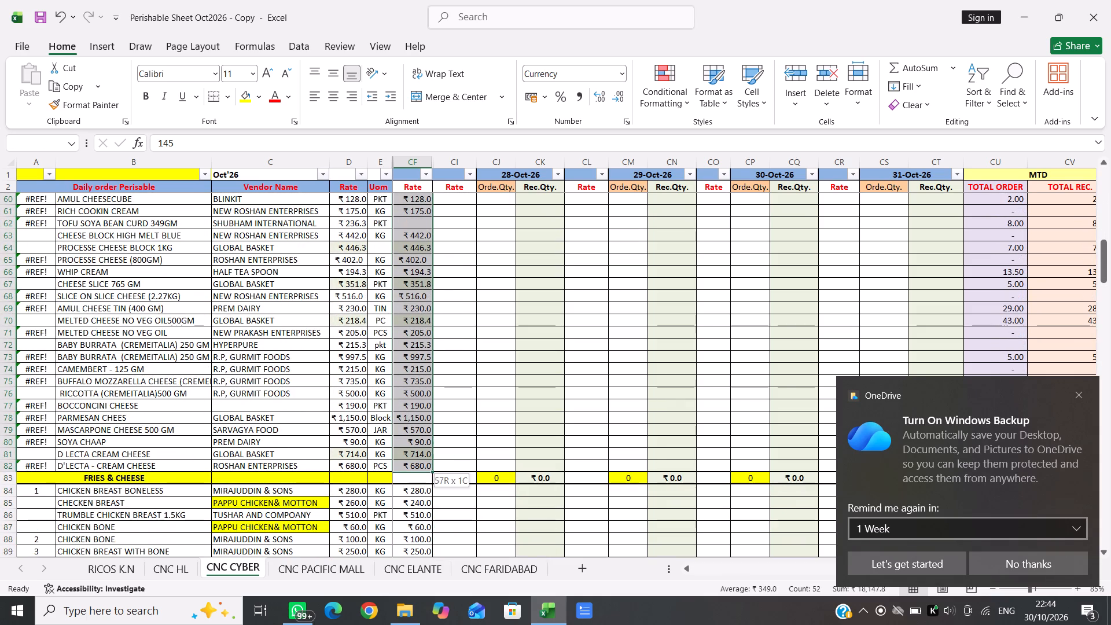
key("ctrl+c")
key("Right")
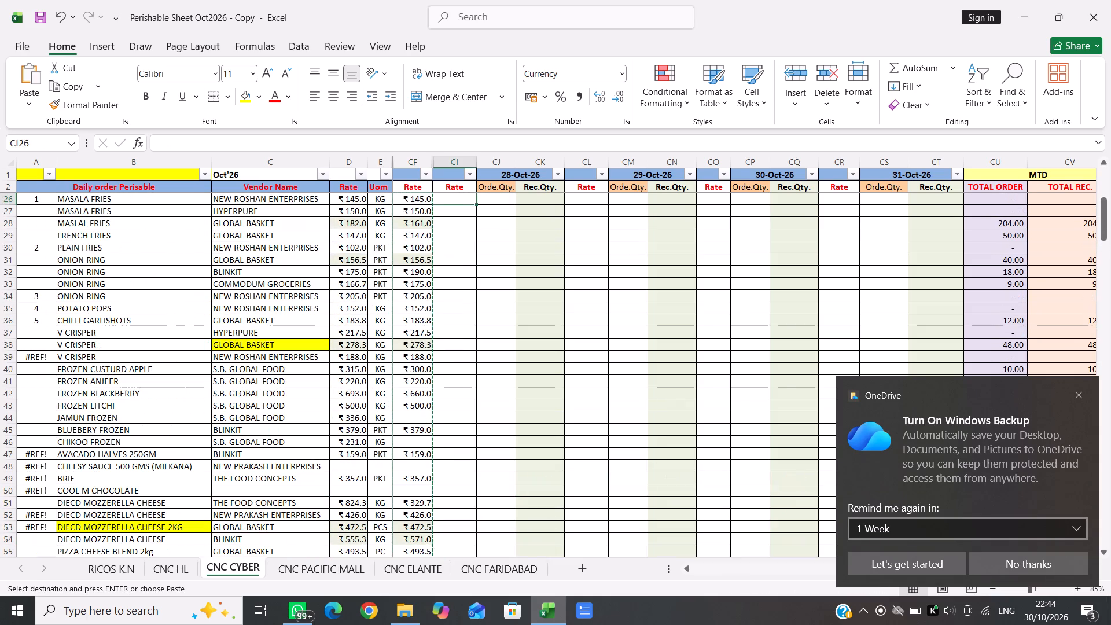
key("Return")
Copy the butchery rates in CF84:CF105 into the next Rate column, starting at CI84.
scroll(516, 435, "down", 2)
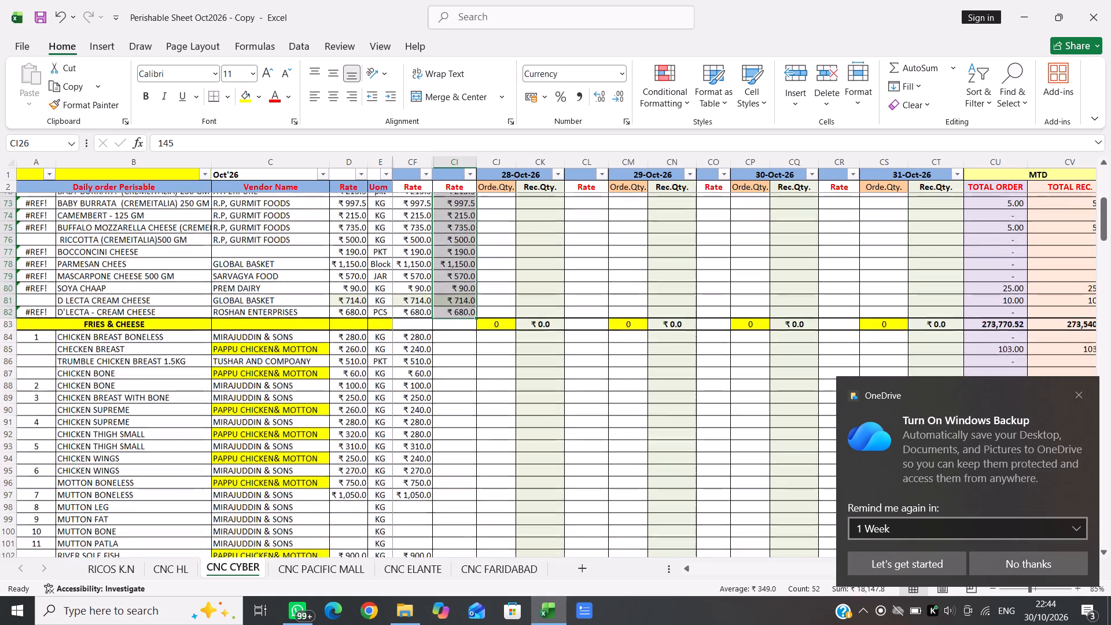
scroll(516, 435, "down", 3)
left_click(417, 233)
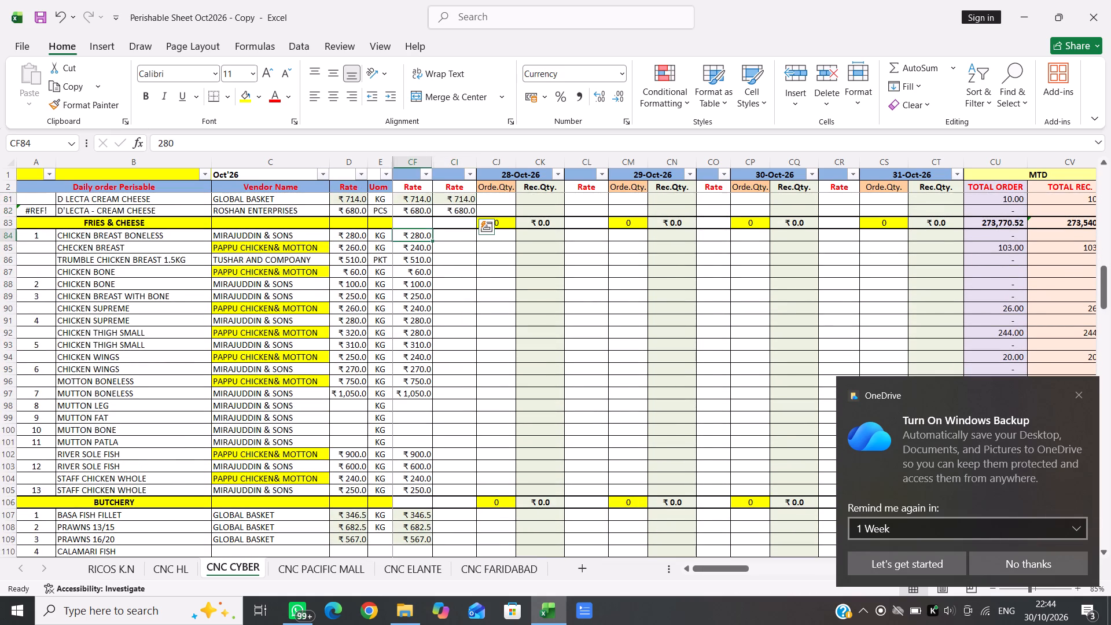
key("shift+Down")
key("shift+Down")
key("shift+Down")
key("shift+Down")
key("shift+Down")
key("shift+Down")
key("shift+Down")
key("shift+Down")
key("shift+Down")
key("shift+Down")
key("shift+Down")
key("shift+Down")
key("shift+Down")
key("shift+Down")
key("shift+Down")
key("shift+Down")
key("shift+Down")
key("shift+Down")
key("shift+Down")
key("shift+Down")
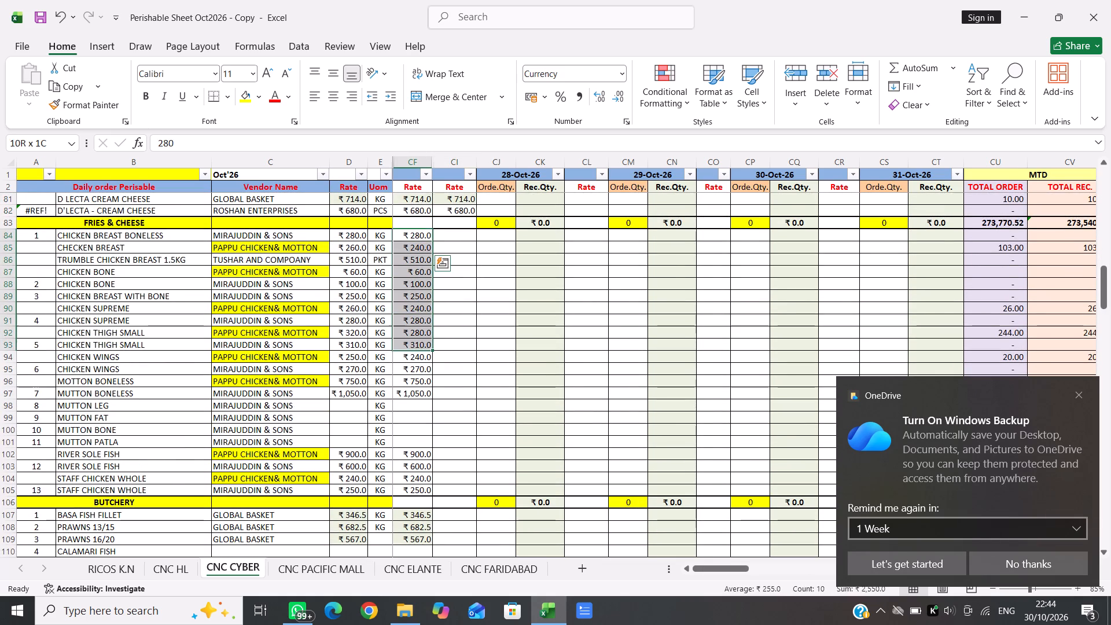
key("shift+Down")
key("ctrl+c")
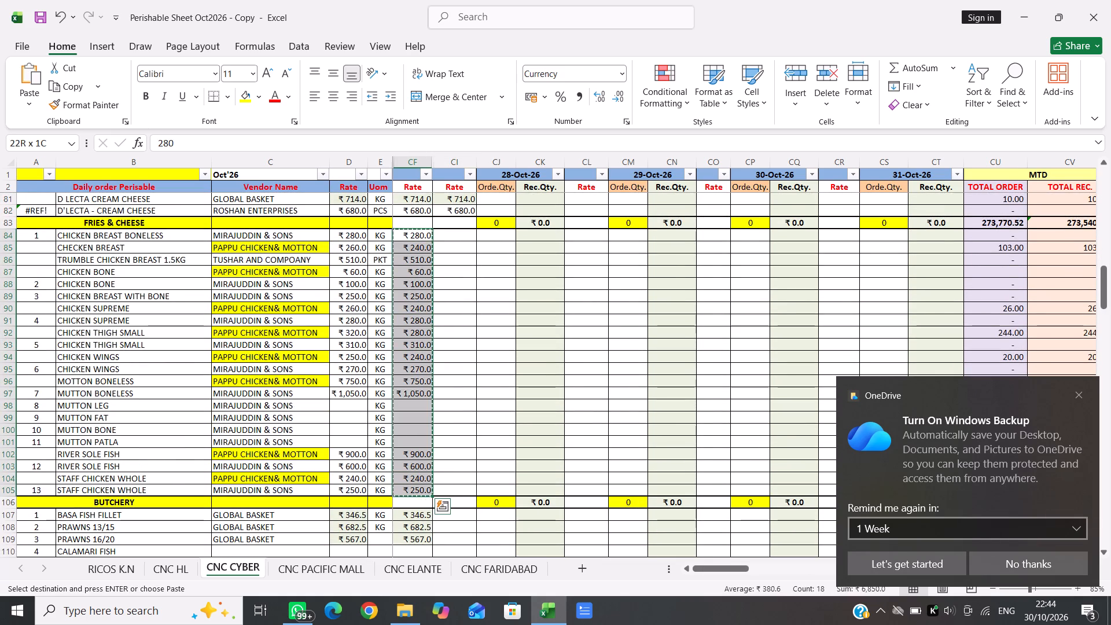
key("Right")
key("Return")
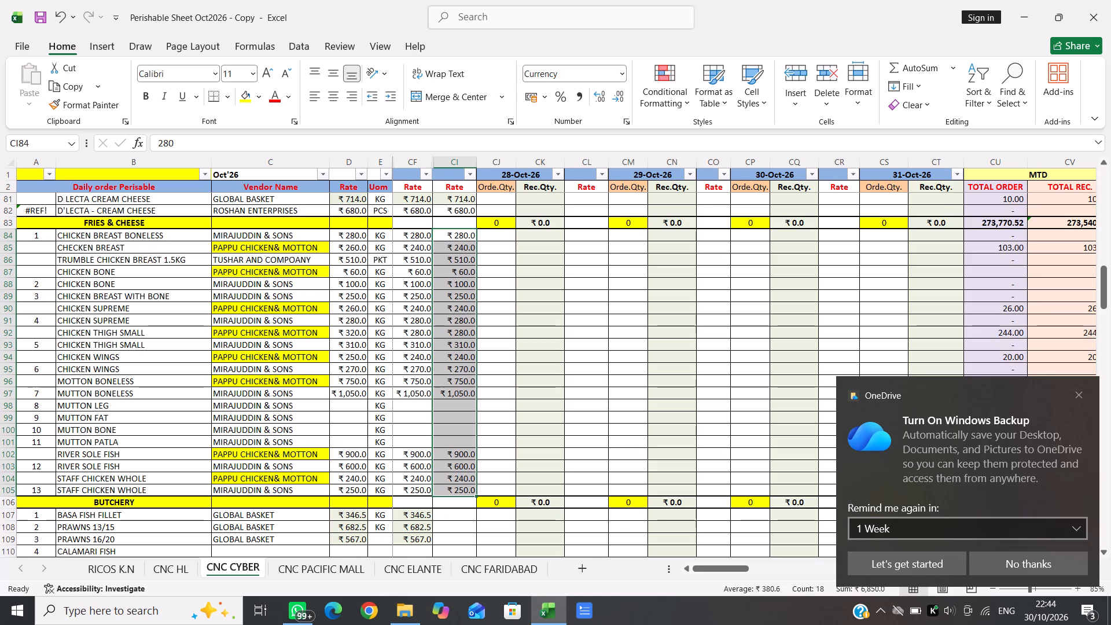
Copy the sea food and cold cut rates in CF107:CF119 into the next Rate column, starting at CI107.
scroll(471, 420, "down", 2)
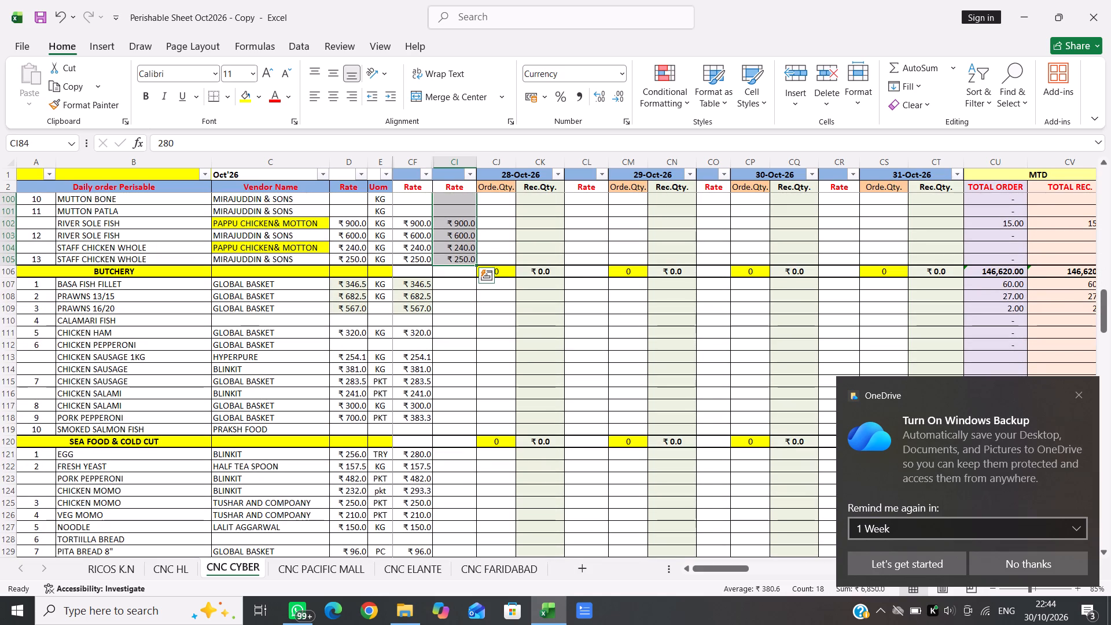
left_click(422, 282)
key("shift+Down")
key("shift+Down")
key("shift+Down")
key("shift+Down")
key("shift+Down")
key("shift+Down")
key("shift+Down")
key("shift+Down")
key("shift+Down")
key("shift+Down")
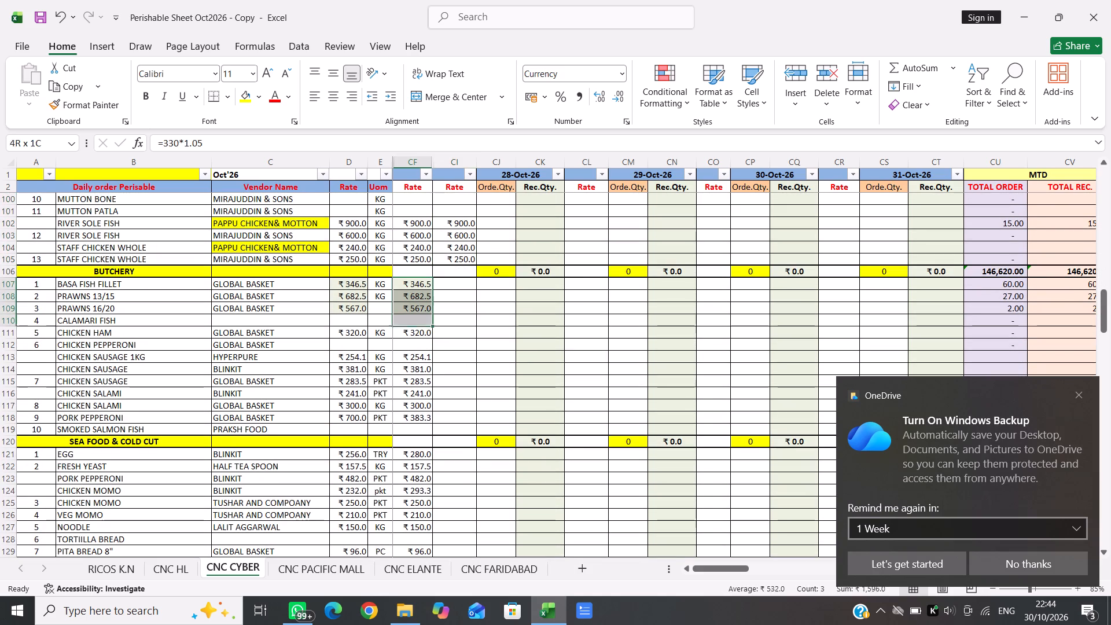
key("shift+Down")
key("shift+Down")
key("shift+Down")
key("ctrl+c")
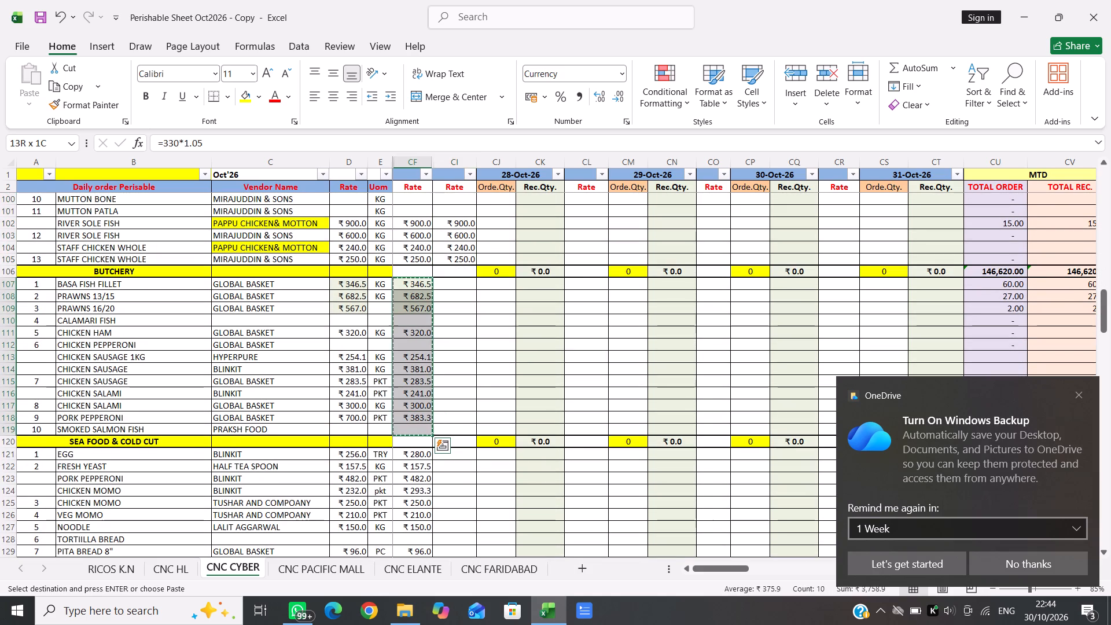
key("Right")
key("Return")
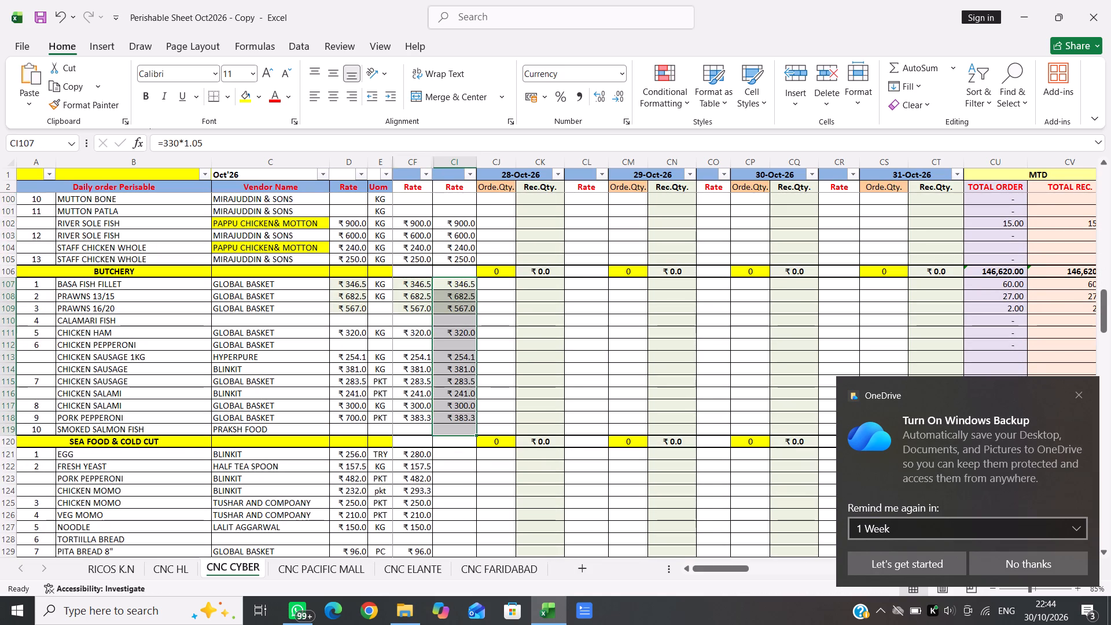
Copy the frozen item rates in CF121:CF138 into the next Rate column, starting at CI121.
scroll(422, 282, "down", 2)
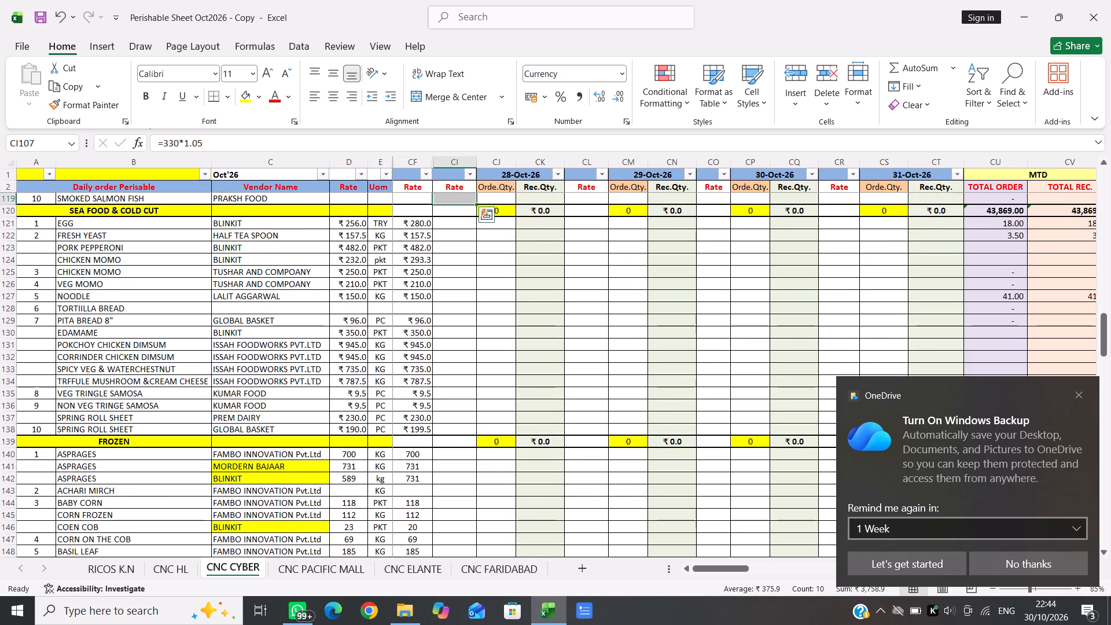
left_click(411, 220)
key("shift+Down")
key("shift+Down")
key("shift+Down")
key("shift+Down")
key("shift+Down")
key("shift+Down")
key("shift+Down")
key("shift+Down")
key("shift+Down")
key("shift+Down")
key("shift+Down")
key("shift+Down")
key("shift+Down")
key("shift+Down")
key("shift+Down")
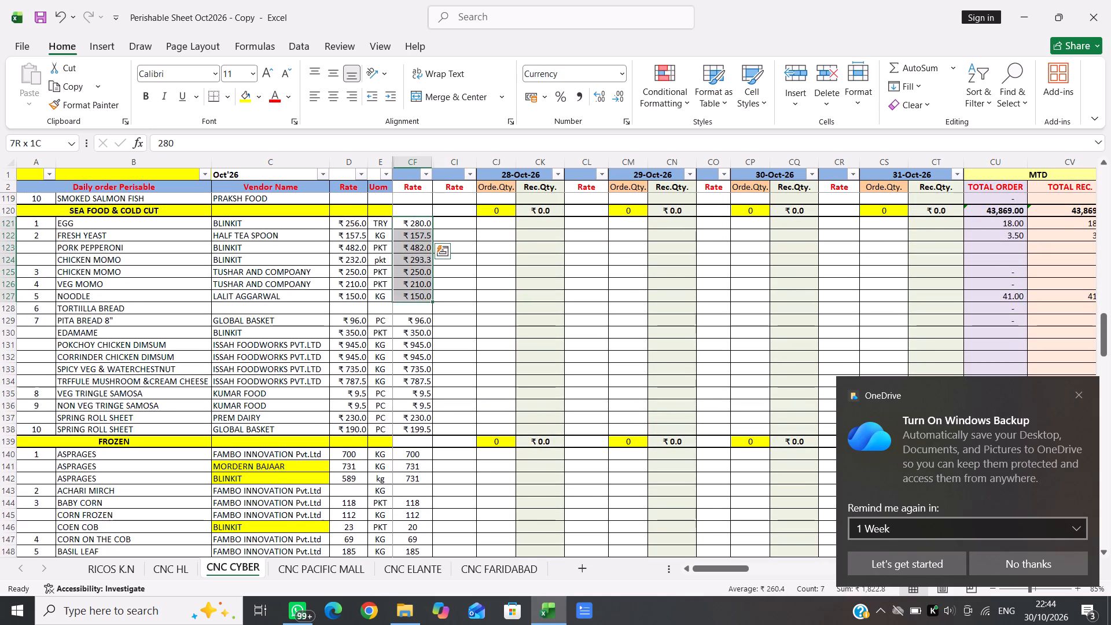
key("shift+Down")
key("shift+Down")
key("shift+Down")
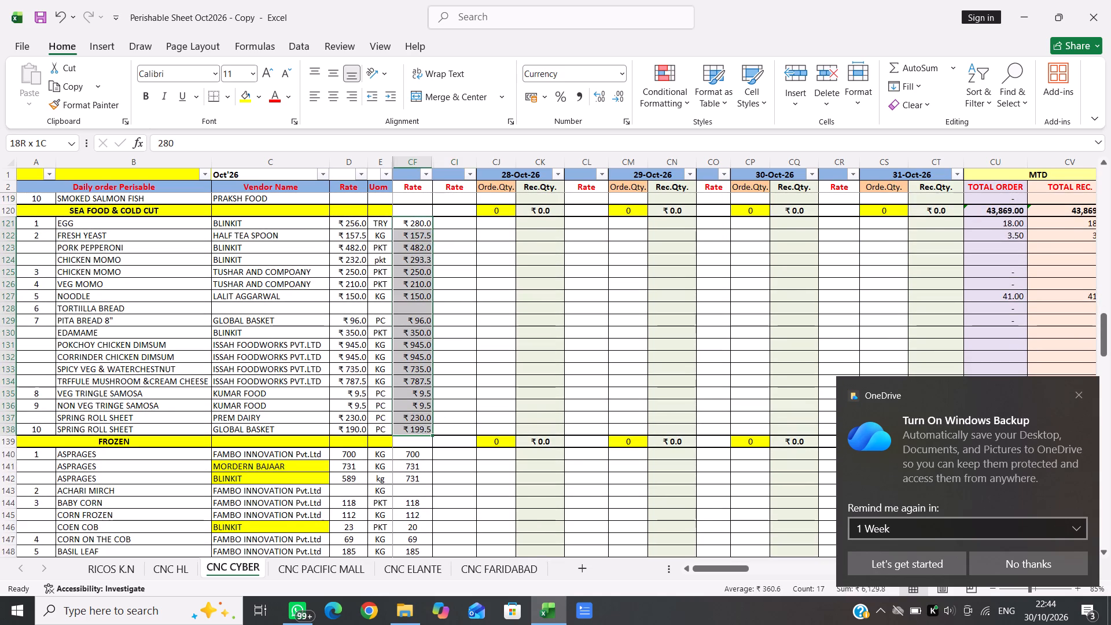
key("ctrl+c")
key("Right")
key("Return")
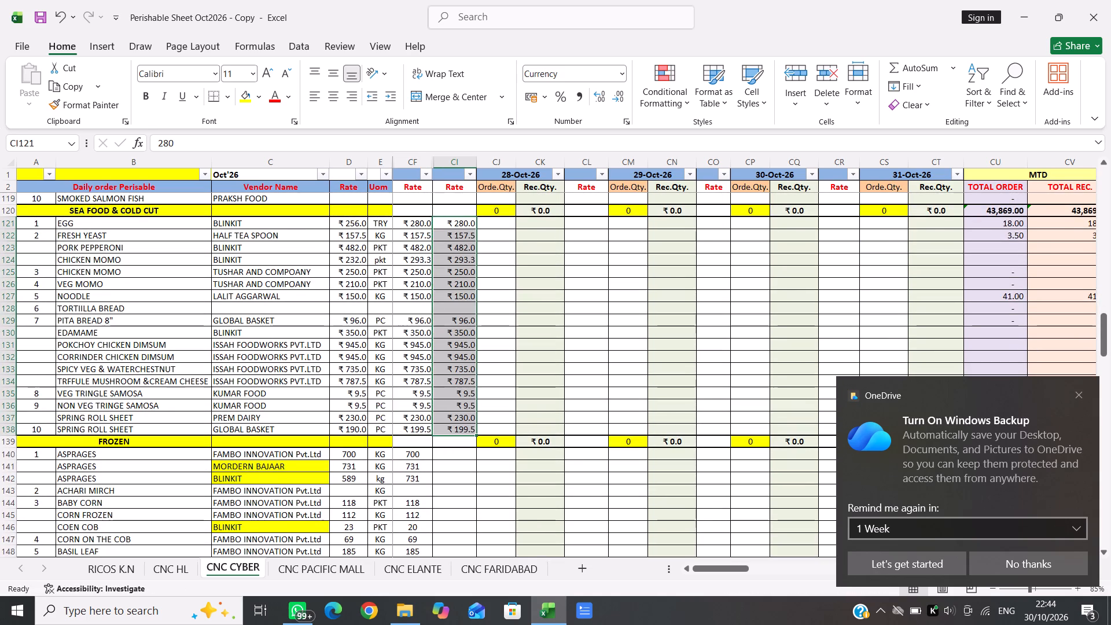
Copy the vegetable and fruit rates in CF140:CF265 into the next Rate column, starting at CI140.
scroll(484, 425, "down", 3)
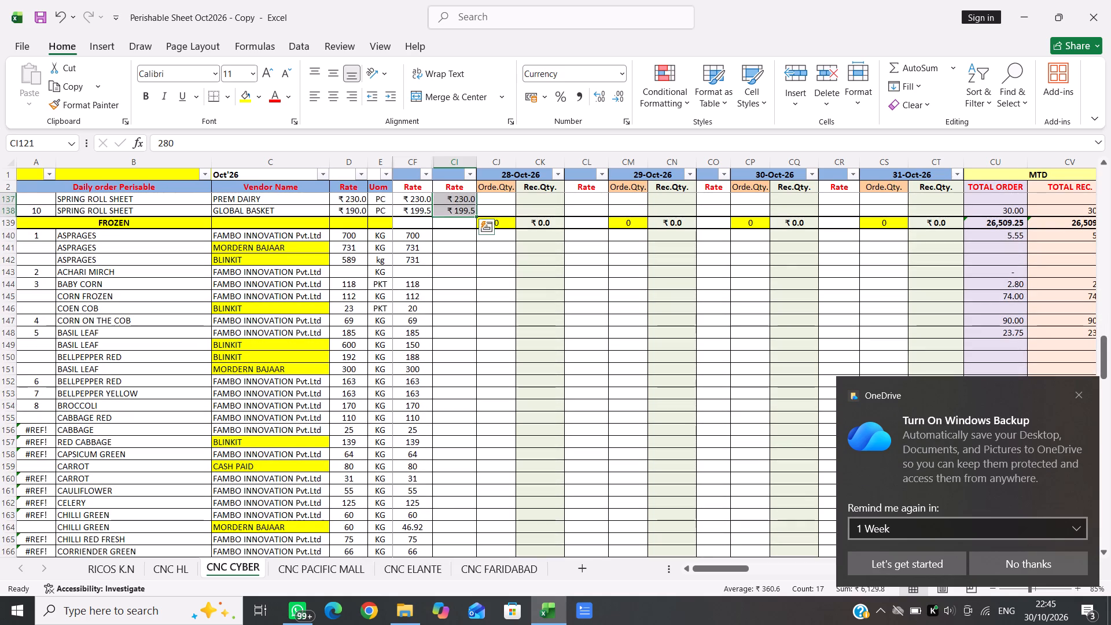
left_click(428, 235)
key("shift+Down")
key("shift+Down")
key("shift+Down")
key("shift+Down")
key("shift+Down")
key("shift+Down")
key("shift+Down")
key("shift+Down")
key("shift+Down")
key("shift+Down")
key("shift+Down")
key("shift+Down")
key("shift+Down")
key("shift+Down")
key("shift+Down")
key("shift+Down")
key("shift+Down")
key("shift+Down")
key("shift+Down")
key("shift+Down")
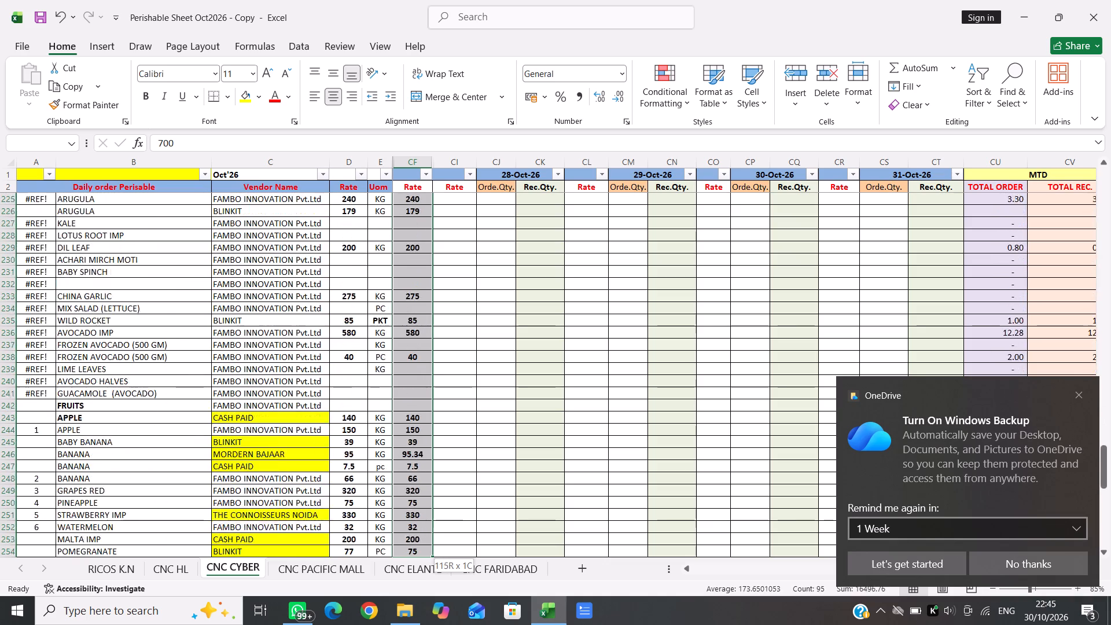
key("shift+Up")
key("shift+Down")
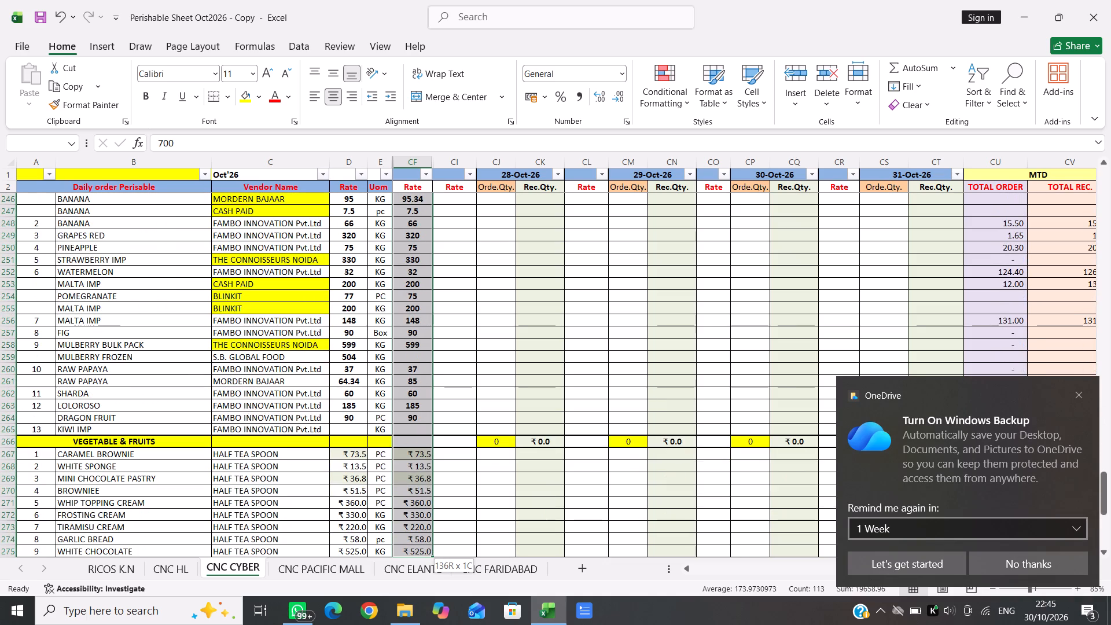
key("shift+Up")
key("shift+Up")
key("shift+Up")
key("shift+Up")
key("shift+Up")
key("shift+Up")
key("shift+Up")
key("shift+Up")
key("shift+Up")
key("shift+Up")
key("shift+Up")
key("shift+Up")
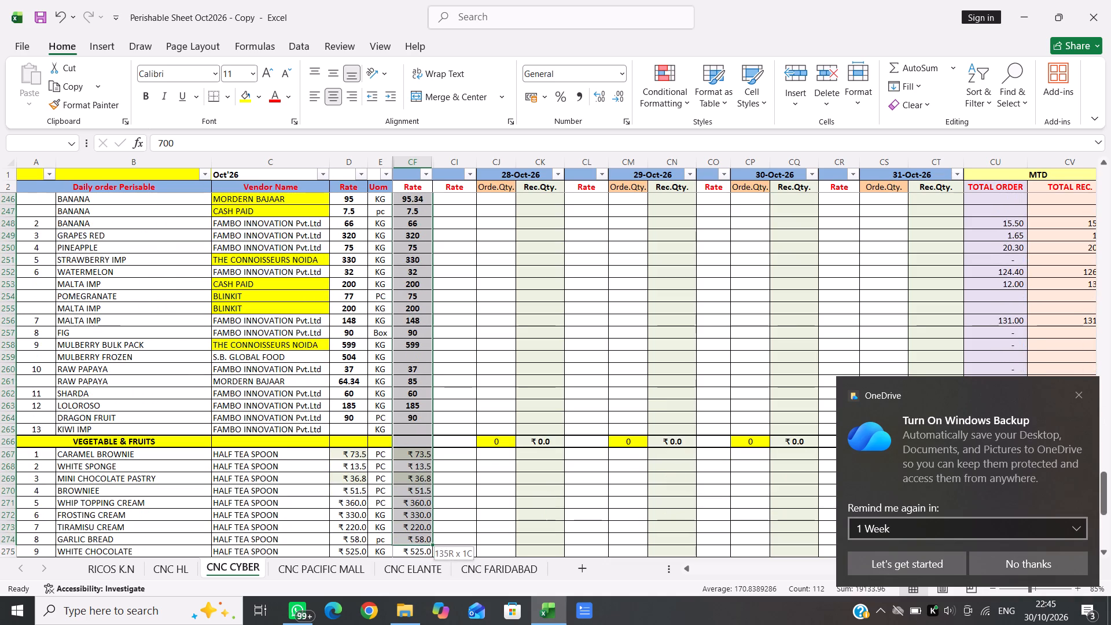
key("shift+Down")
key("shift+Down")
key("ctrl+c")
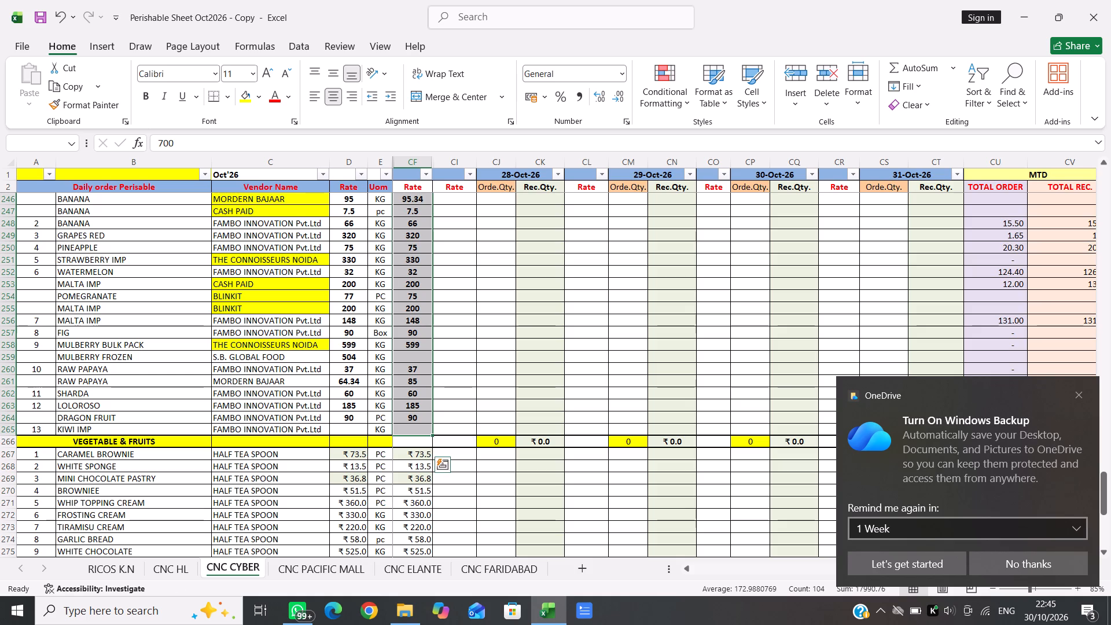
key("Right")
key("Return")
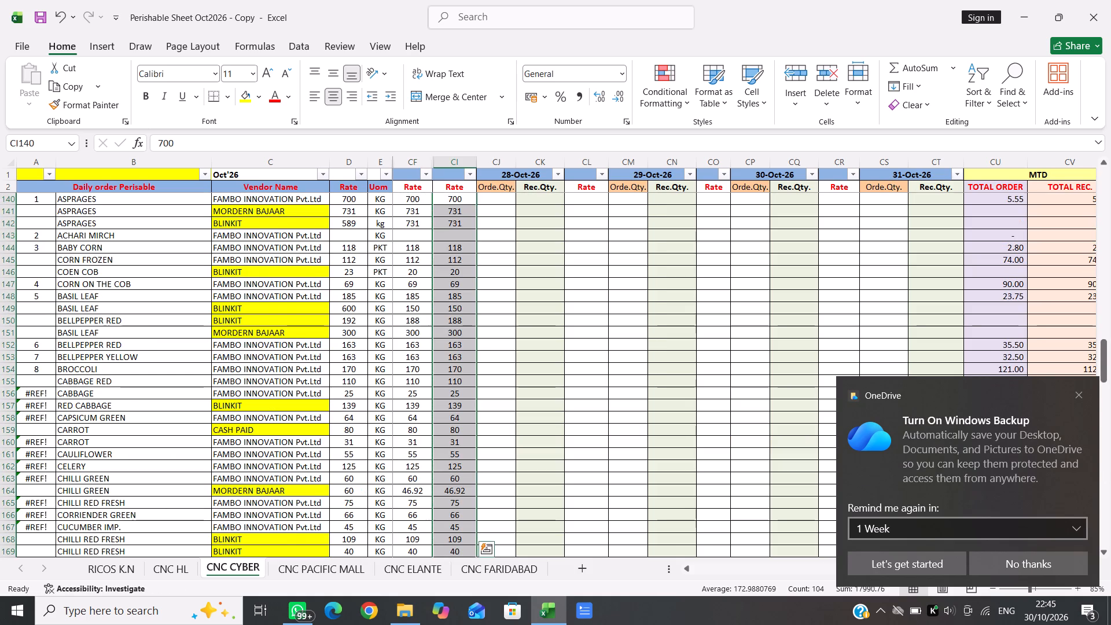
Copy the bakery rates in CF267:CF296 into the next Rate column, starting at CI267.
scroll(515, 476, "down", 12)
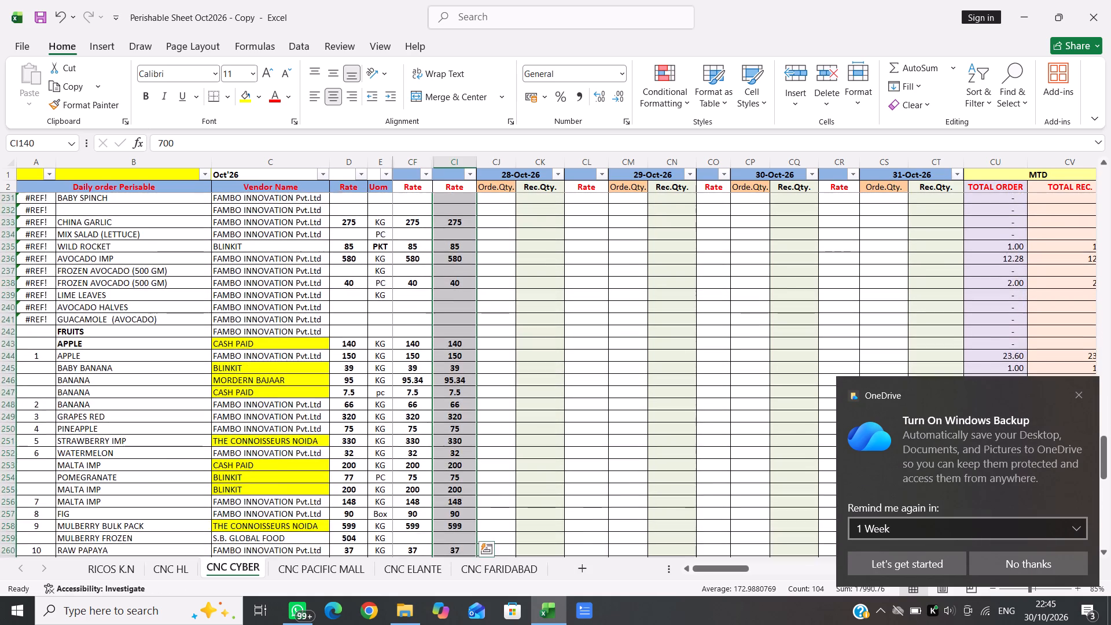
scroll(515, 476, "down", 1)
left_click(411, 287)
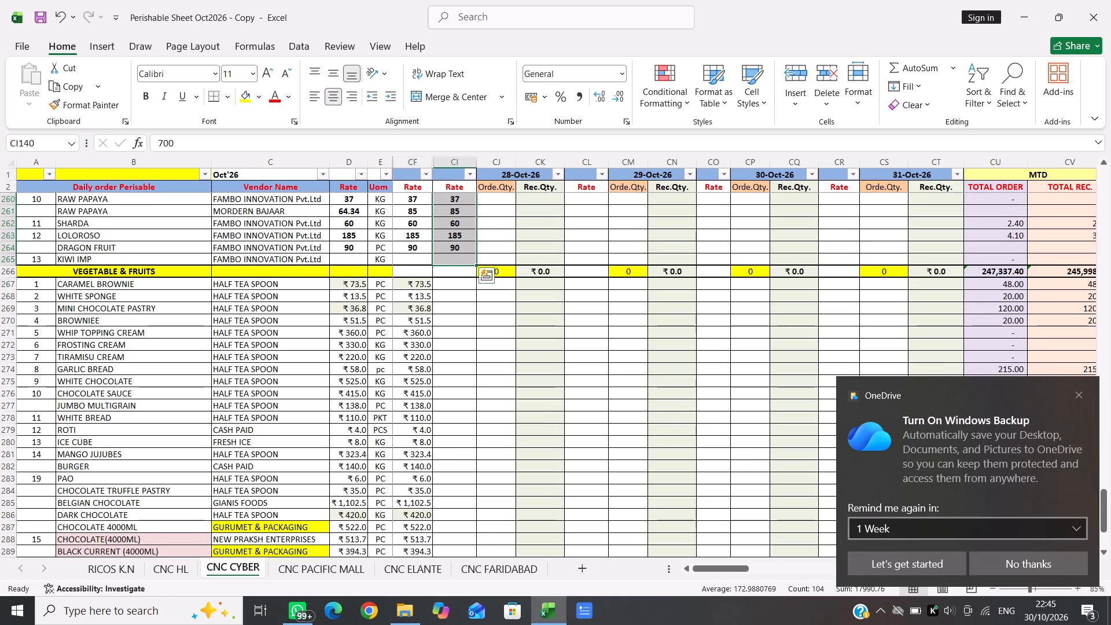
key("shift+Down")
key("shift+Down")
key("shift+Down")
key("shift+Down")
key("shift+Down")
key("shift+Down")
key("shift+Down")
key("shift+Down")
key("shift+Down")
key("shift+Down")
key("shift+Down")
key("shift+Down")
key("shift+Down")
key("shift+Down")
key("shift+Down")
key("shift+Down")
key("shift+Down")
key("shift+Down")
key("shift+Down")
key("shift+Down")
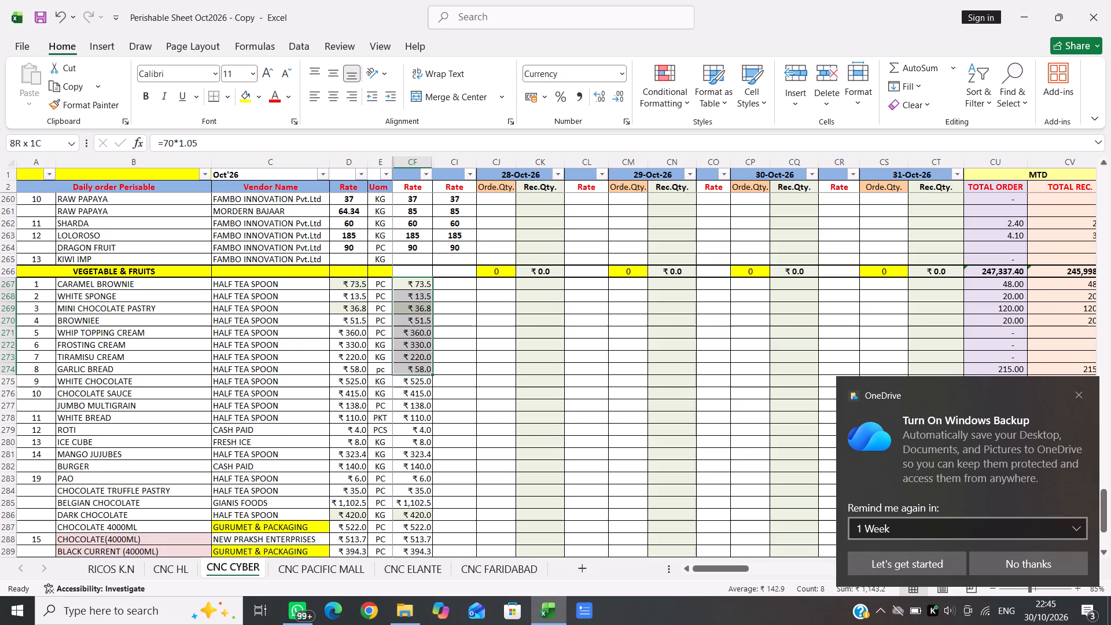
key("shift+Up")
key("shift+Up")
key("shift+Up")
key("shift+Up")
key("shift+Up")
key("shift+Up")
key("shift+Up")
key("shift+Up")
key("shift+Up")
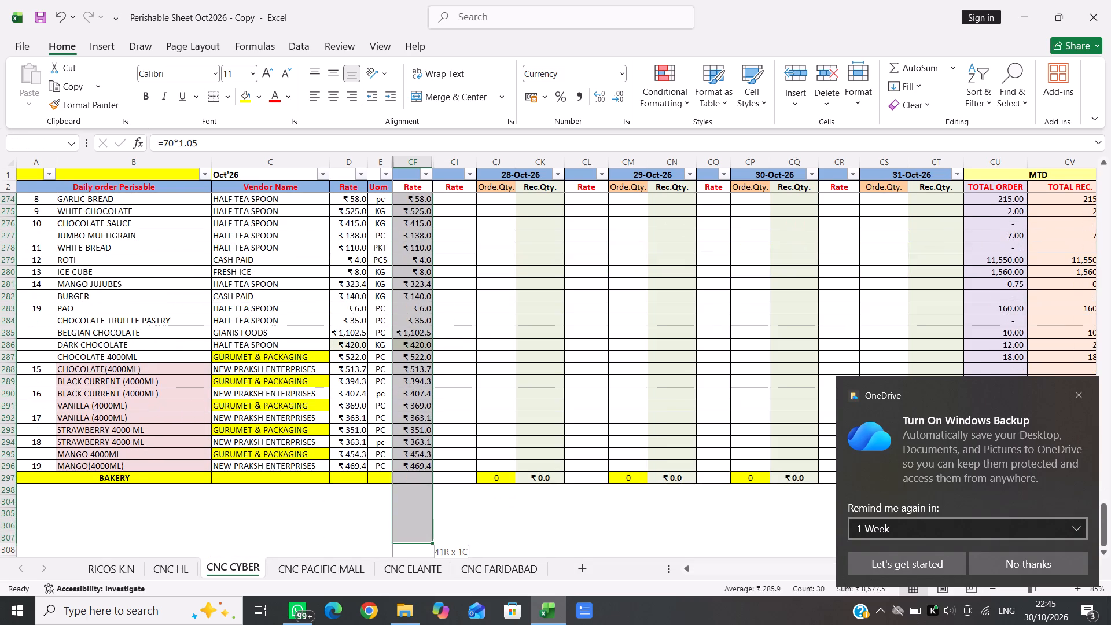
key("shift+Down")
key("shift+Down")
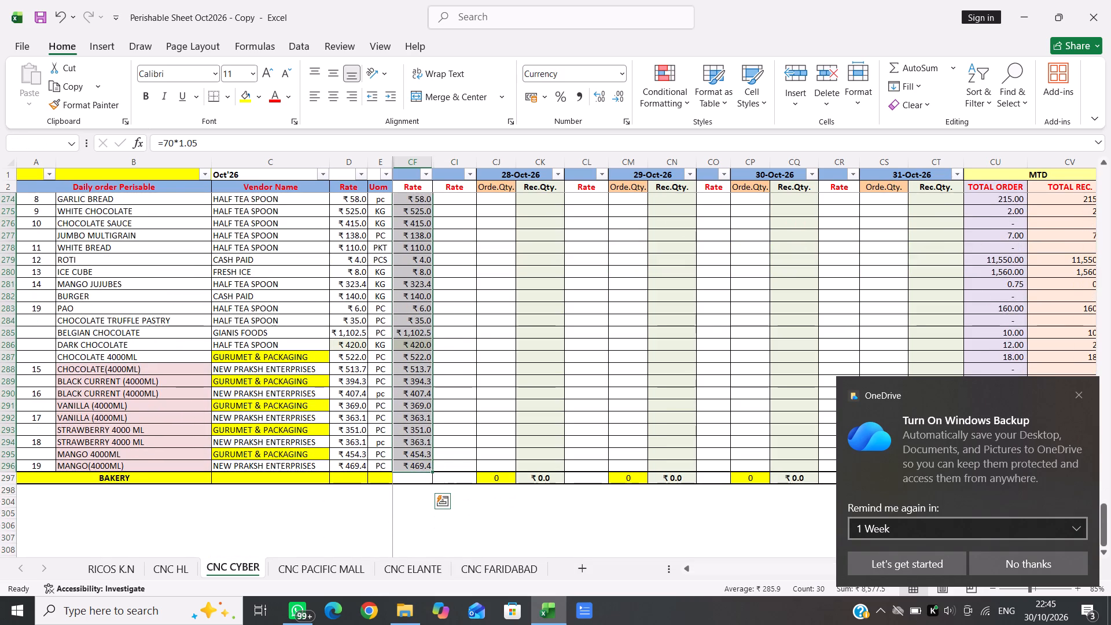
key("ctrl+c")
key("Right")
key("Return")
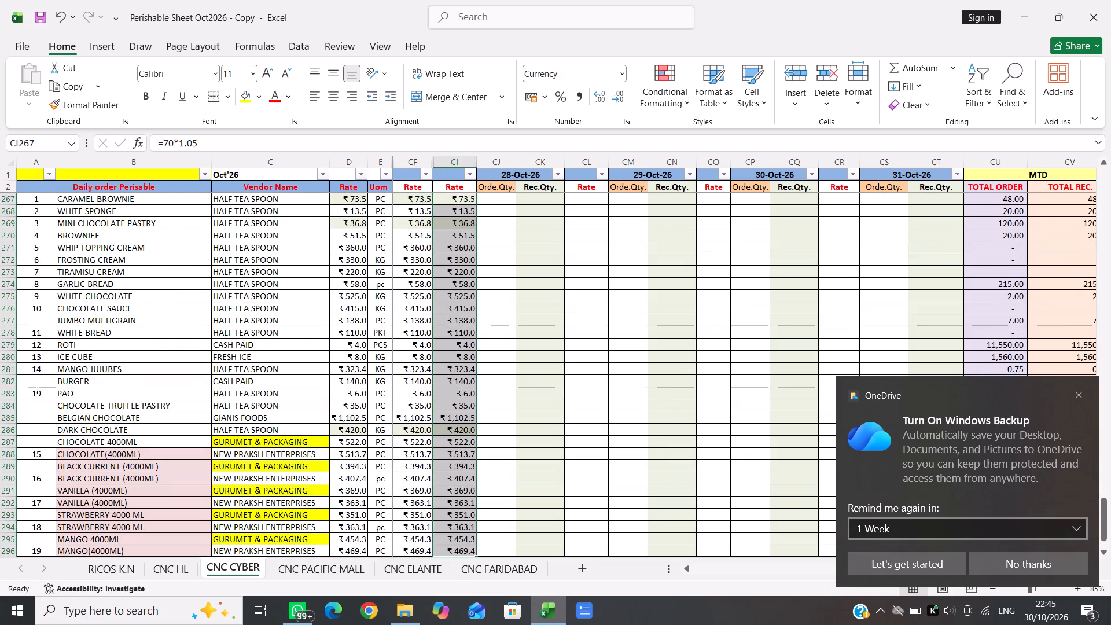
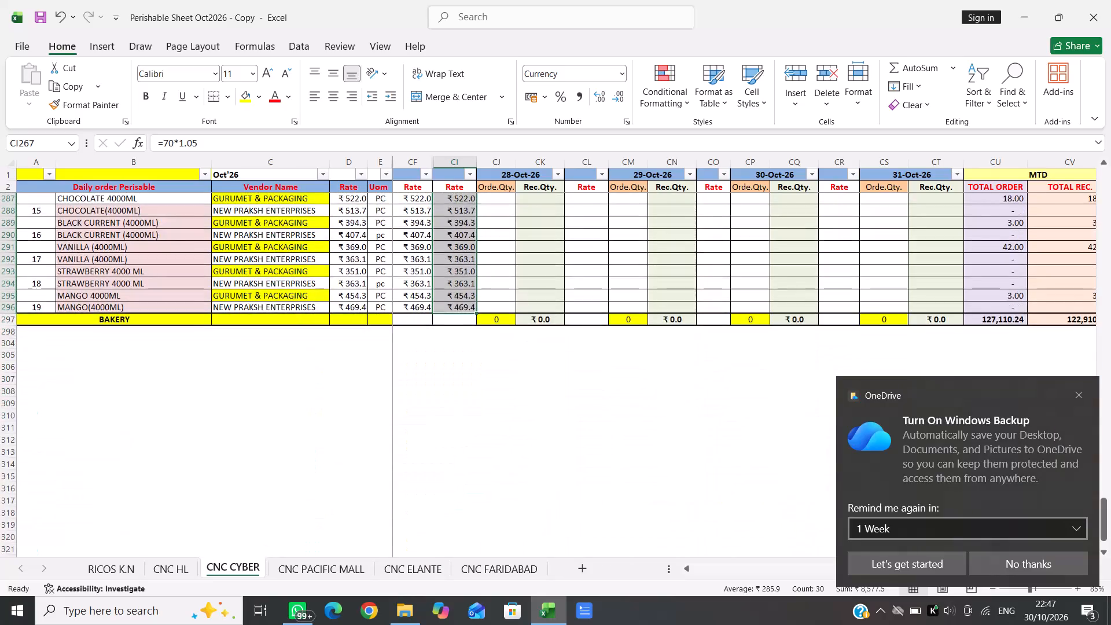
Hide the old Rate column CF so the carried-over rates in column CI sit beside the Uom column.
scroll(421, 380, "up", 11)
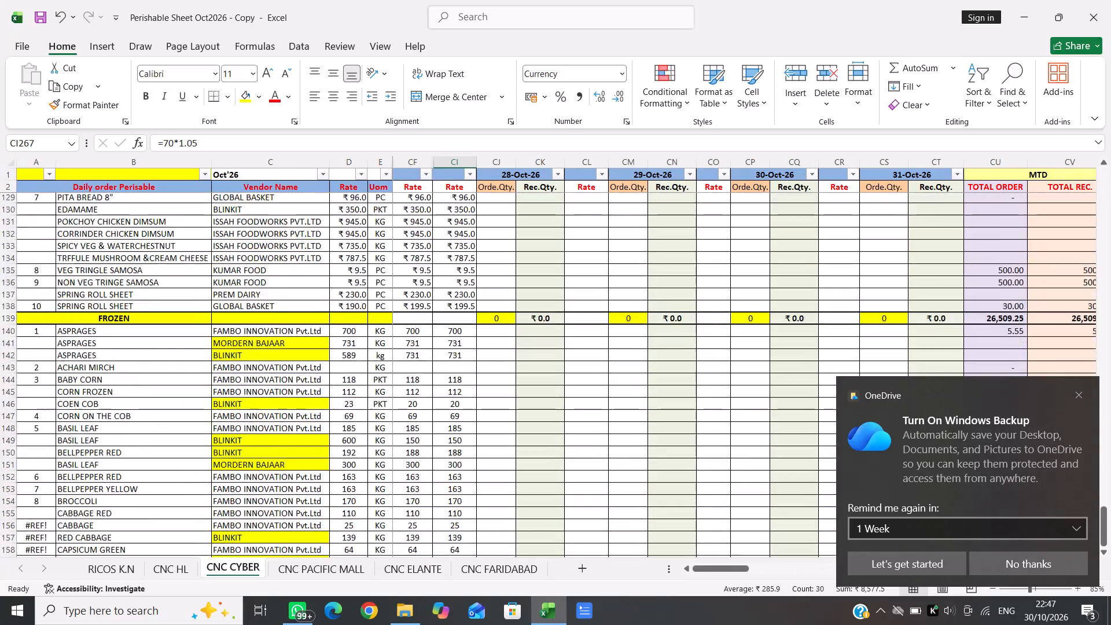
scroll(421, 380, "up", 8)
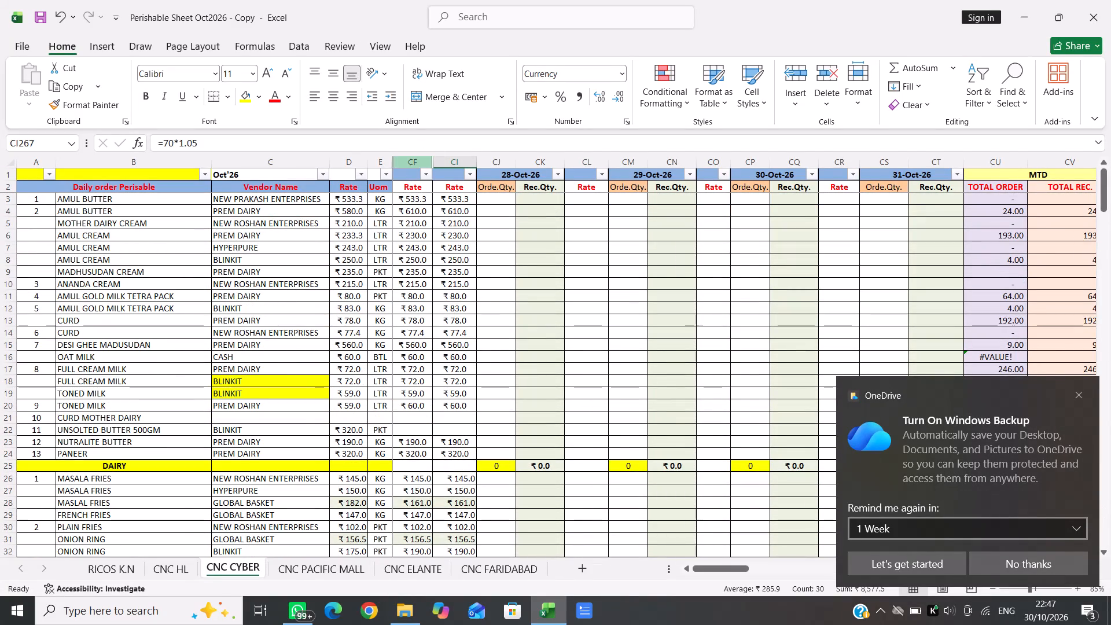
left_click(418, 160)
right_click(418, 160)
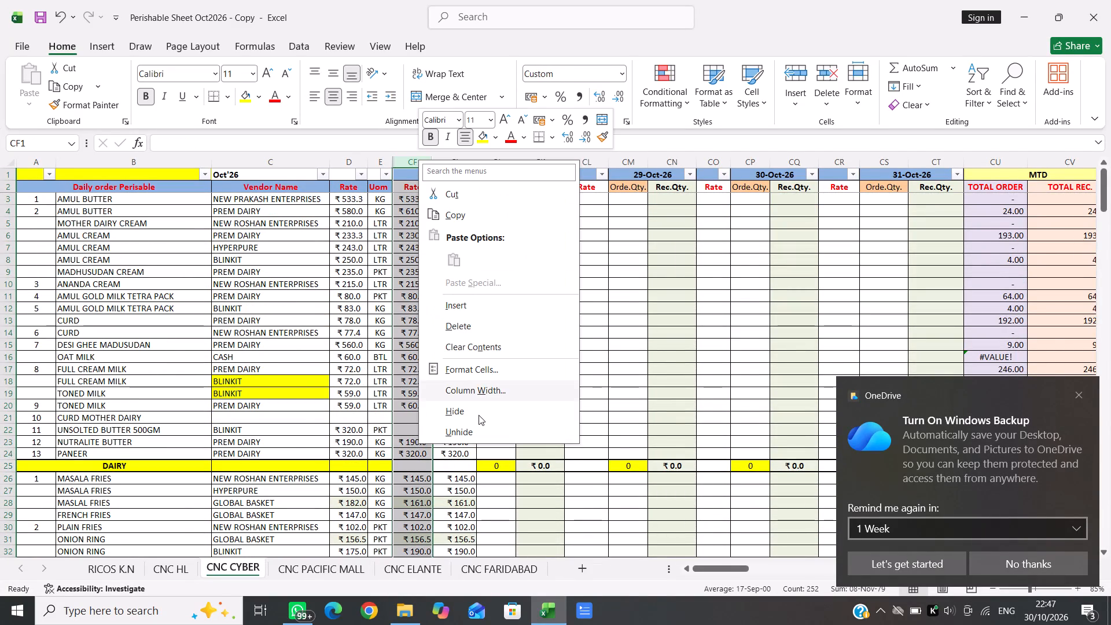
left_click(479, 415)
left_click(464, 323)
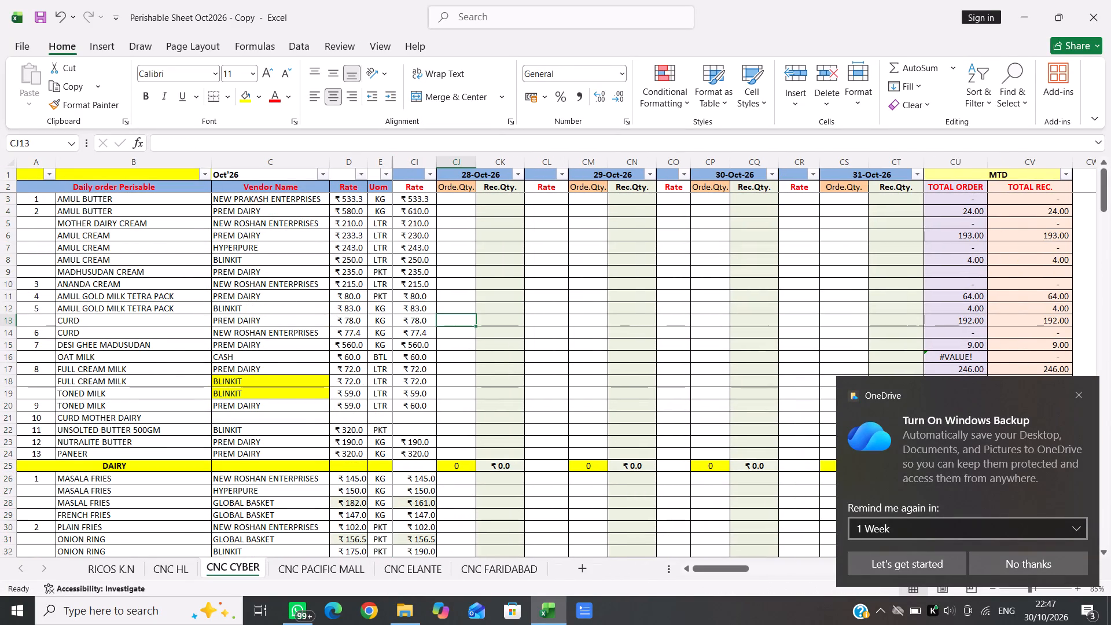
Dismiss the OneDrive notification about turning on Windows Backup.
left_click(1083, 395)
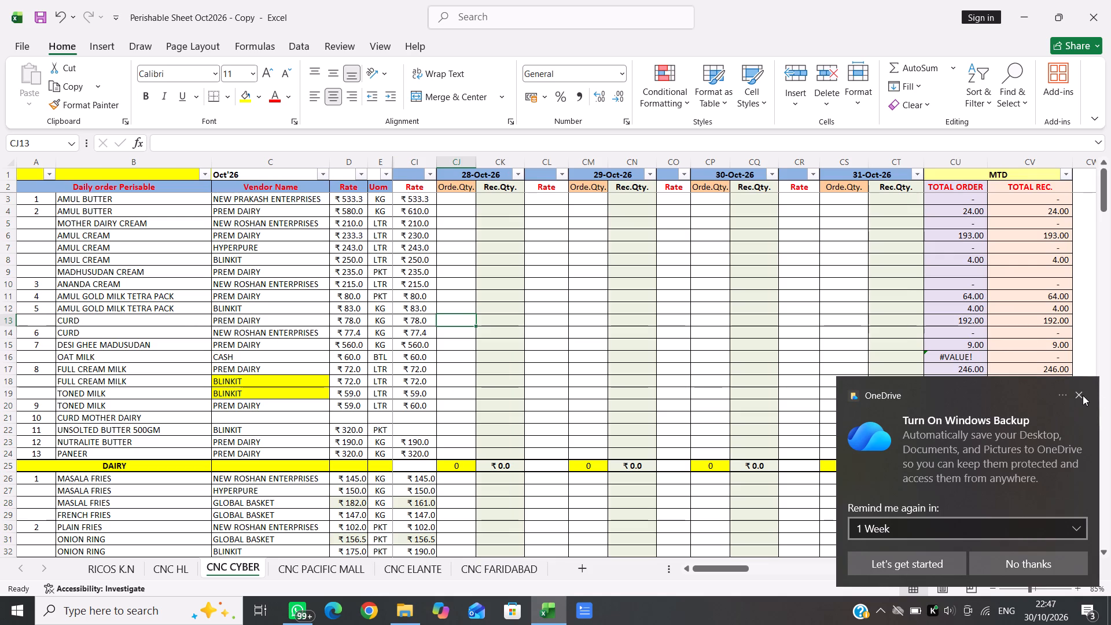
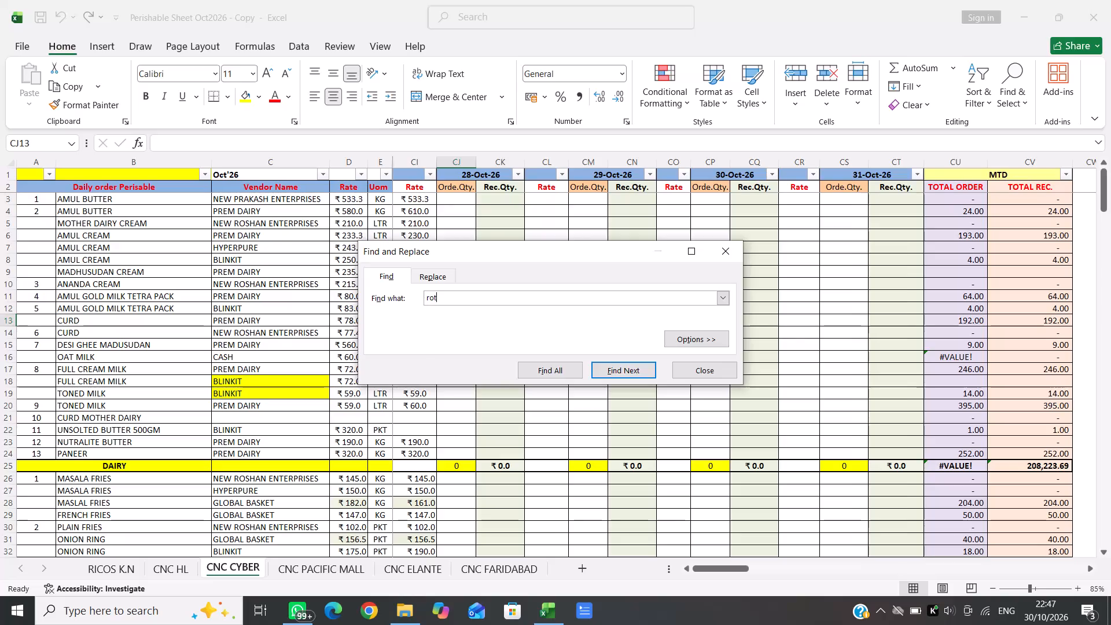
Search the sheet for roti and select the ROTI row's 28-Oct-26 order quantity cell.
key("Return")
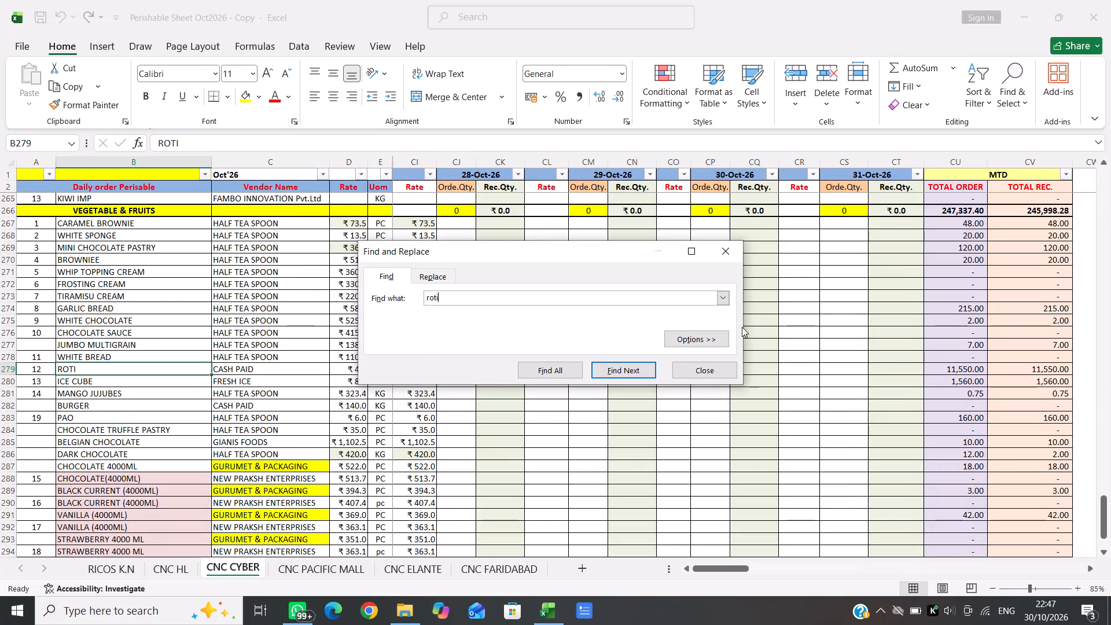
left_click(725, 256)
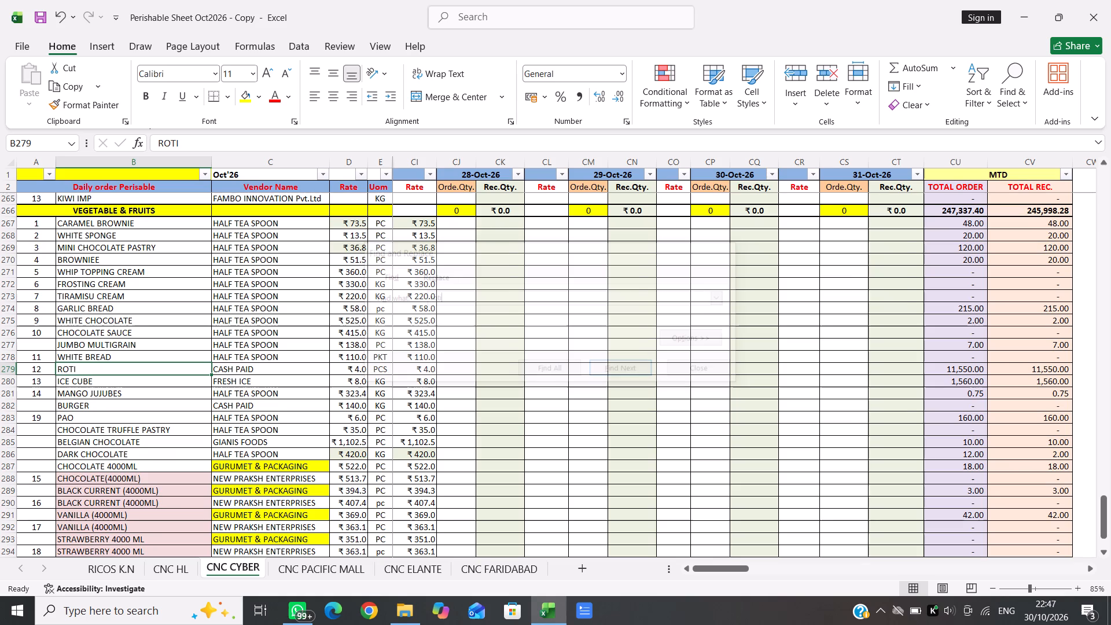
key("Right")
key("Right")
key("Right")
key("Right")
key("Right")
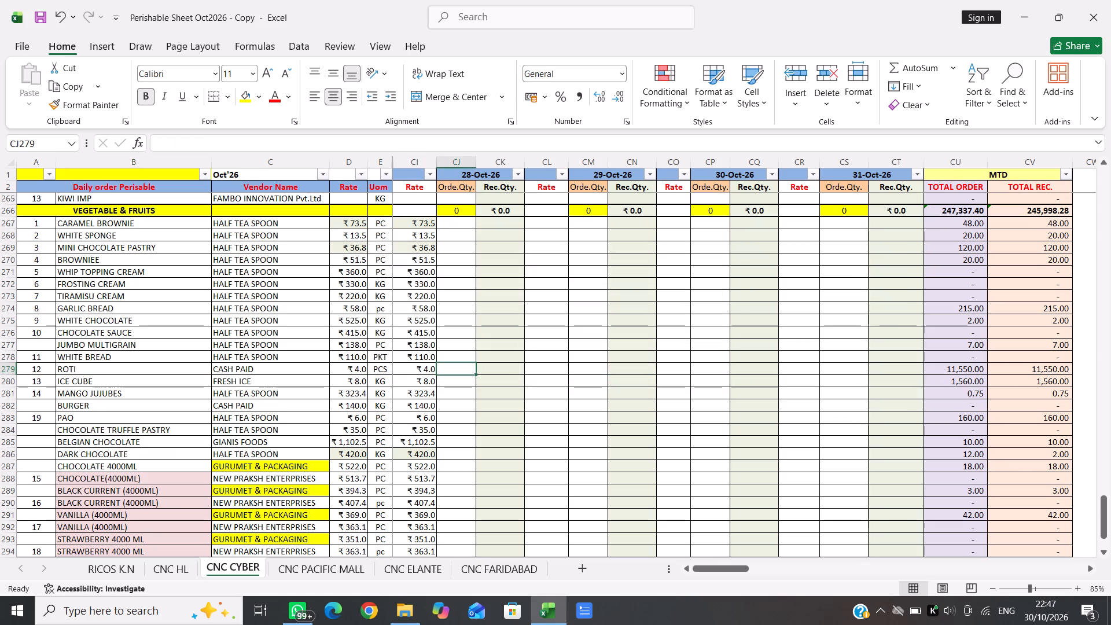
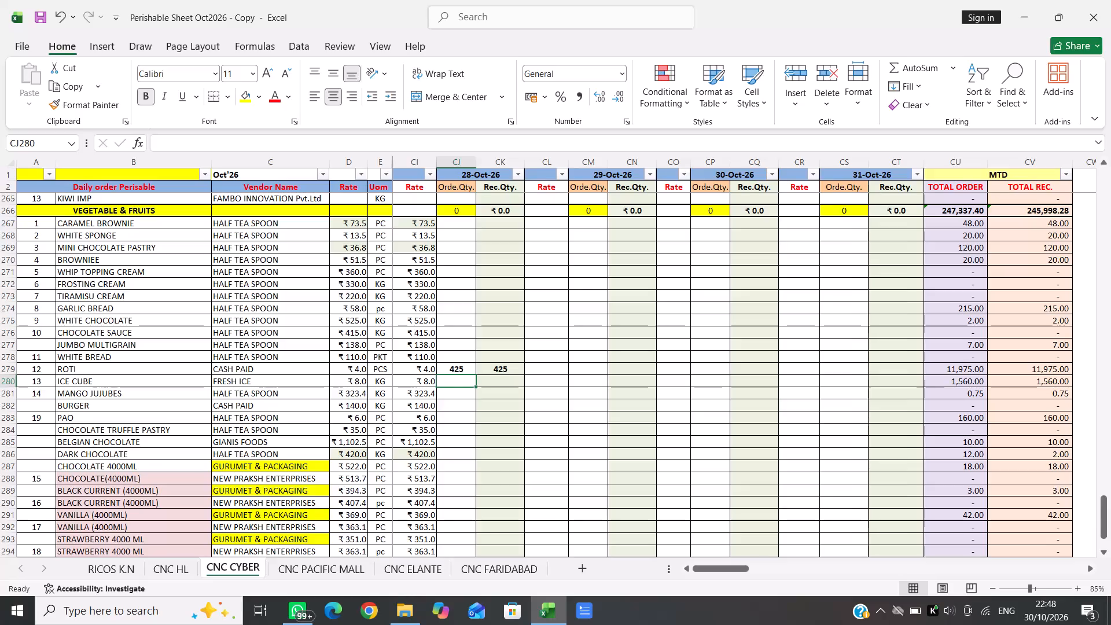
Enter 60 as both the order quantity and the received quantity for ICE CUBE under 28-Oct-26.
type("60")
key("Right")
type("60")
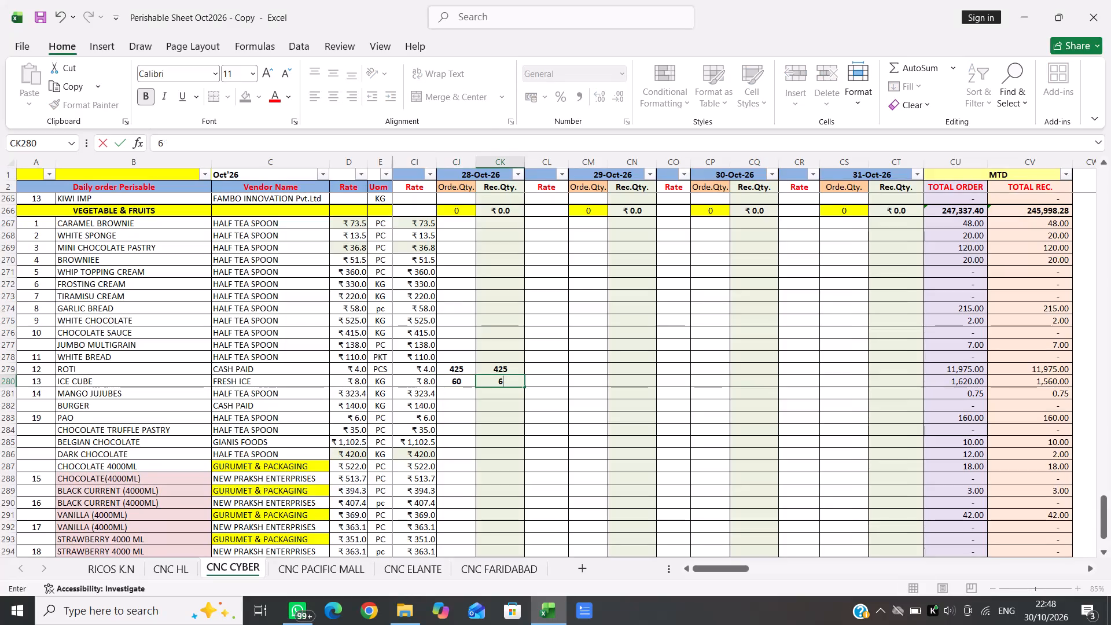
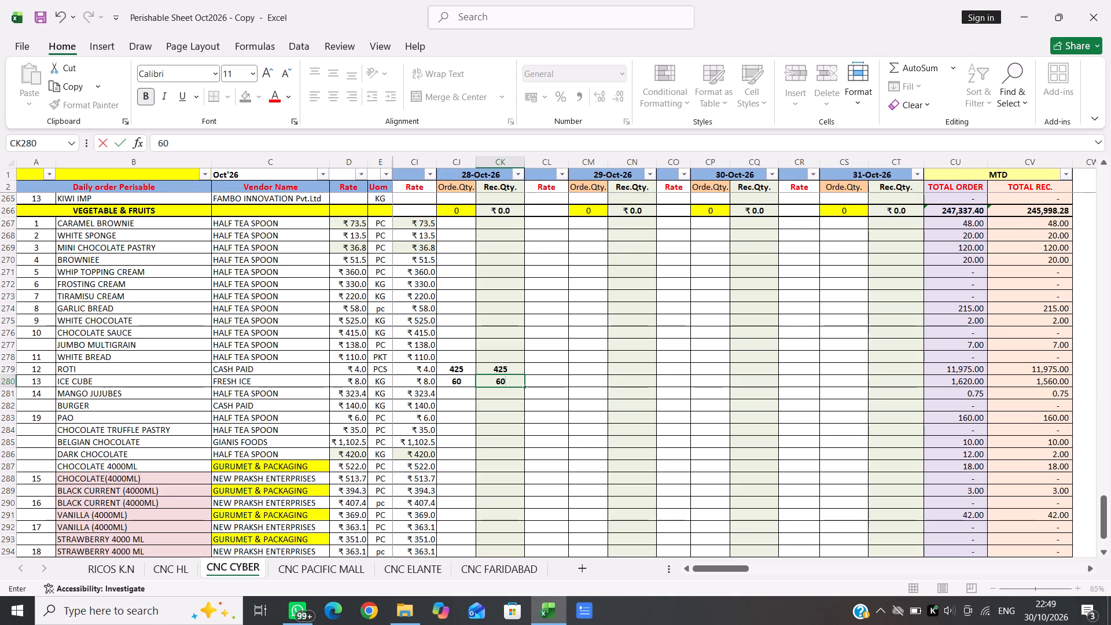
Search the CNC CYBER sheet for "burr" to locate the baby burrata item.
key("ctrl+f")
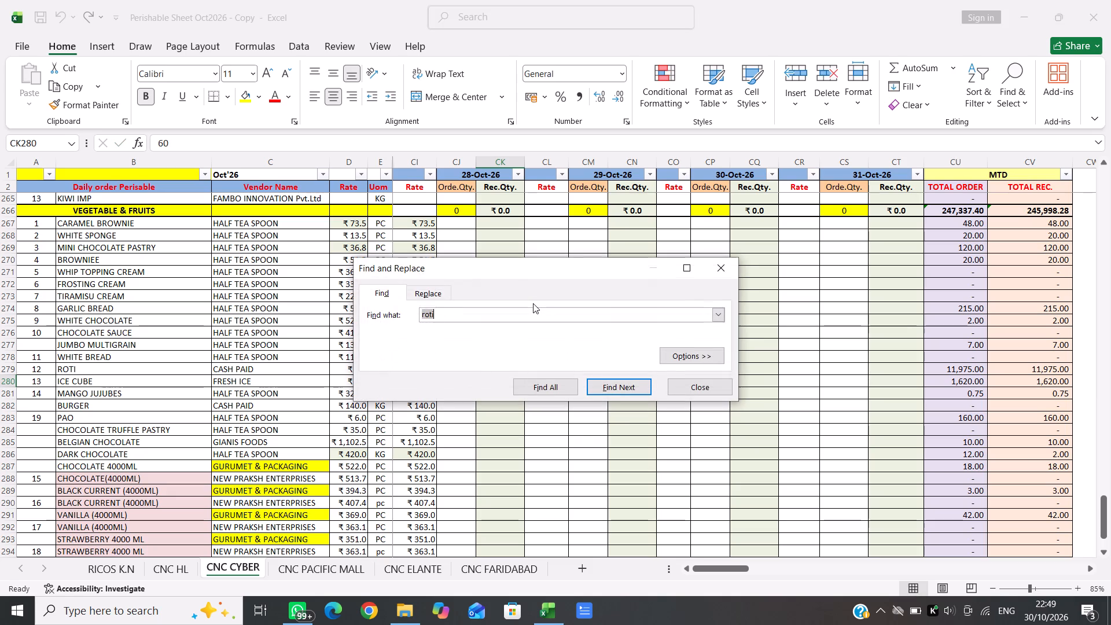
key("BackSpace")
key("BackSpace")
key("BackSpace")
type("burr")
key("Return")
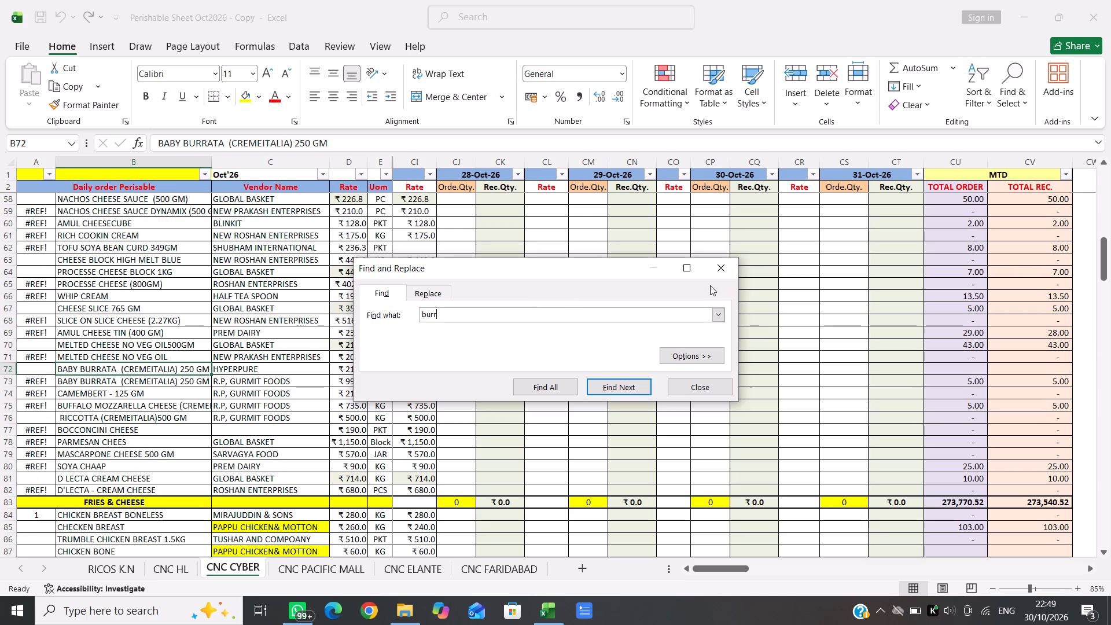
left_click(718, 267)
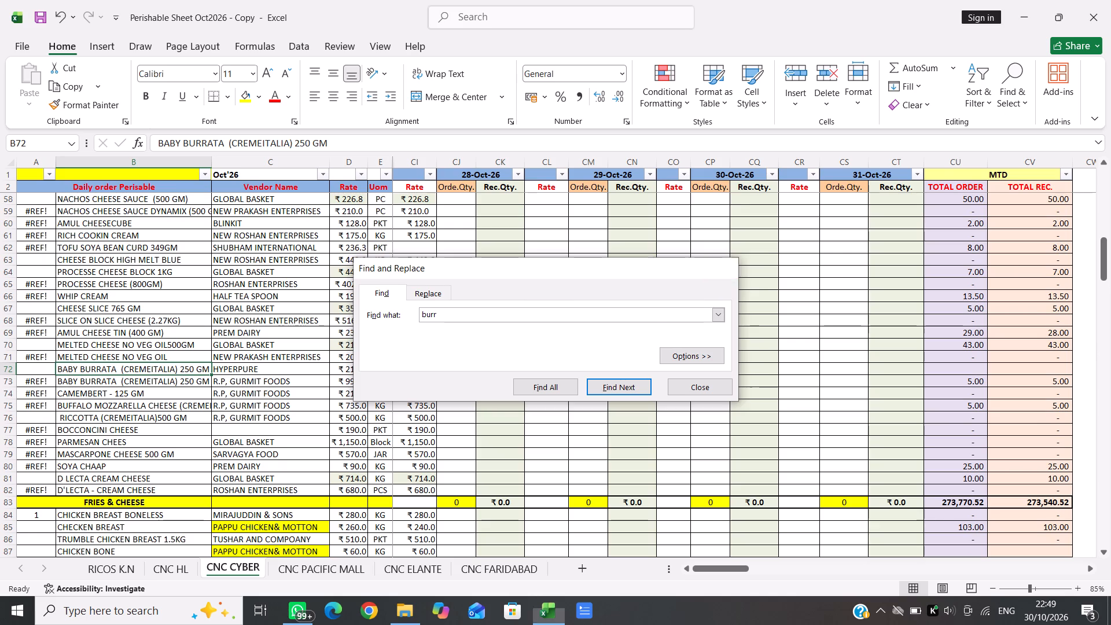
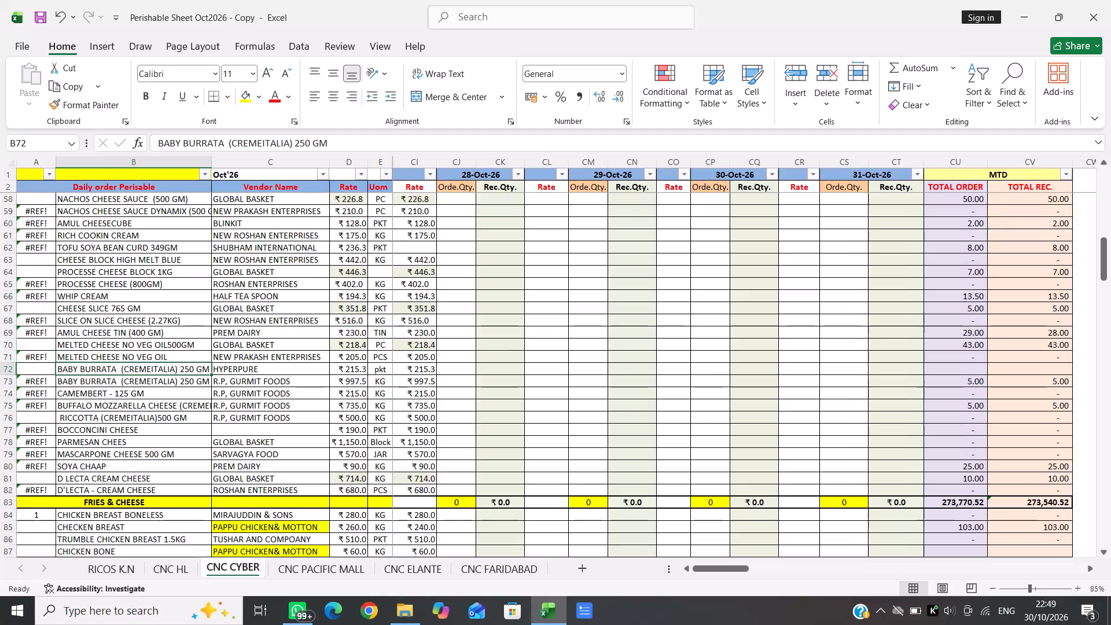
Go to the 28-Oct-26 order quantity cell for BABY BURRATA (CREMEITALIA) 250 GM supplied by R.P, GURMIT FOODS.
key("Down")
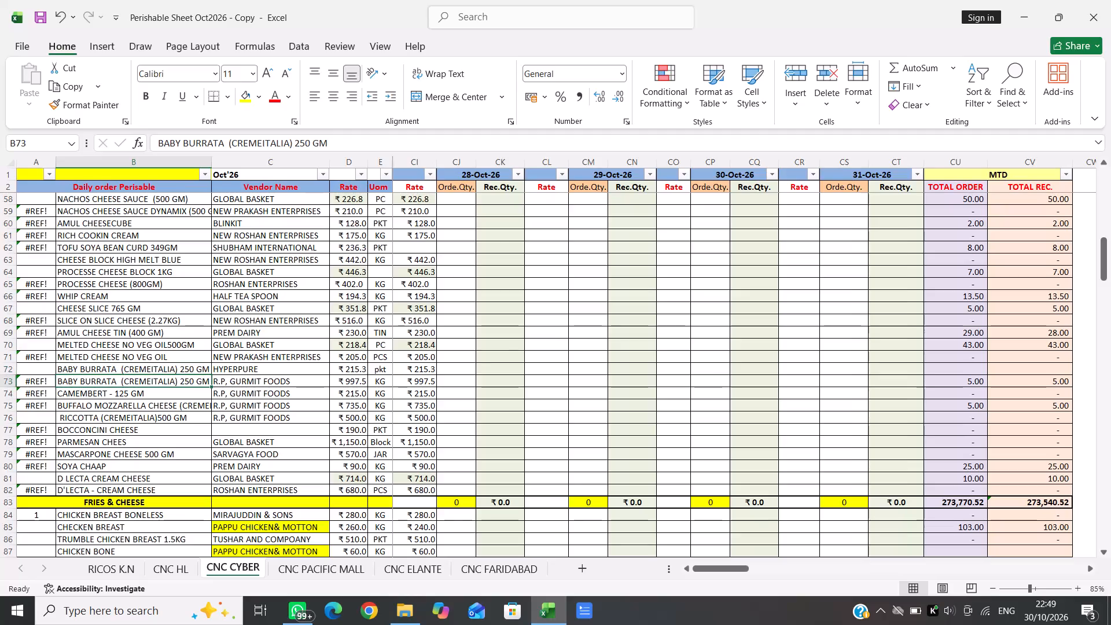
key("Right")
key("Right")
key("Right")
key("Right")
key("Right")
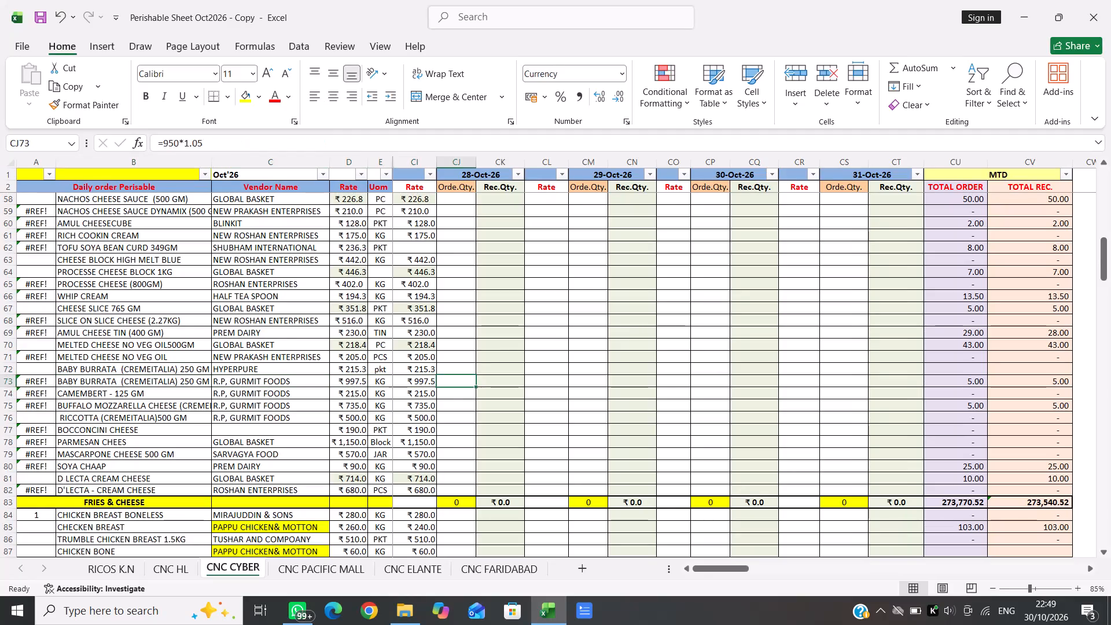
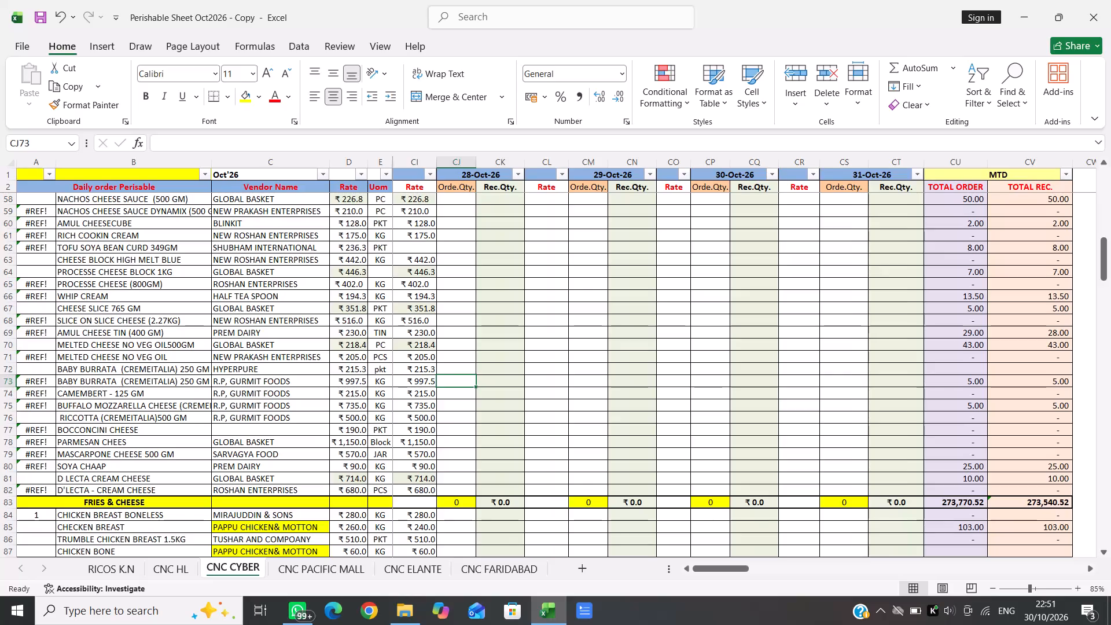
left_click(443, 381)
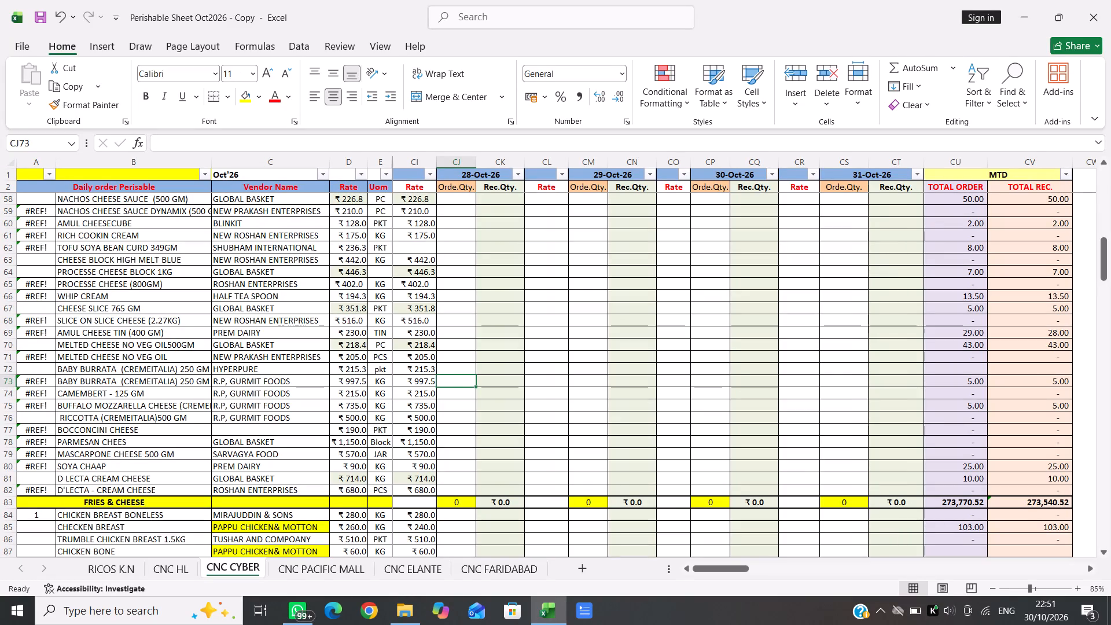
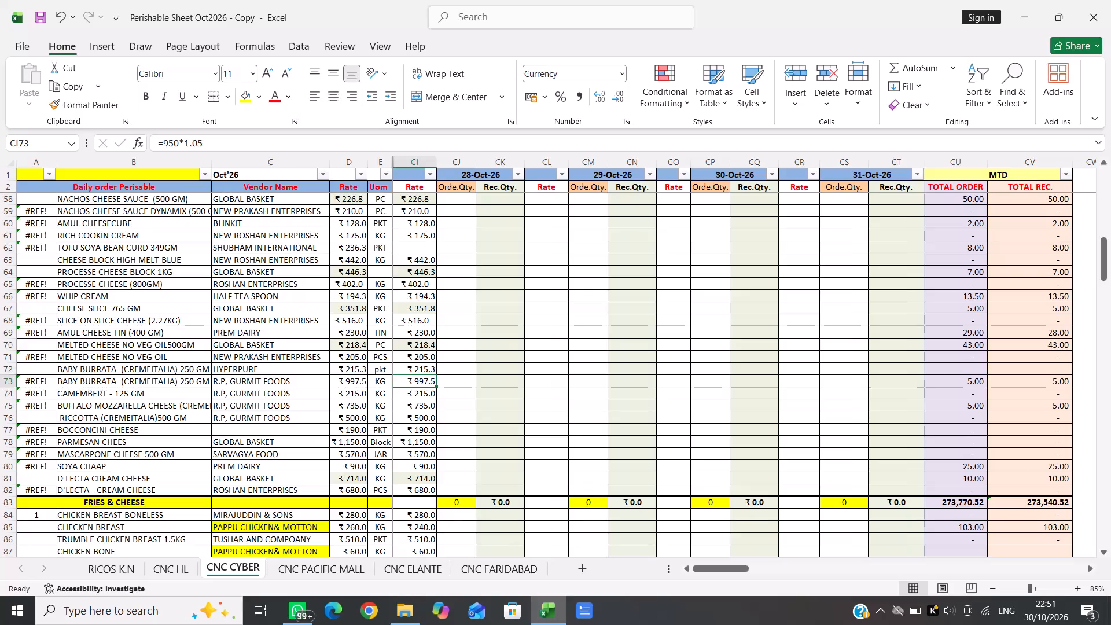
Enter the rate for R.P, GURMIT FOODS baby burrata as =950*1.05 in the rate column before 28-Oct-26.
key("equal")
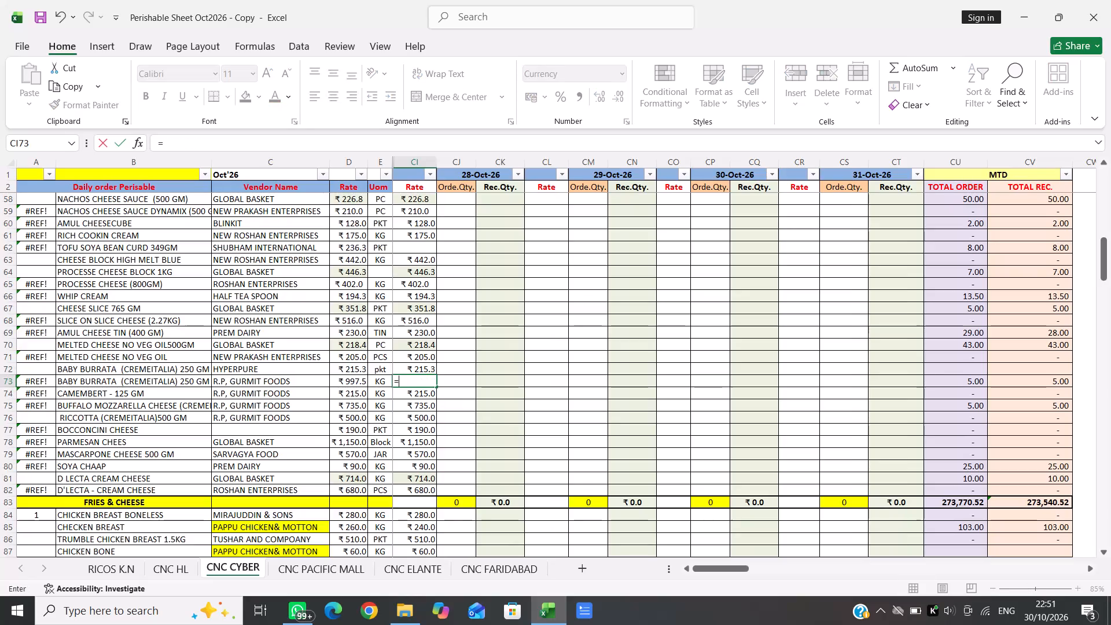
type("950")
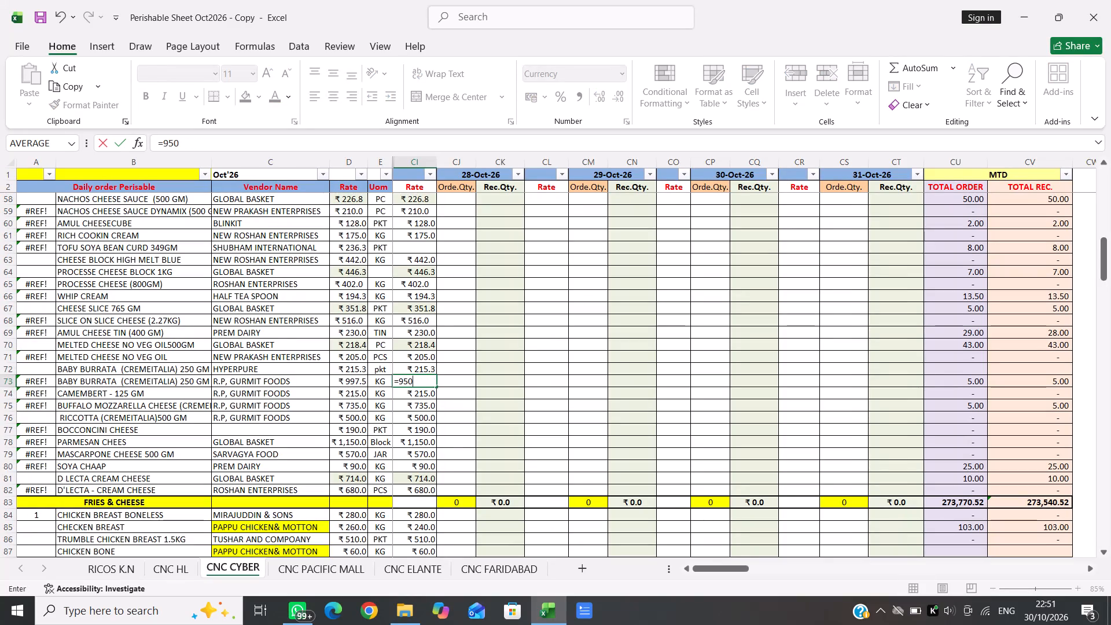
type("*1.05")
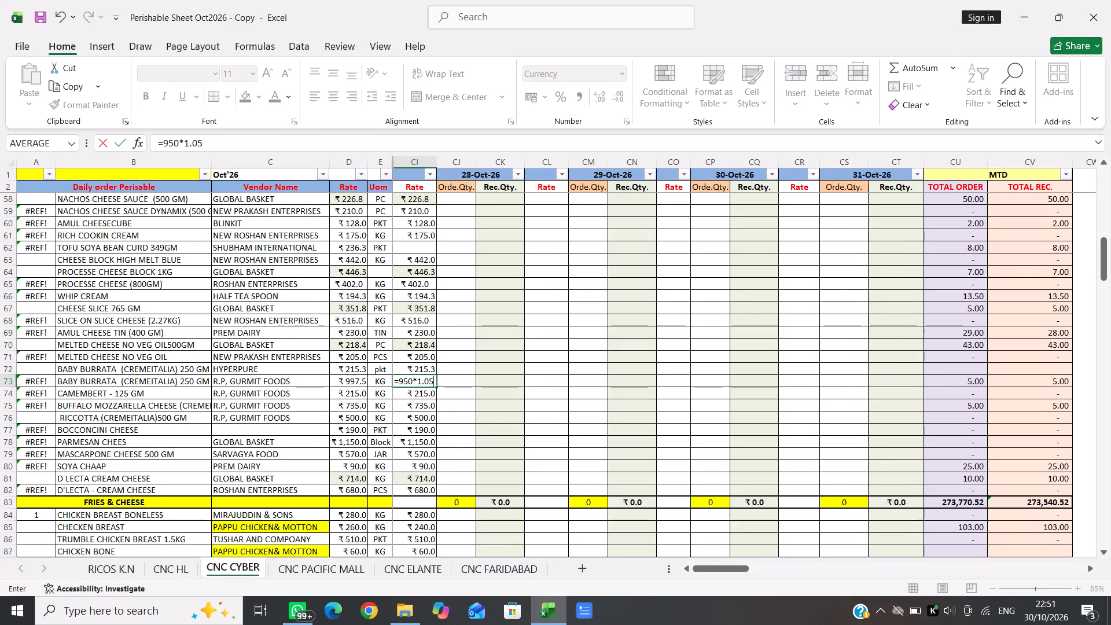
key("Return")
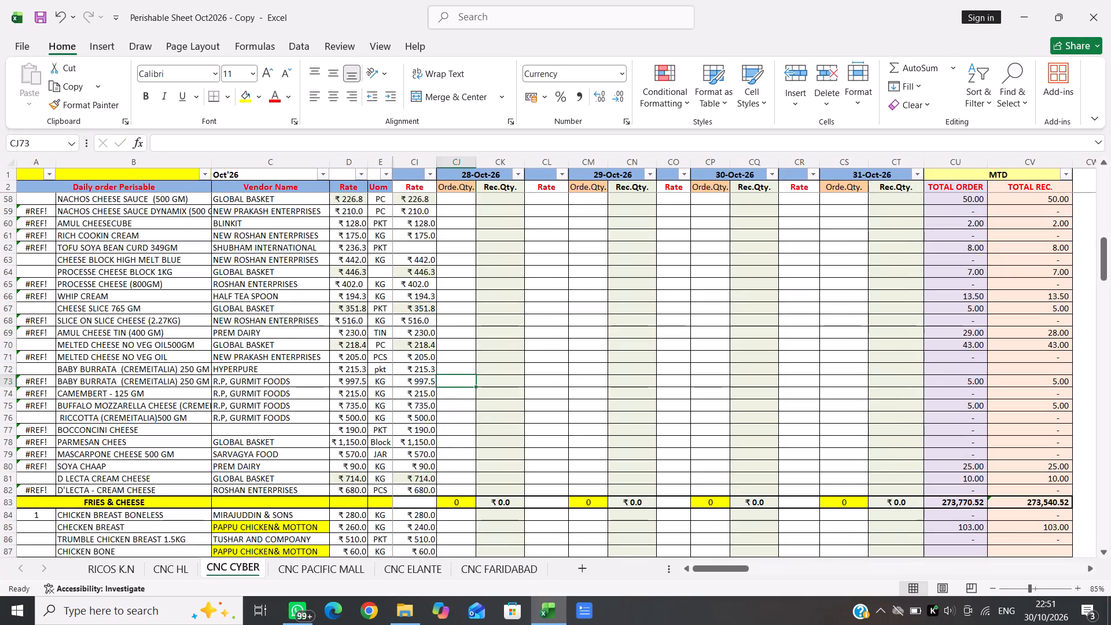
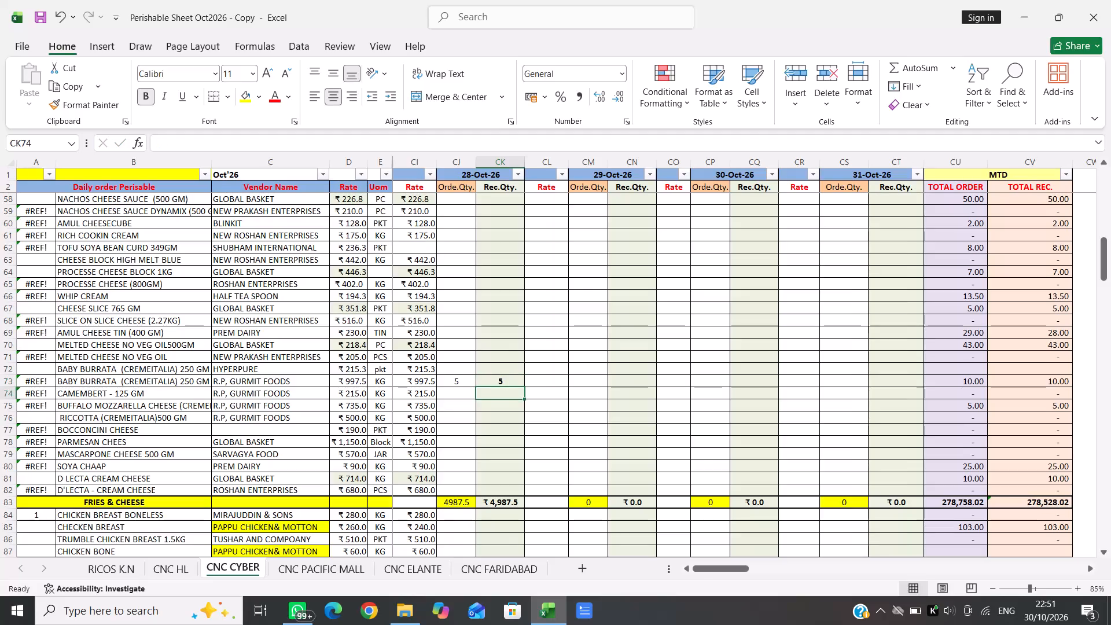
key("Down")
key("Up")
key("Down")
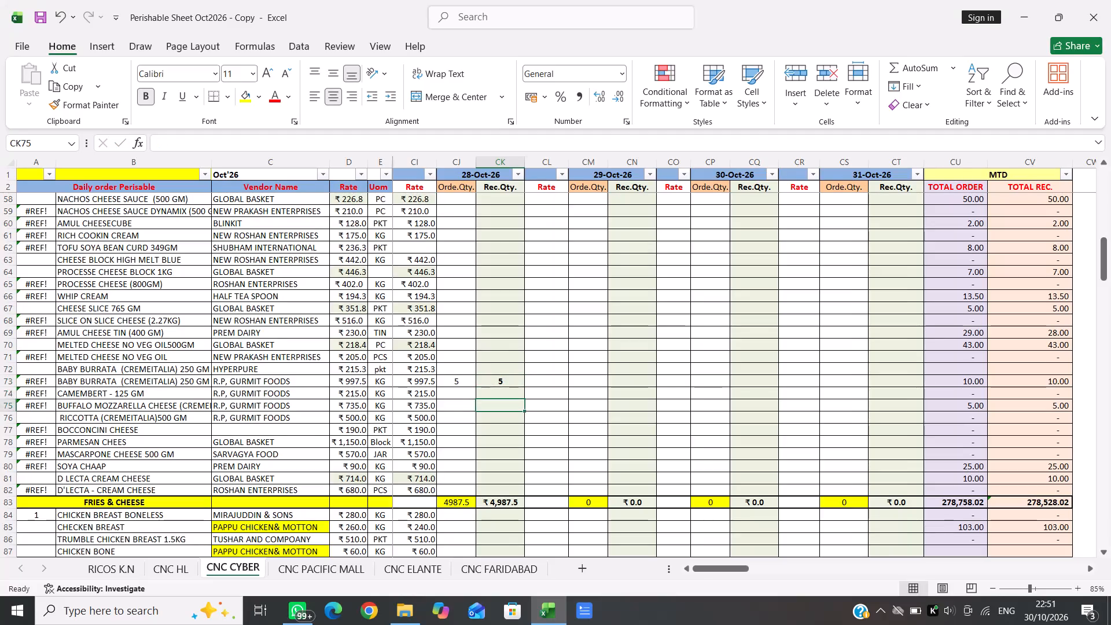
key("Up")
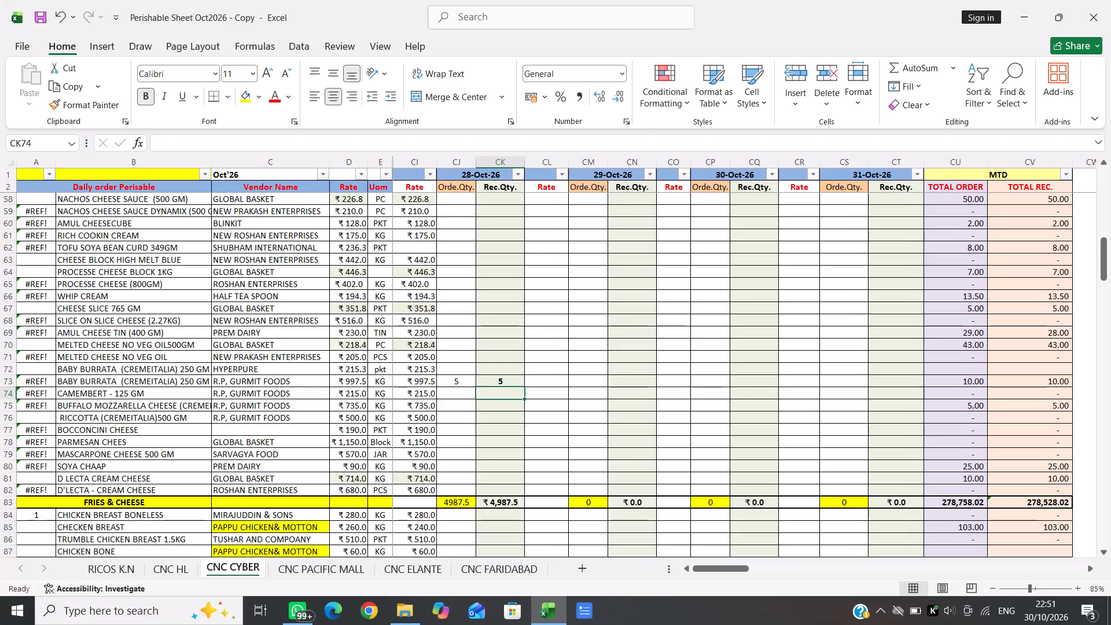
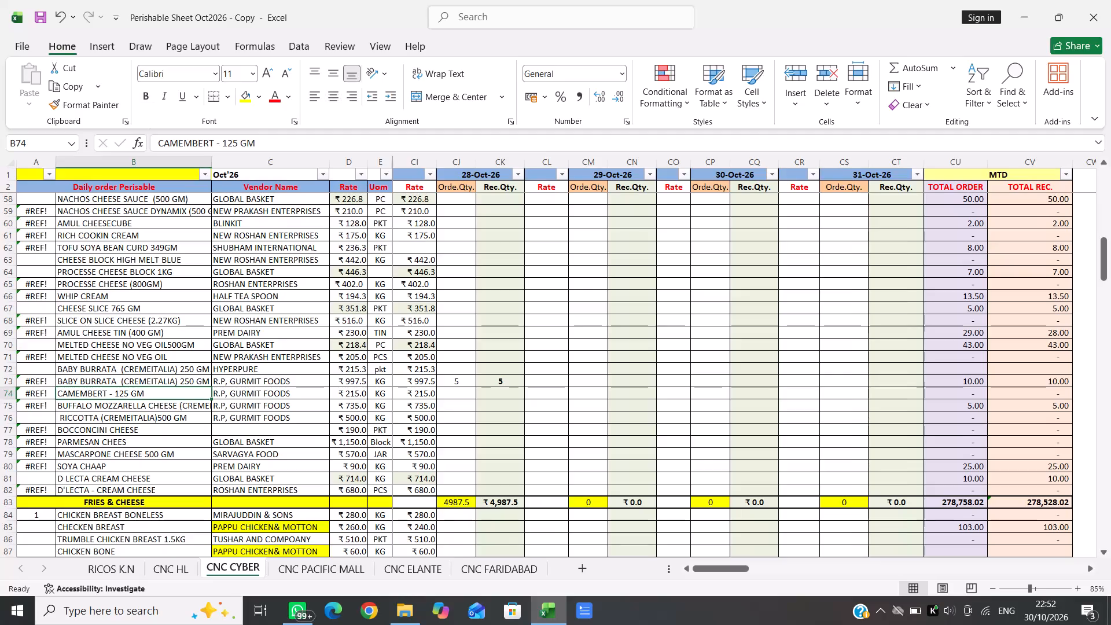
Go to the 28-Oct-26 rate cell in the CAMEMBERT - 125 GM row.
key("Right")
key("Right")
key("Right")
key("Right")
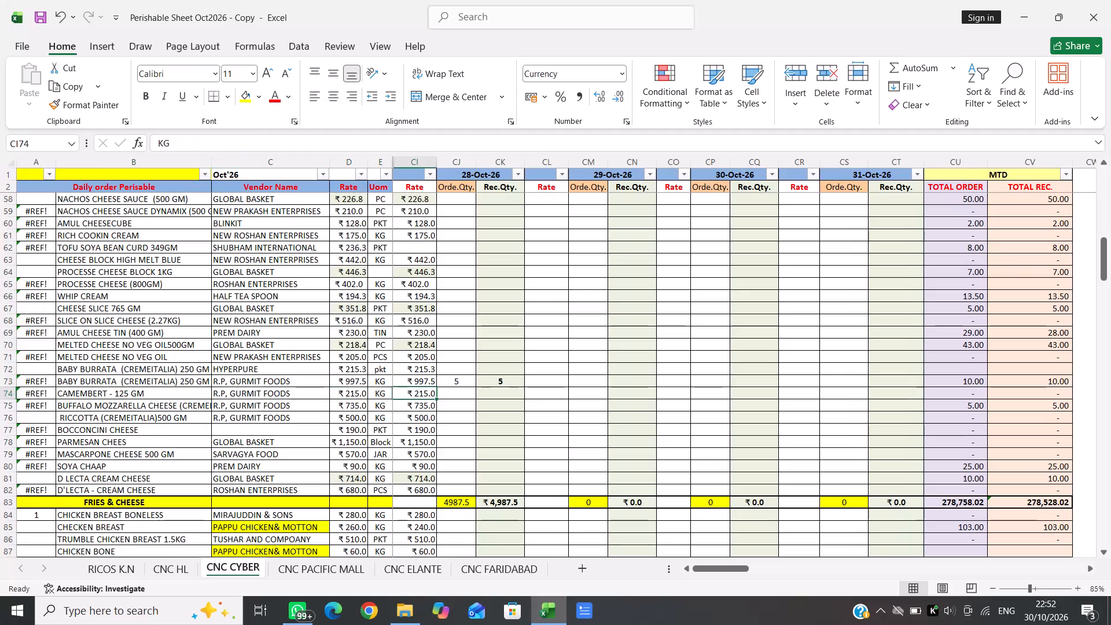
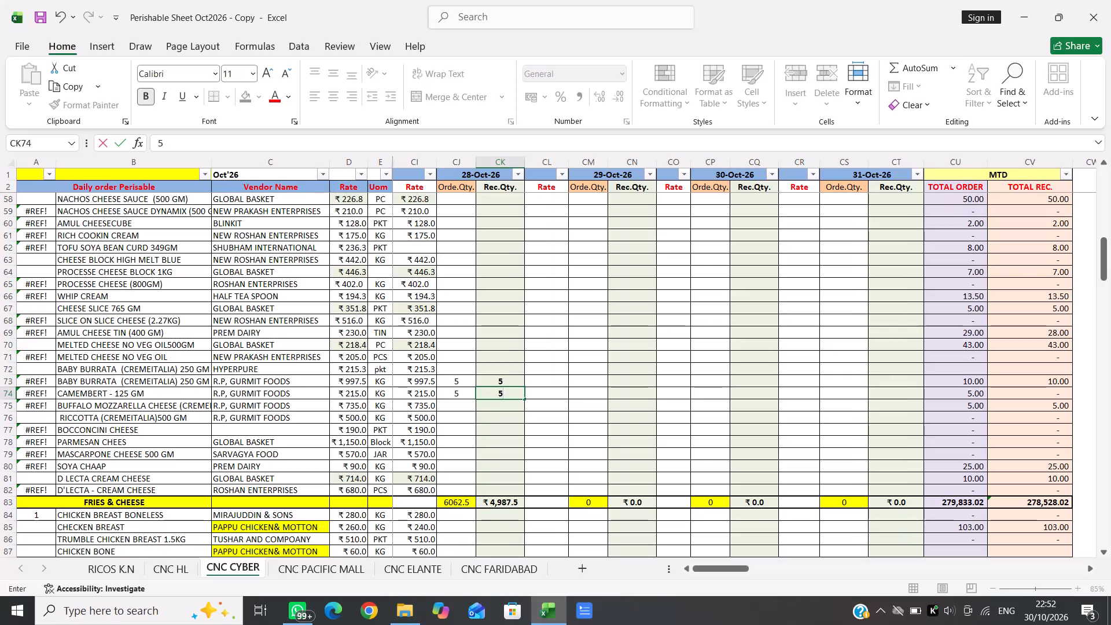
Finish the 28-Oct-26 received quantity of 5 for CAMEMBERT - 125 GM and go to that row's rate cell.
left_click(422, 391)
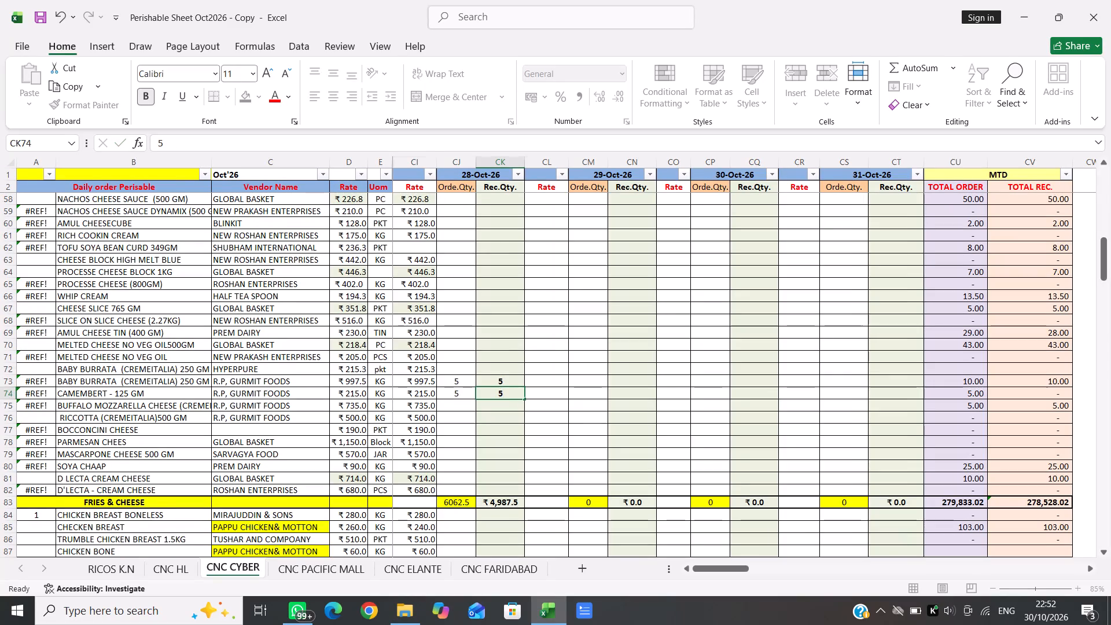
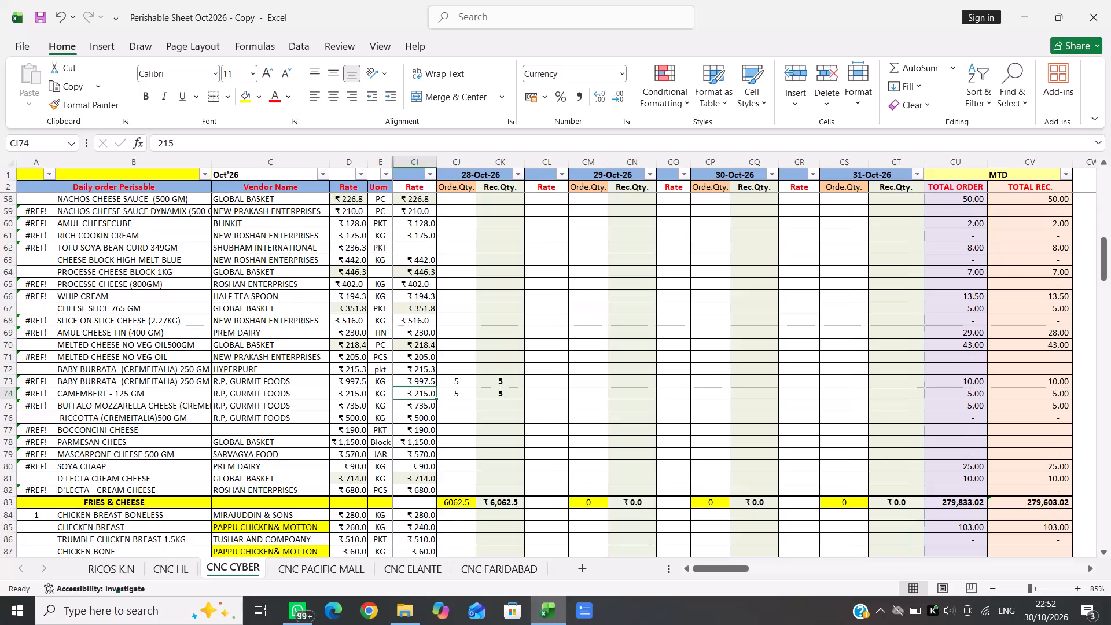
Set the 28-Oct-26 rate for CAMEMBERT - 125 GM with the formula =215*1.05.
key("equal")
type("215")
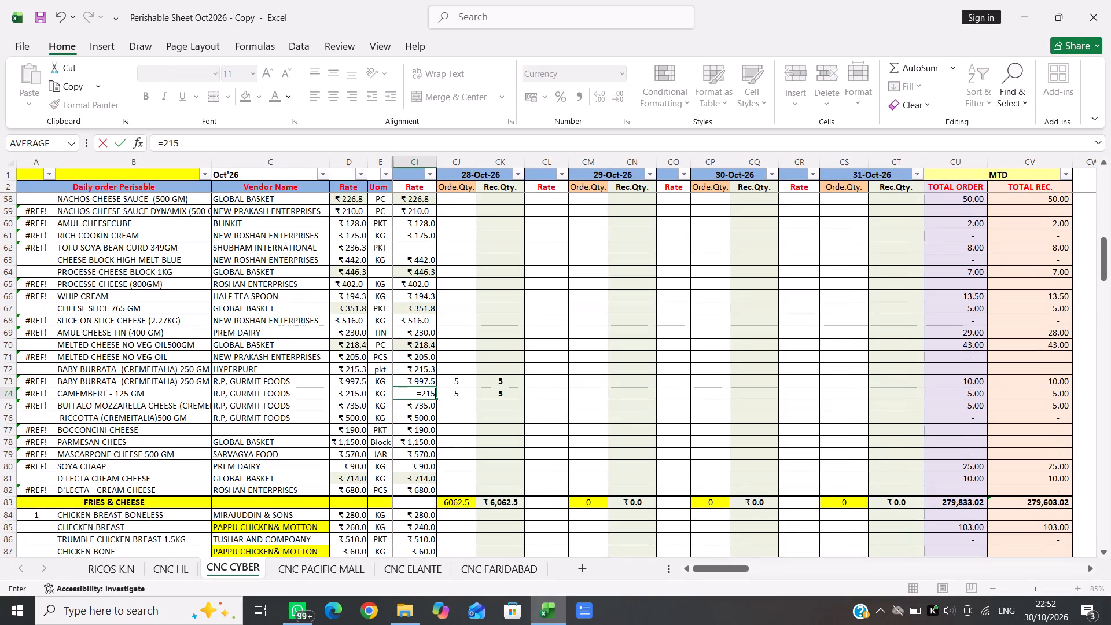
type("*1.05")
key("Return")
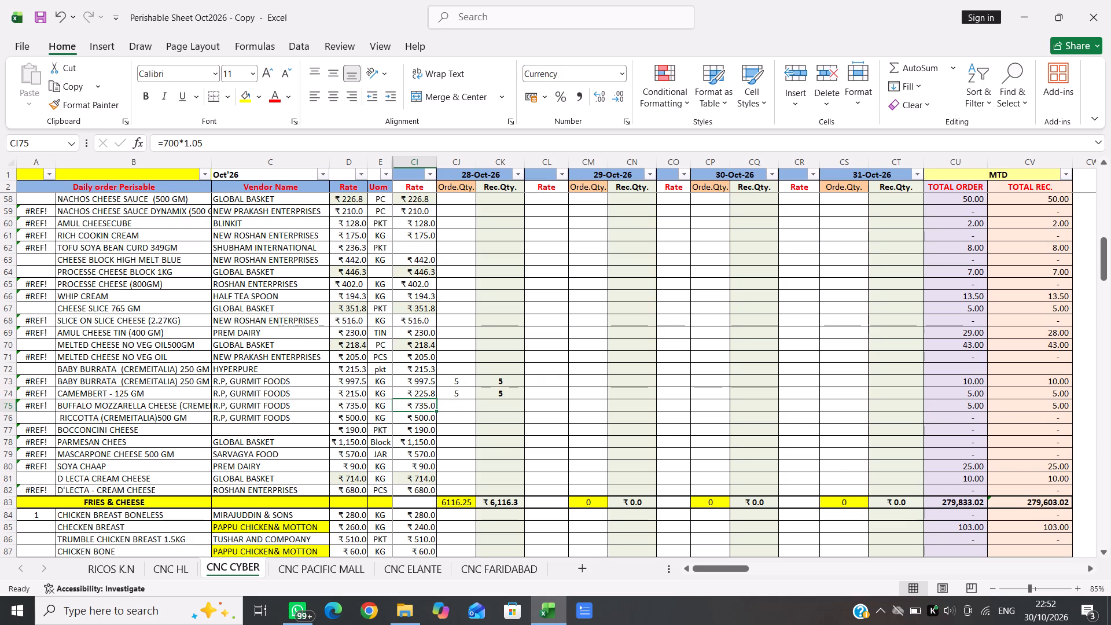
Copy the 28-Oct-26 rate formula for CAMEMBERT - 125 GM into that row's main Rate column beside Vendor Name.
left_click(426, 392)
key("ctrl+c")
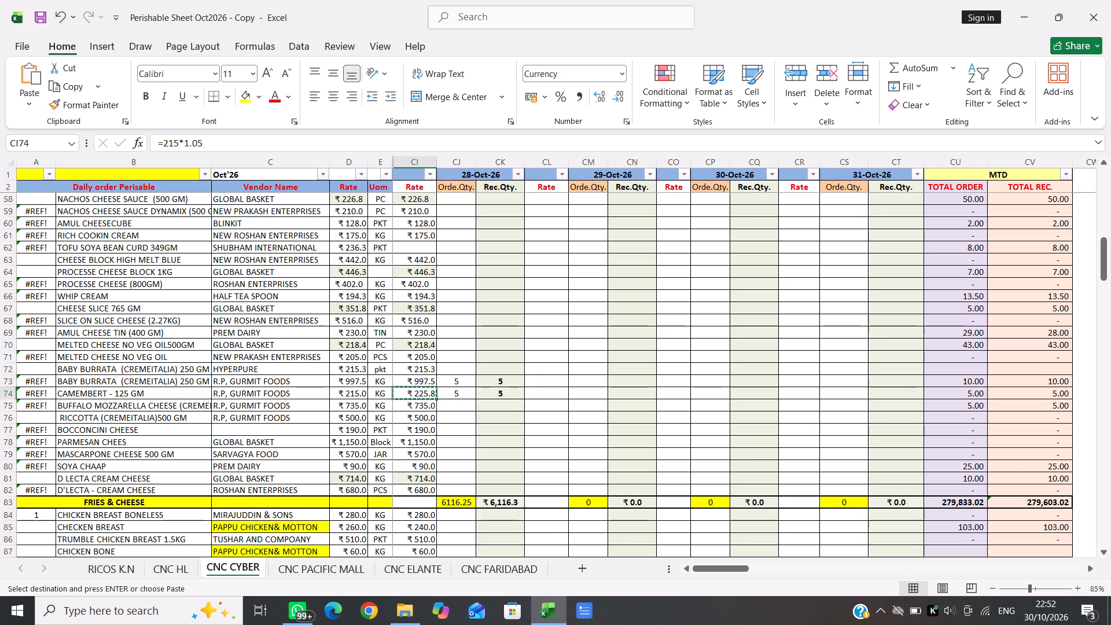
left_click(352, 393)
key("Return")
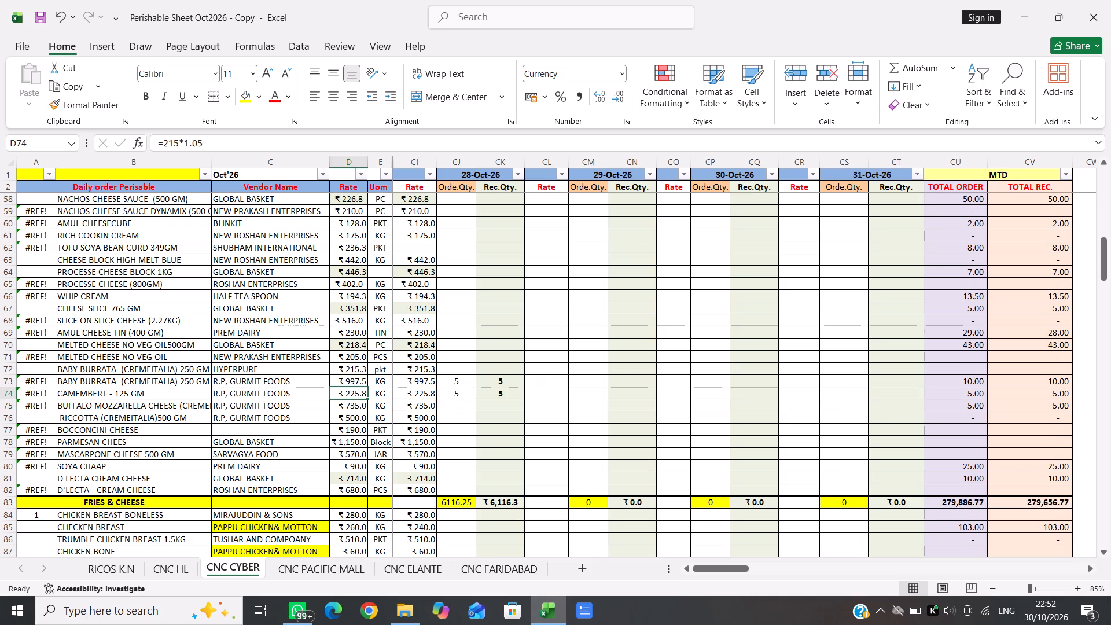
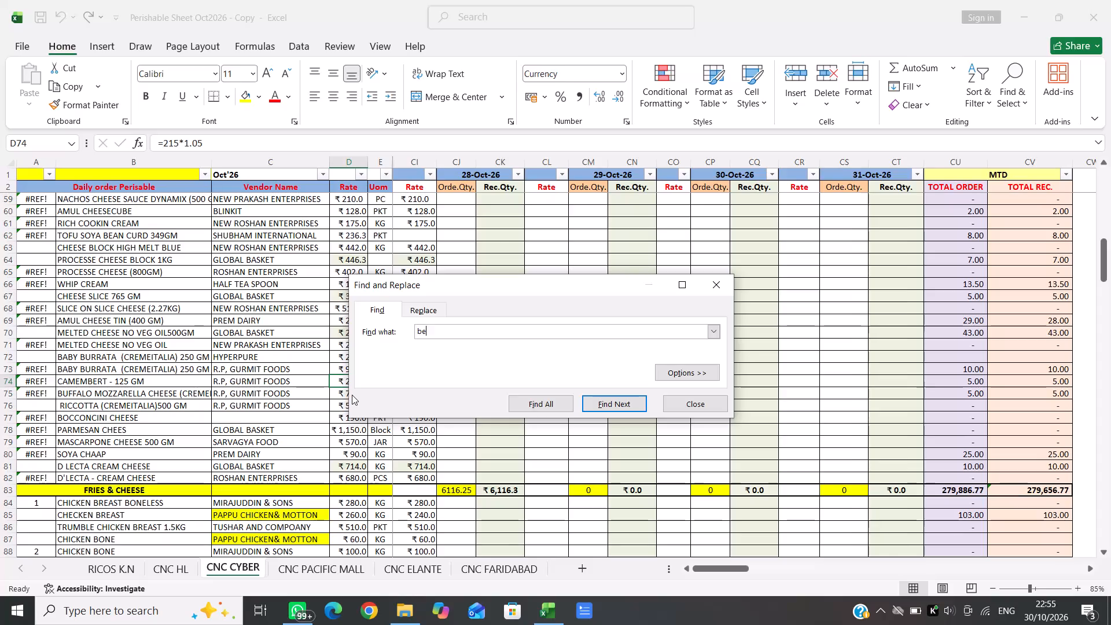
Search the CNC CYBER sheet for "bee" to locate the beetroot item, and close the search.
key("Return")
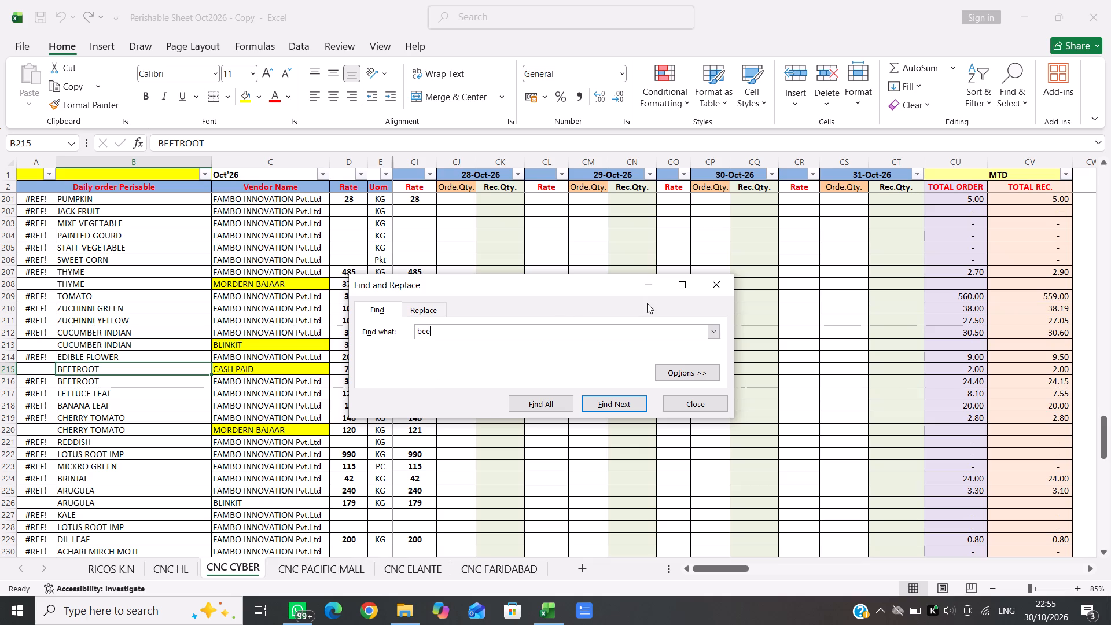
left_click(714, 277)
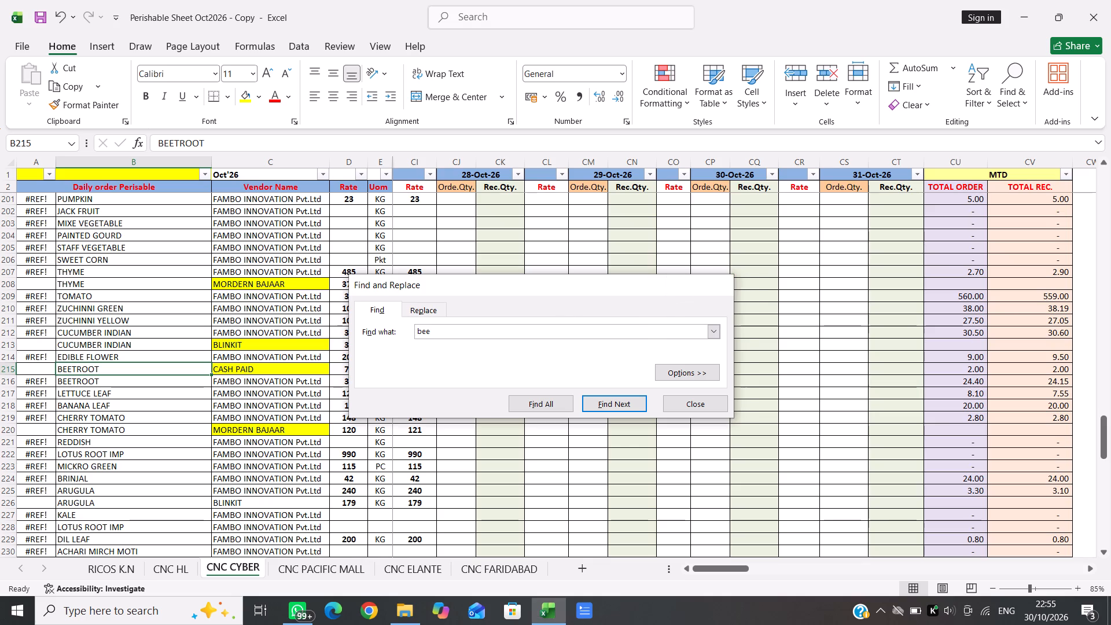
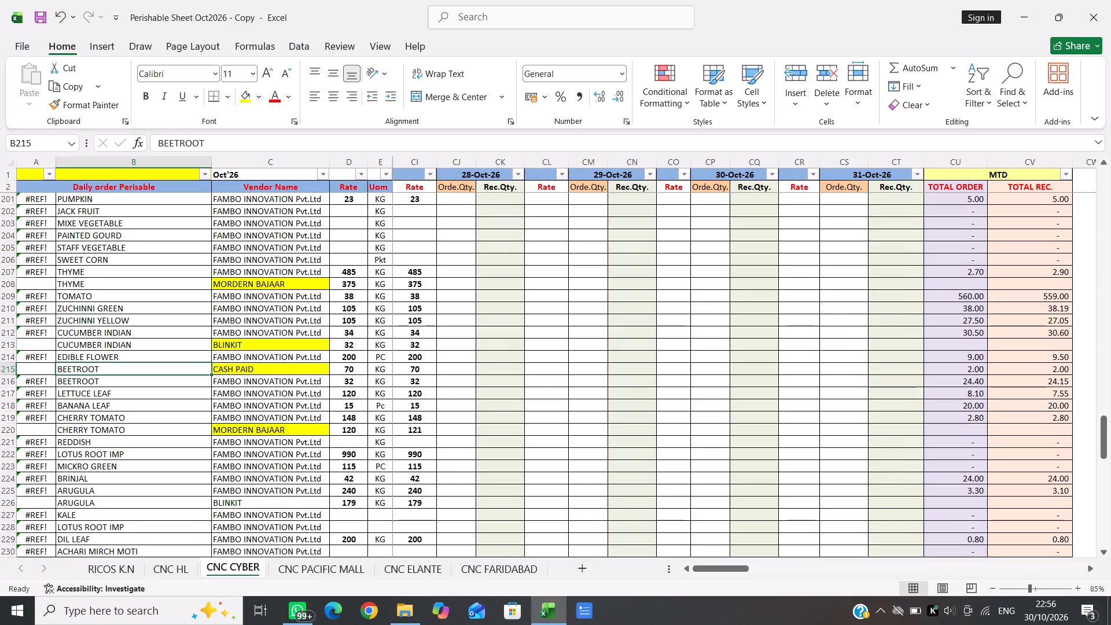
Insert a blank row above the CASH PAID beetroot entry and copy the item name BEETROOT into it.
key("shift+space")
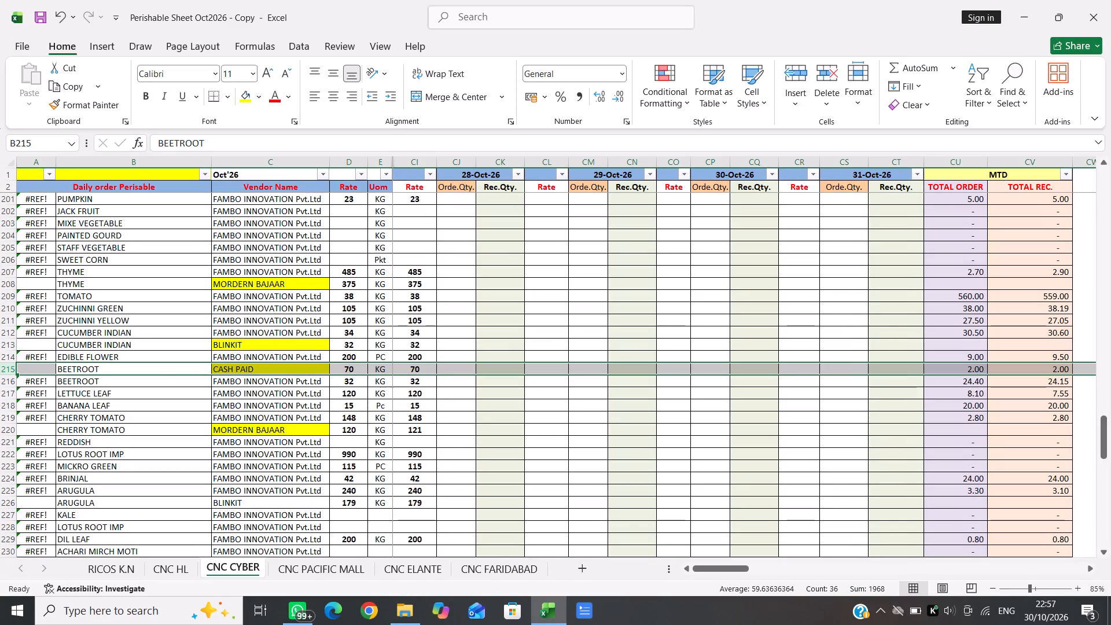
key("ctrl+shift+equal")
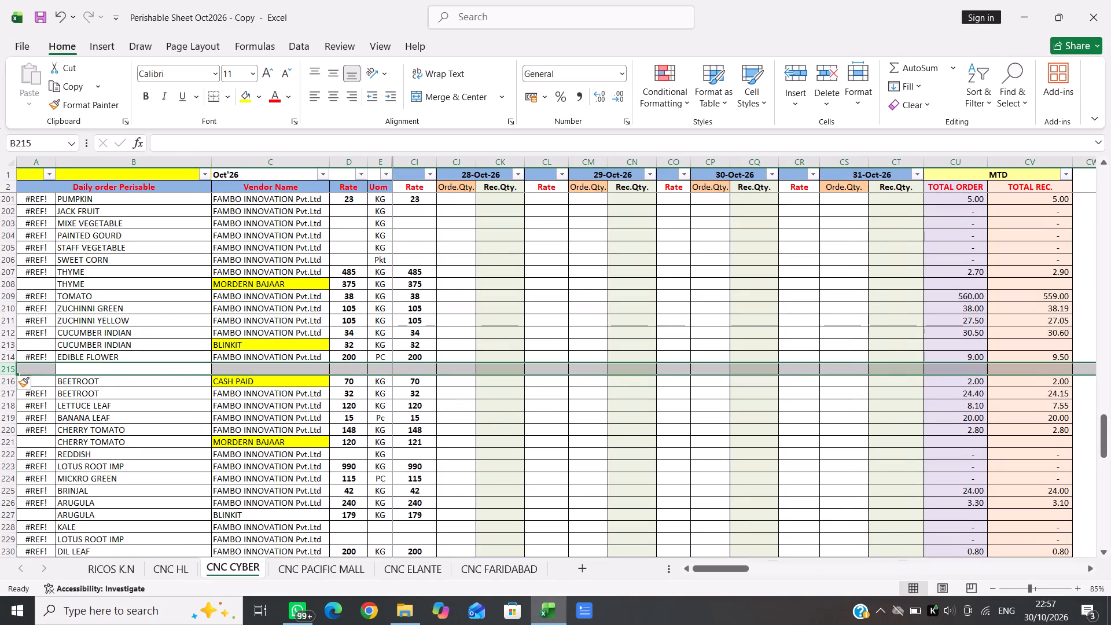
left_click(83, 384)
key("ctrl+c")
key("Up")
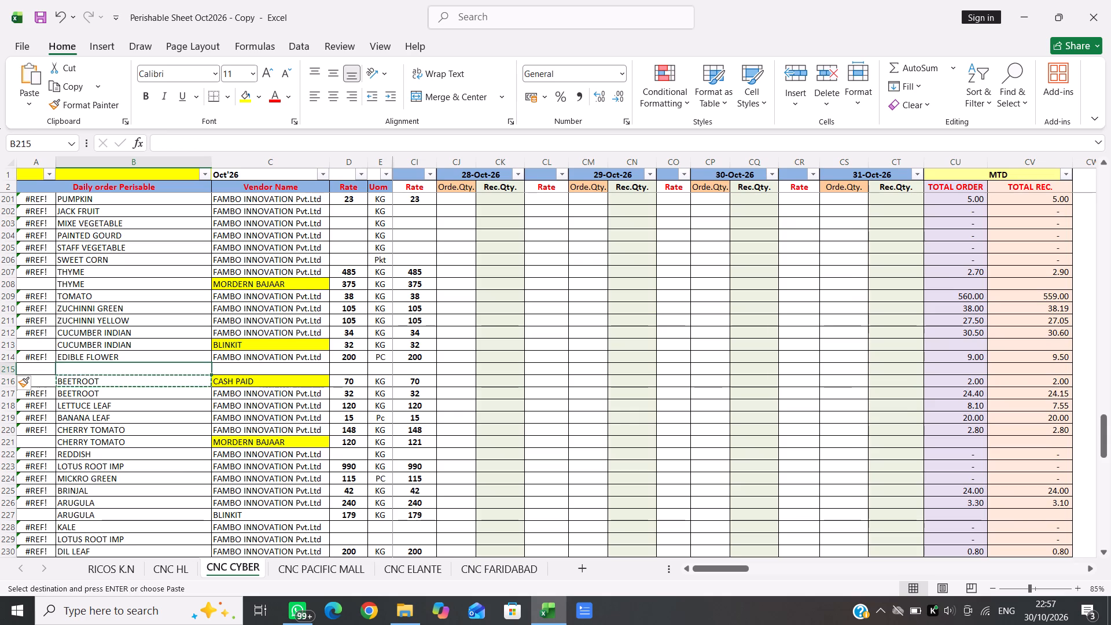
key("Return")
Fill in the vendor name for the new BEETROOT row.
left_click(266, 366)
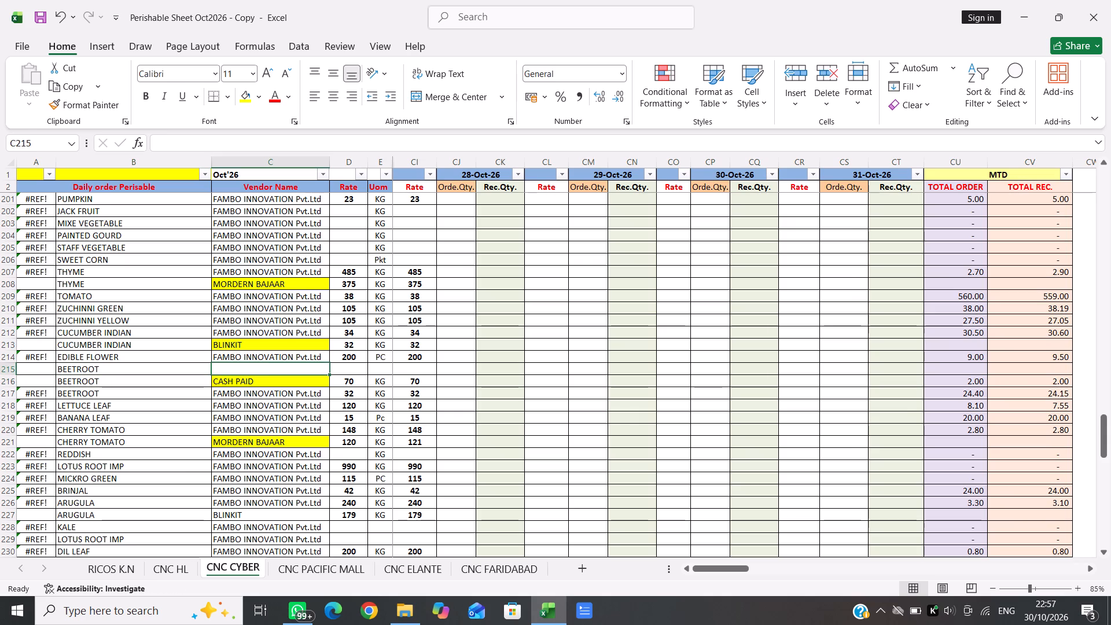
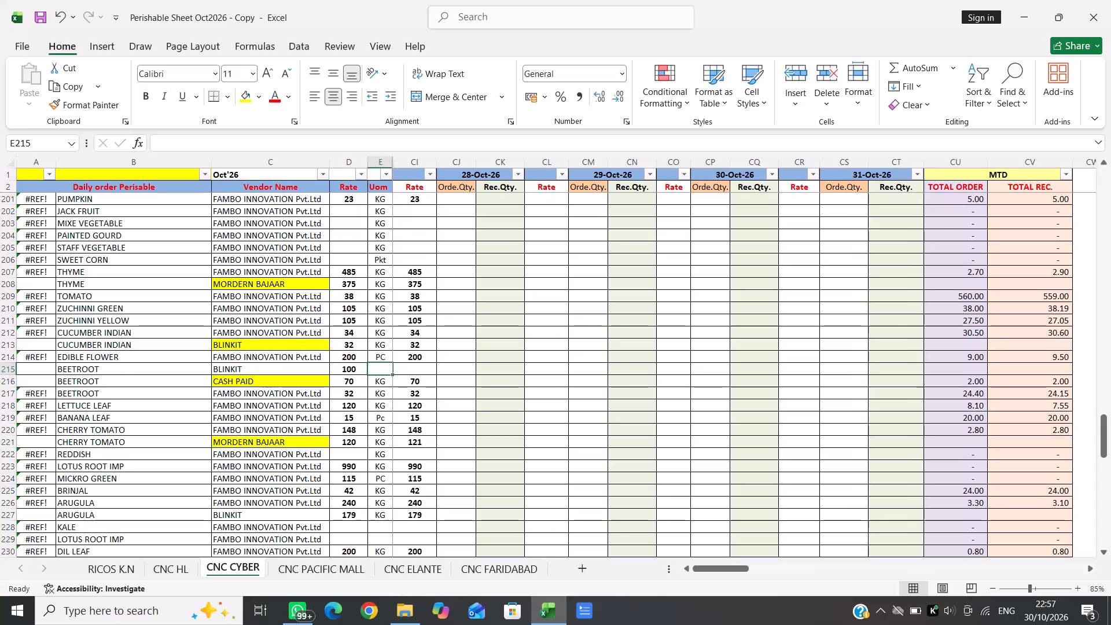
Enter the unit KG and a 28-Oct-26 rate of 100 in the BLINKIT BEETROOT row.
key("k")
key("Right")
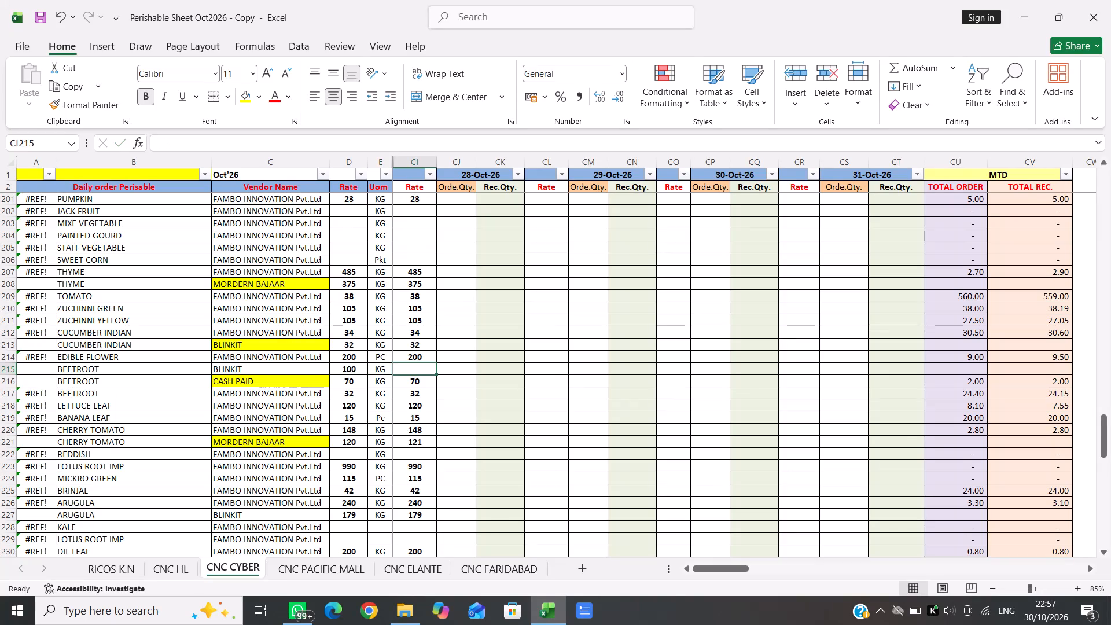
type("100")
key("Right")
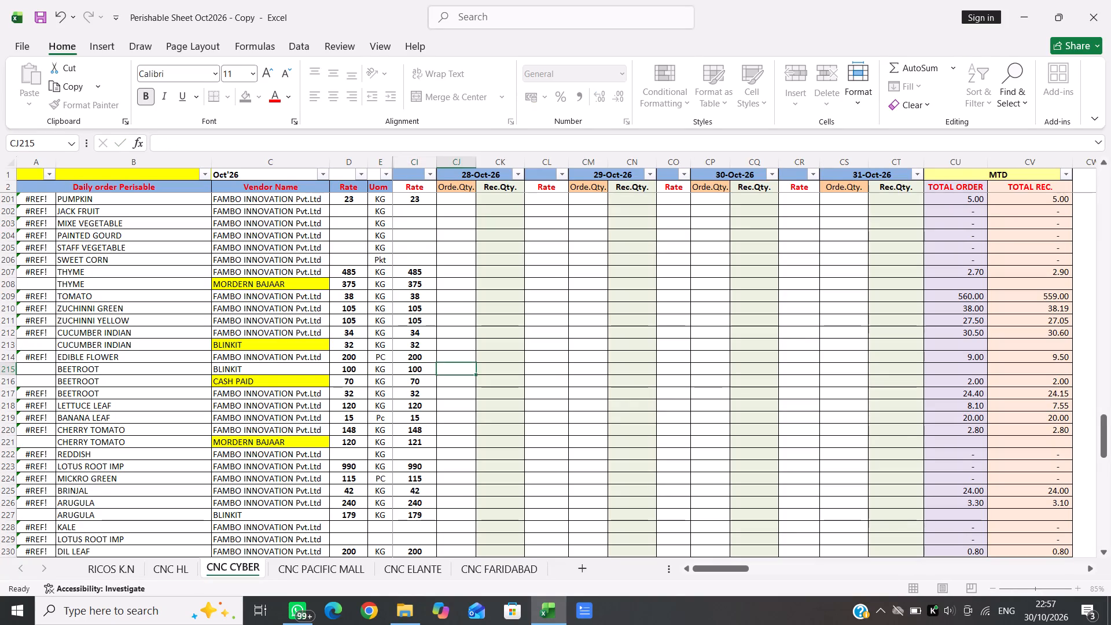
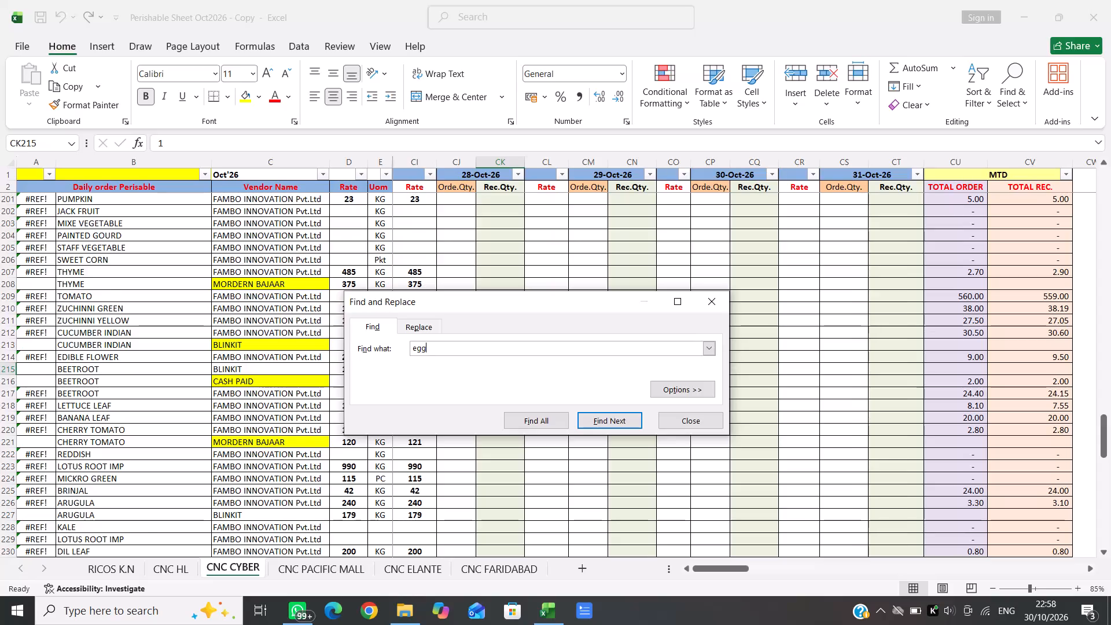
Search the CNC CYBER sheet for "egg" to locate the EGG item row.
key("Return")
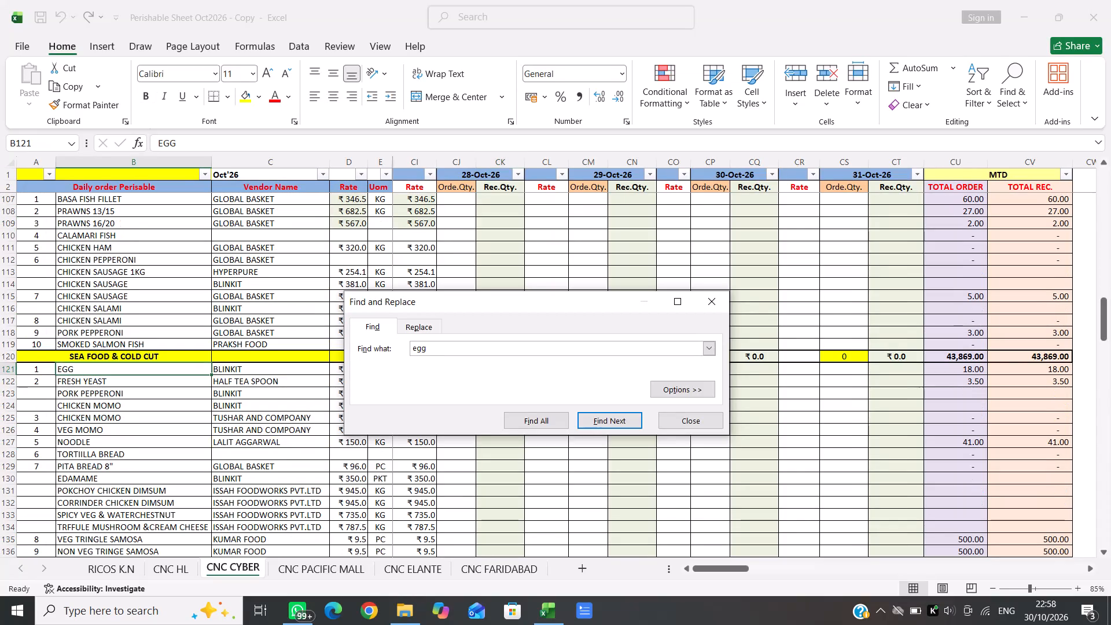
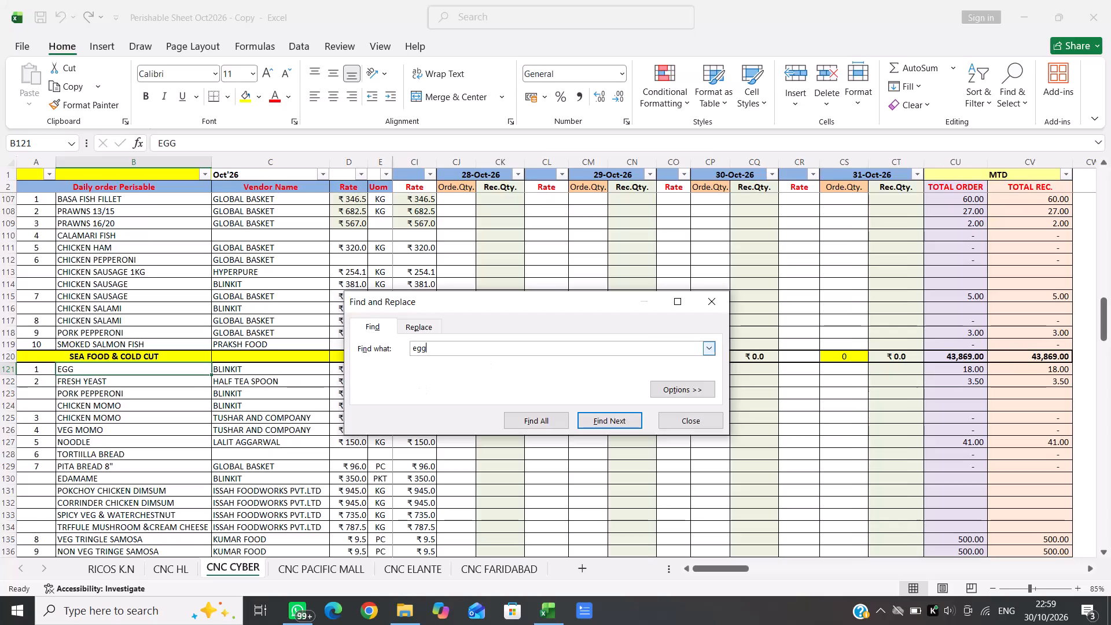
Close the search and select the 28-Oct-26 order quantity cell in the BLINKIT EGG row.
left_click(707, 300)
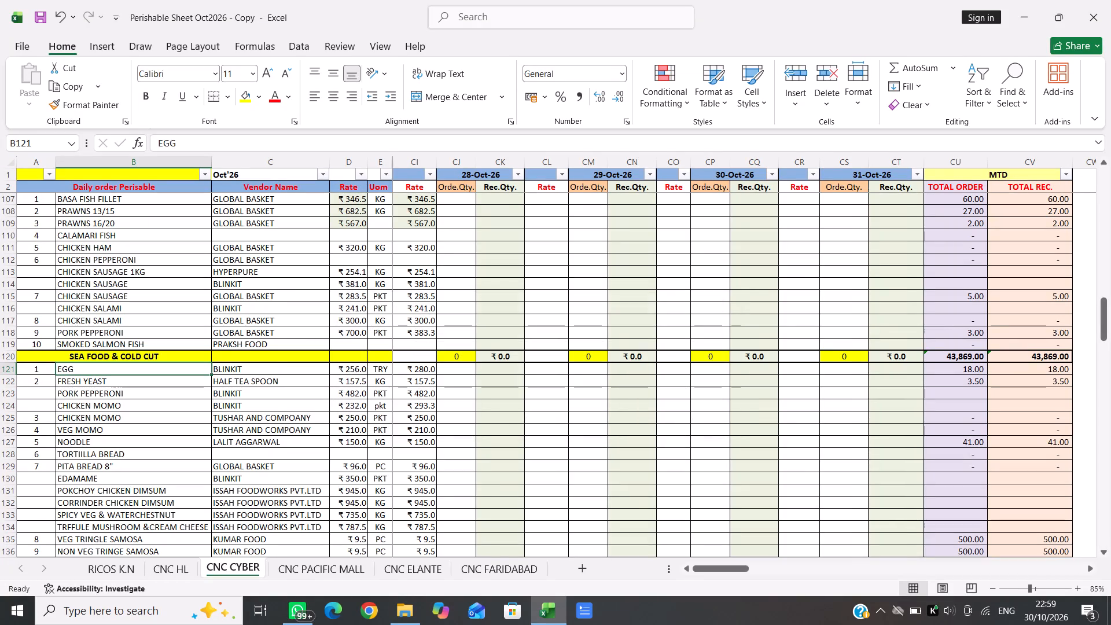
key("Right")
key("Right")
key("Right")
key("Right")
key("Right")
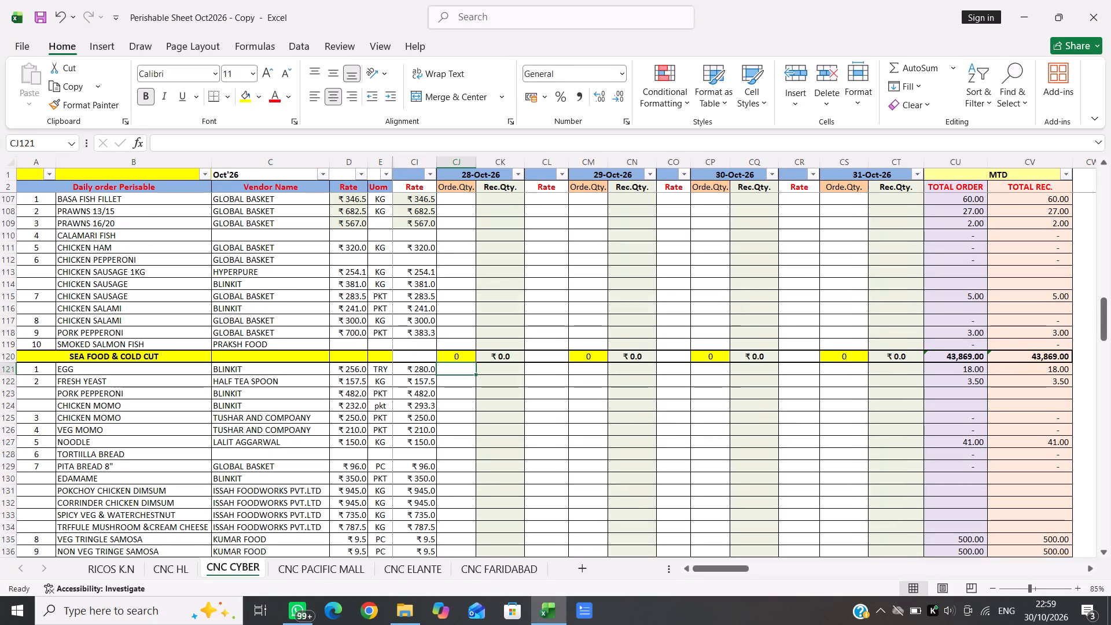
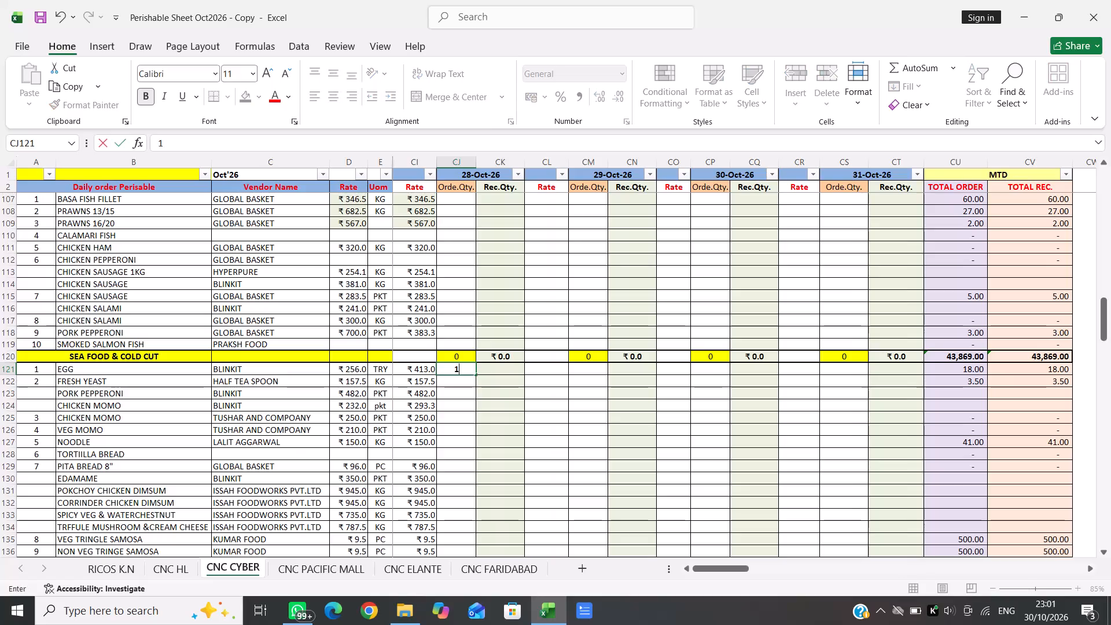
Enter 1 as both the order quantity and received quantity for the BLINKIT EGG row under 28-Oct-26.
key("1")
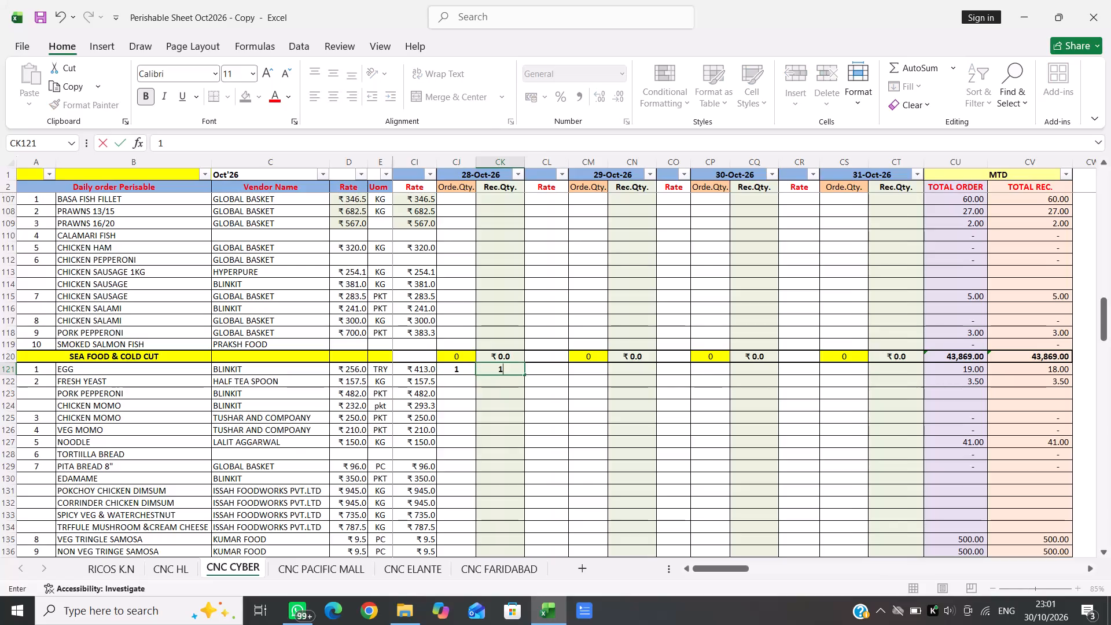
key("Down")
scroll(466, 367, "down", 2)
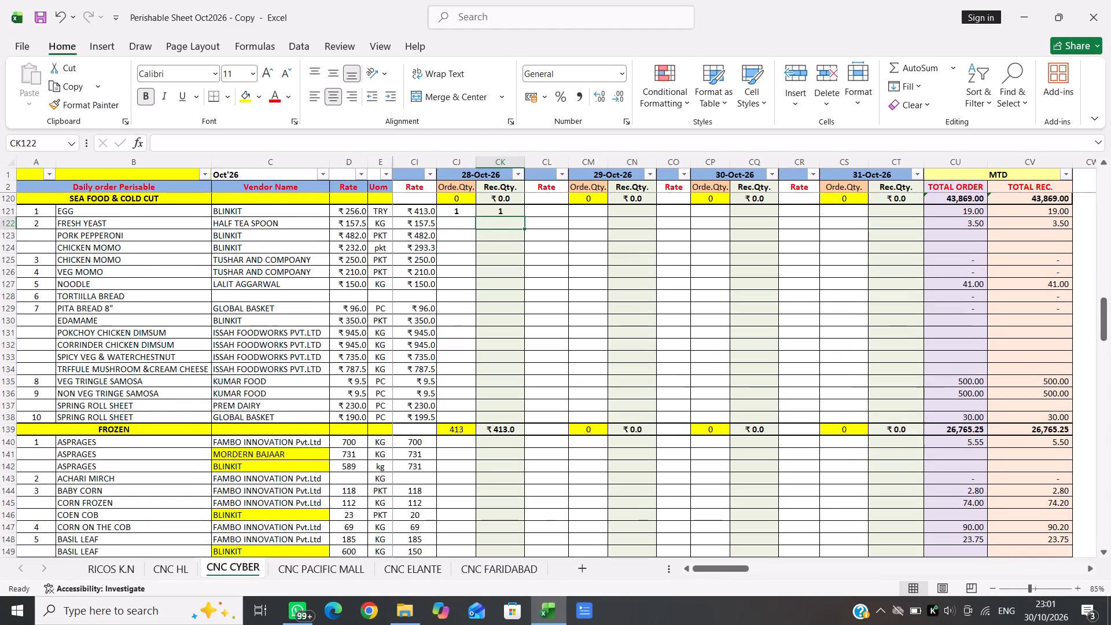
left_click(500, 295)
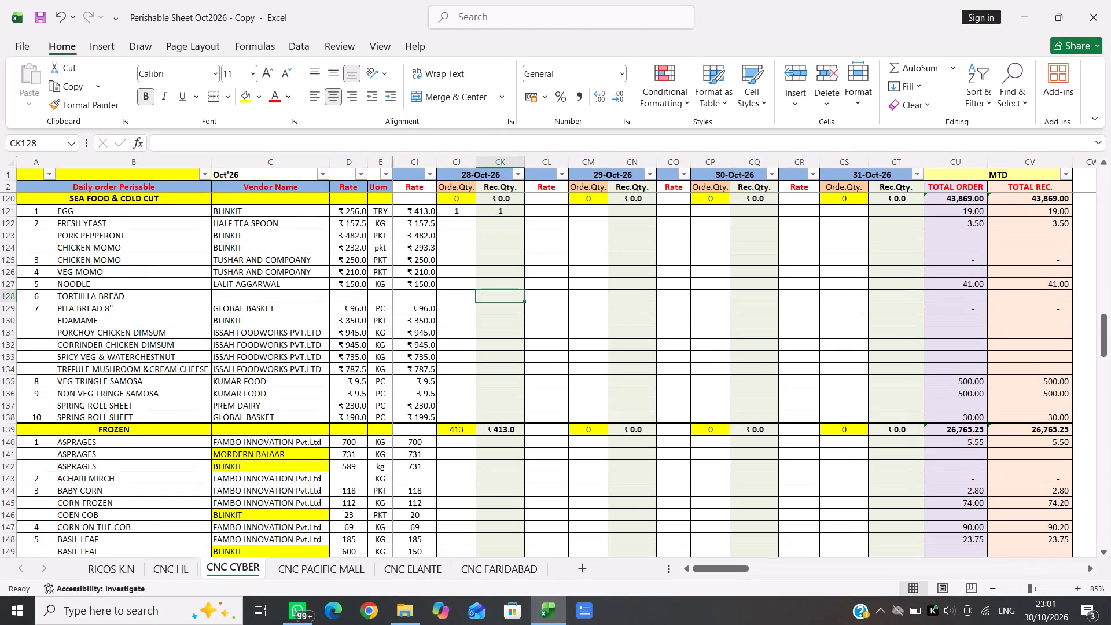
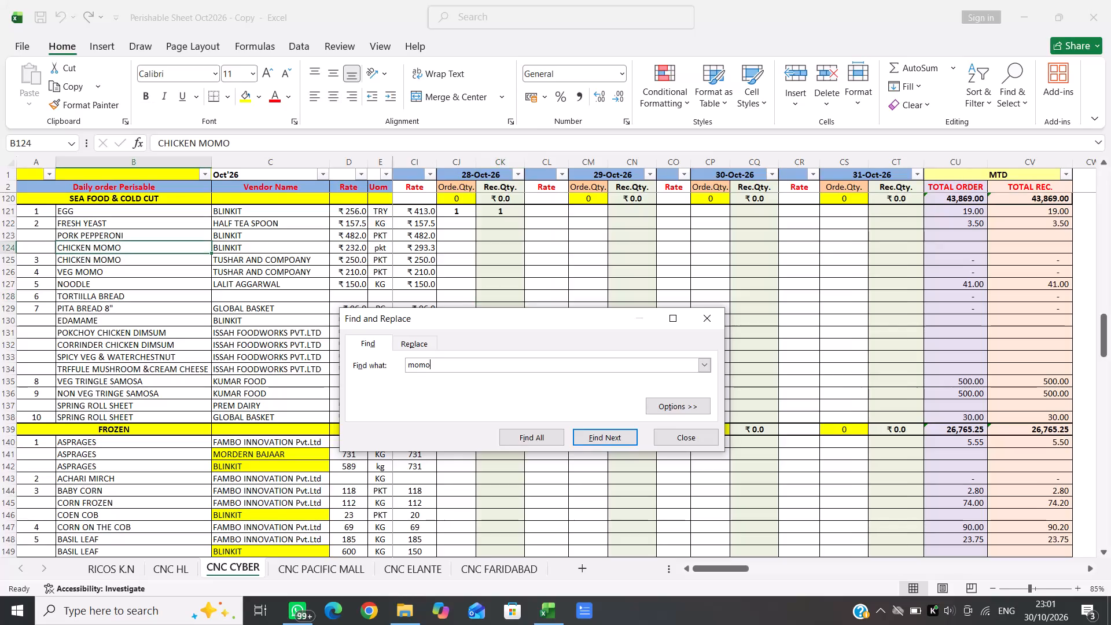
Leave the momo search and select the 28-Oct-26 order quantity cell of the BLINKIT CHICKEN MOMO row.
left_click(707, 315)
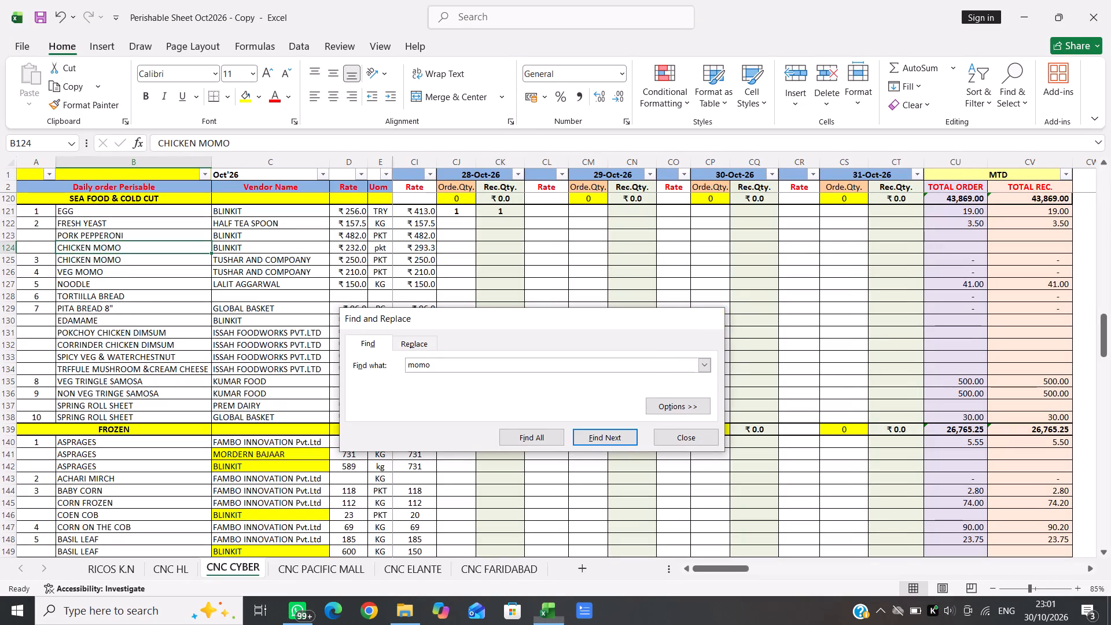
key("Right")
key("Right")
key("Right")
key("Right")
key("Right")
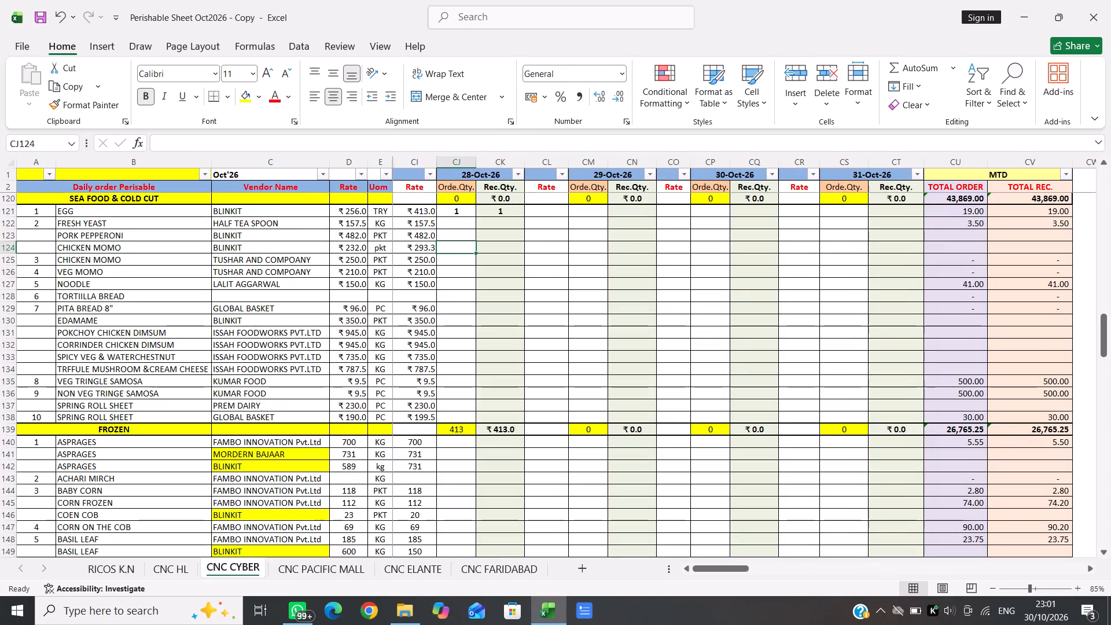
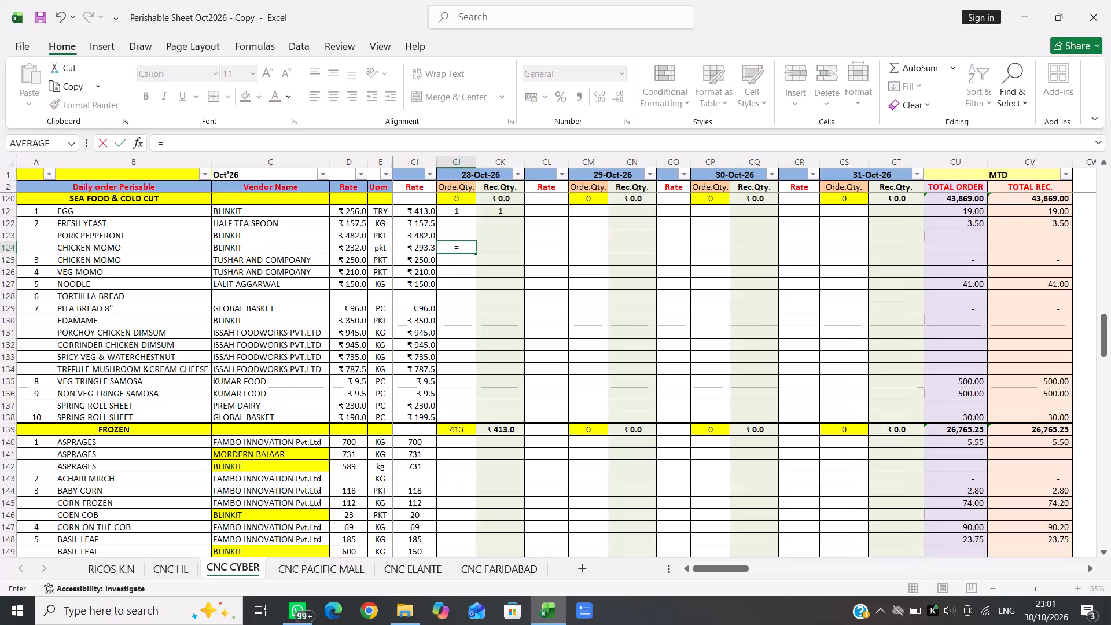
Calculate 907/3 in the BLINKIT CHICKEN MOMO row's 28-Oct-26 order quantity cell and set that row's 28-Oct-26 rate to 302.33.
type("907")
type("/3")
key("Return")
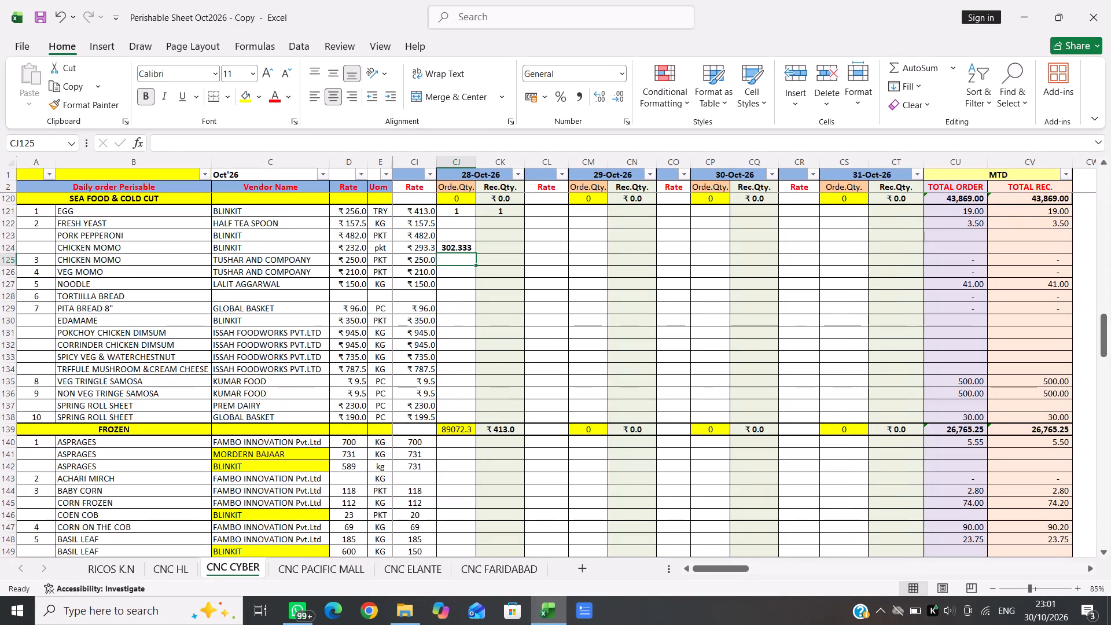
left_click(425, 245)
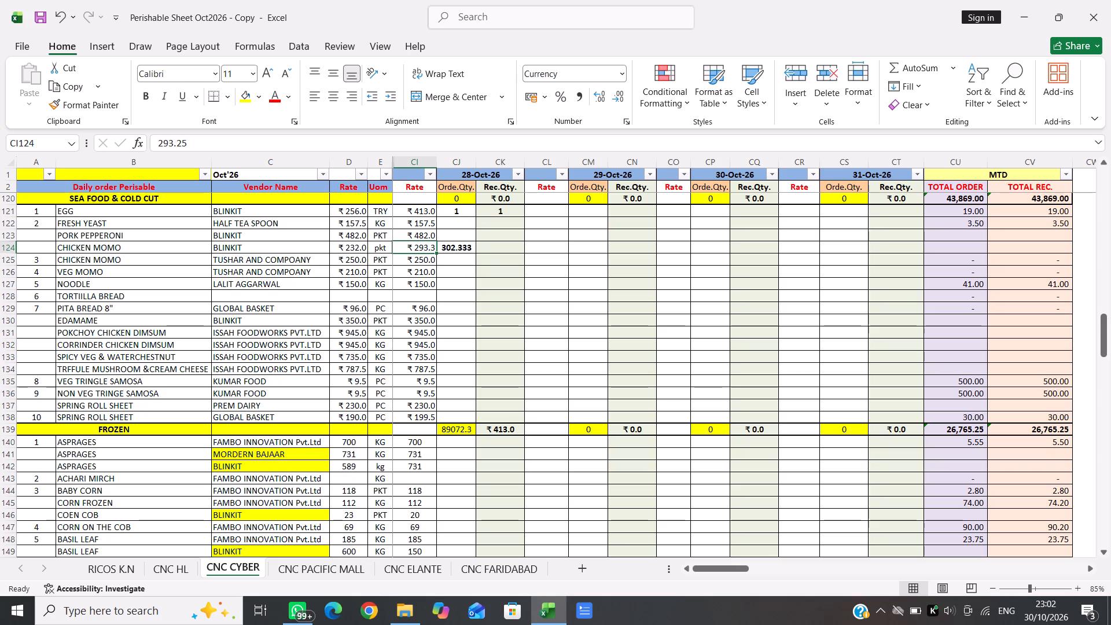
type("30")
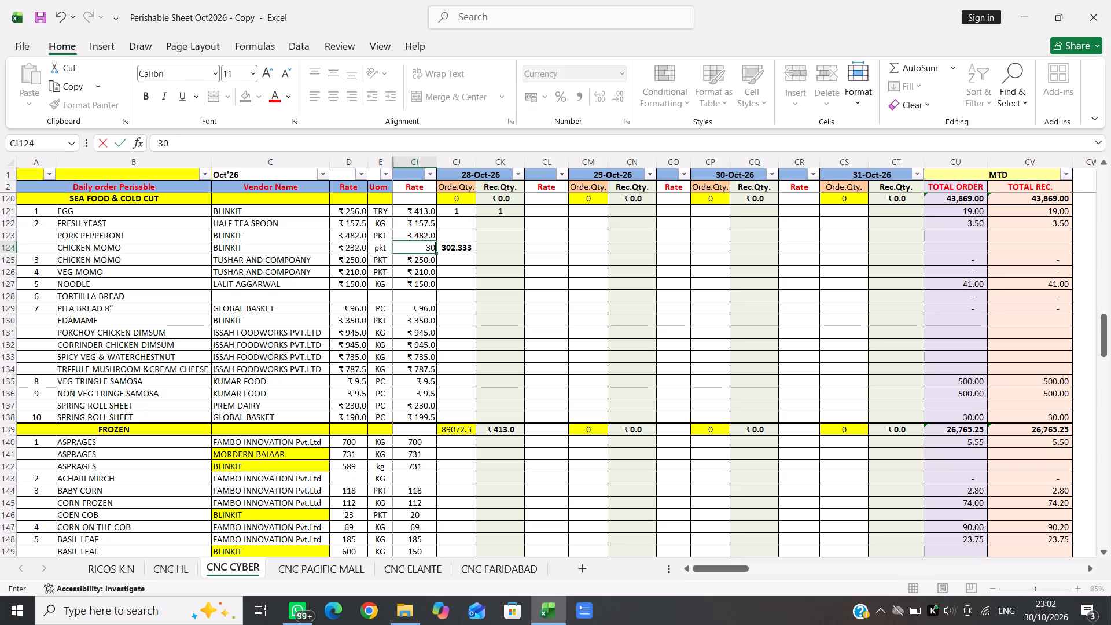
type("2.33")
key("Right")
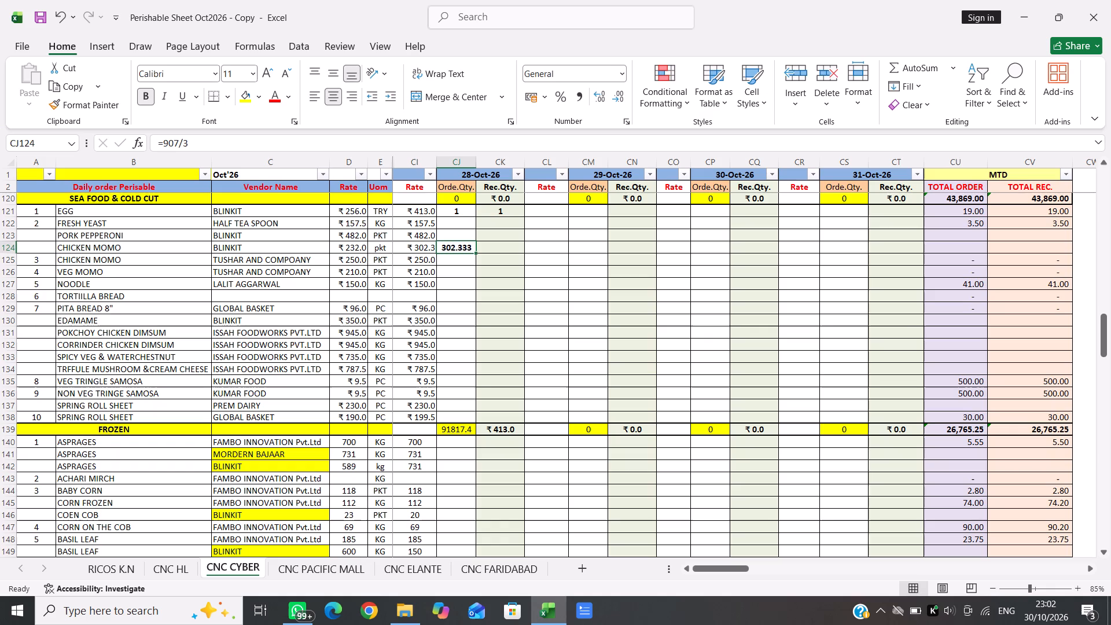
Clear the scratch calculation from the 28-Oct-26 order quantity cell of the BLINKIT CHICKEN MOMO row.
key("BackSpace")
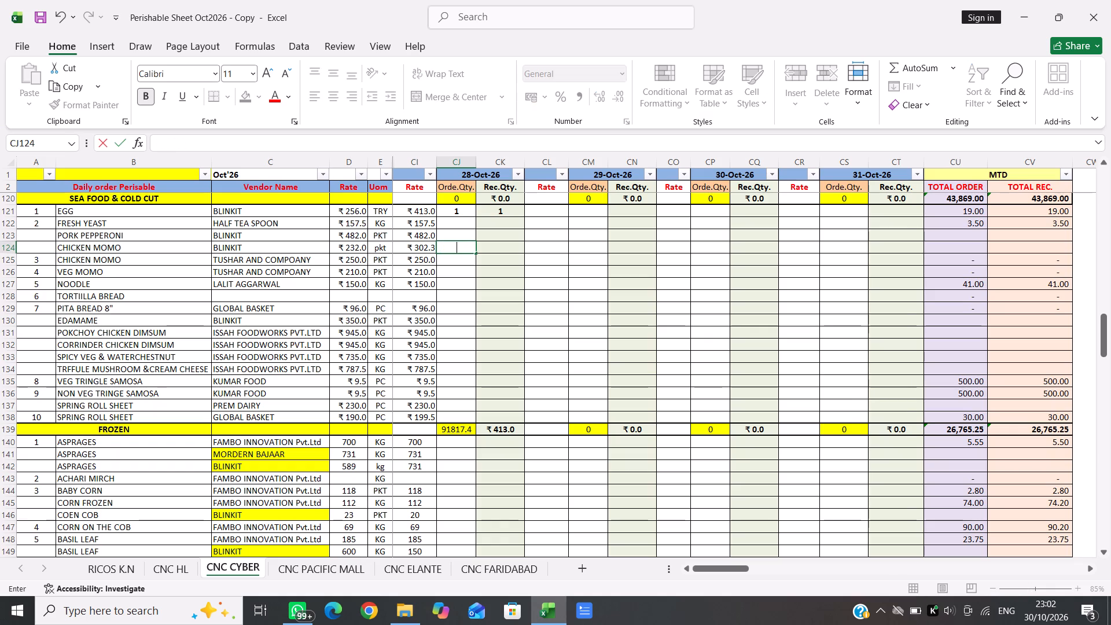
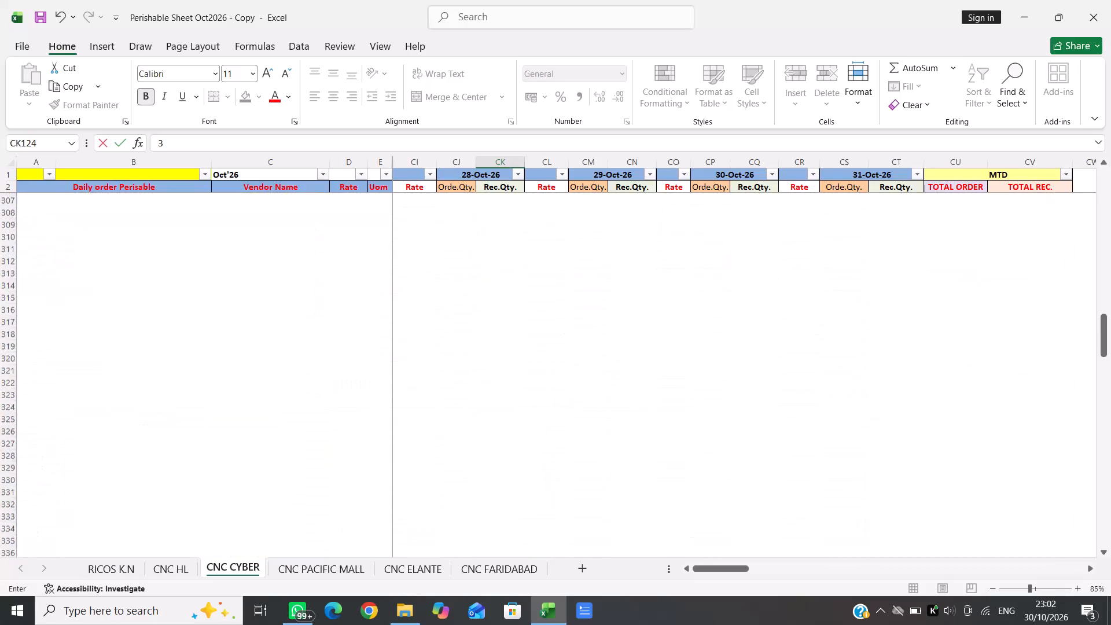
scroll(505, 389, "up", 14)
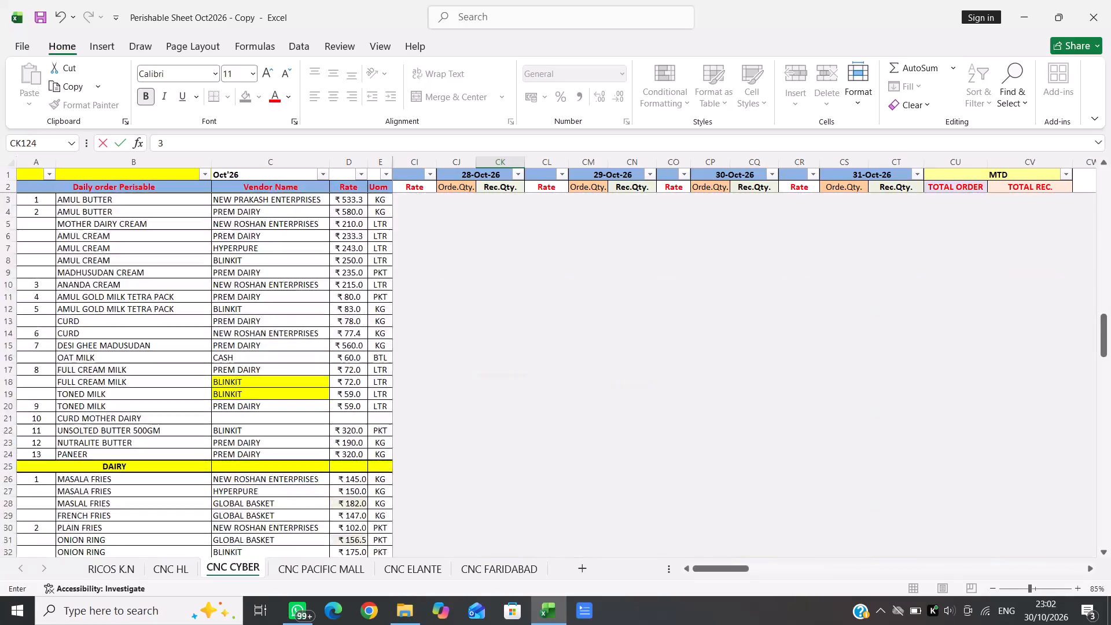
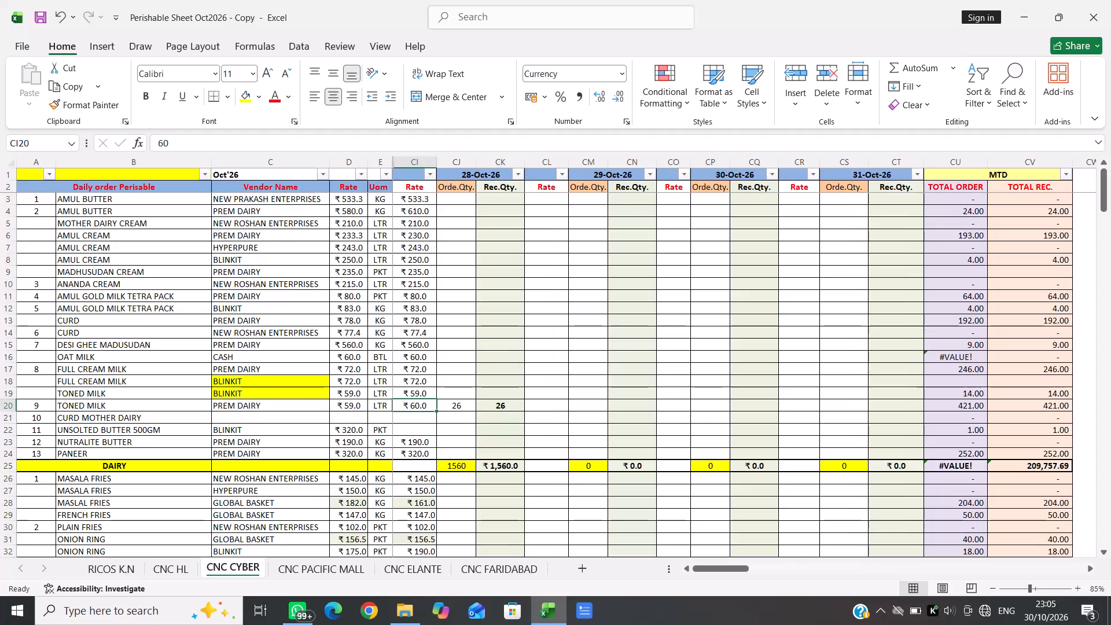
Set the 28-Oct-26 rate for the PREM DAIRY toned milk row to 59.
type("59")
key("Down")
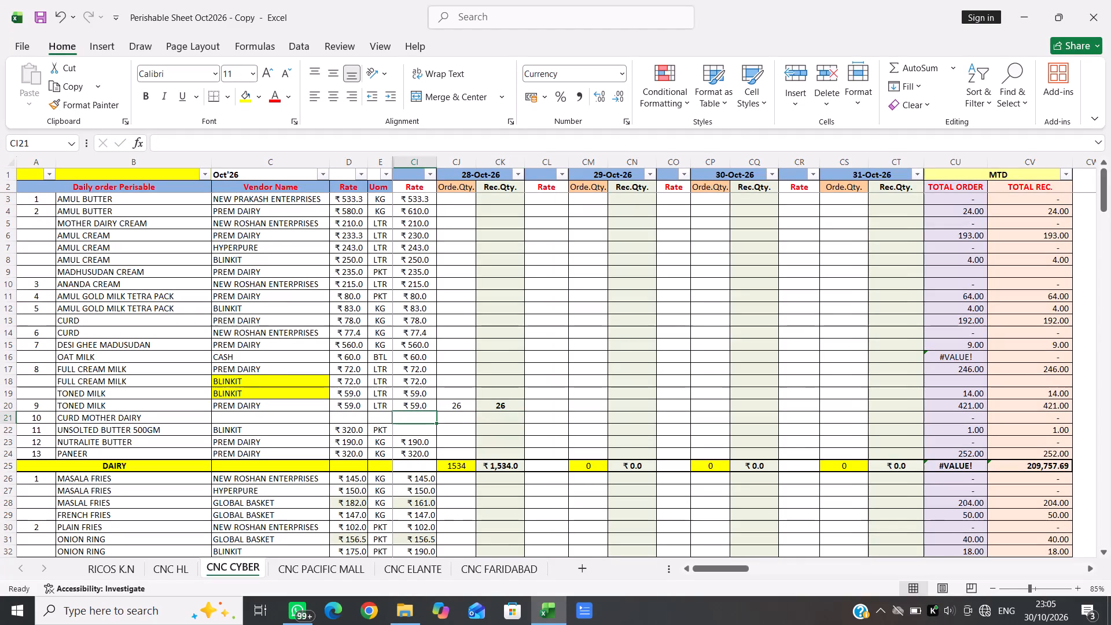
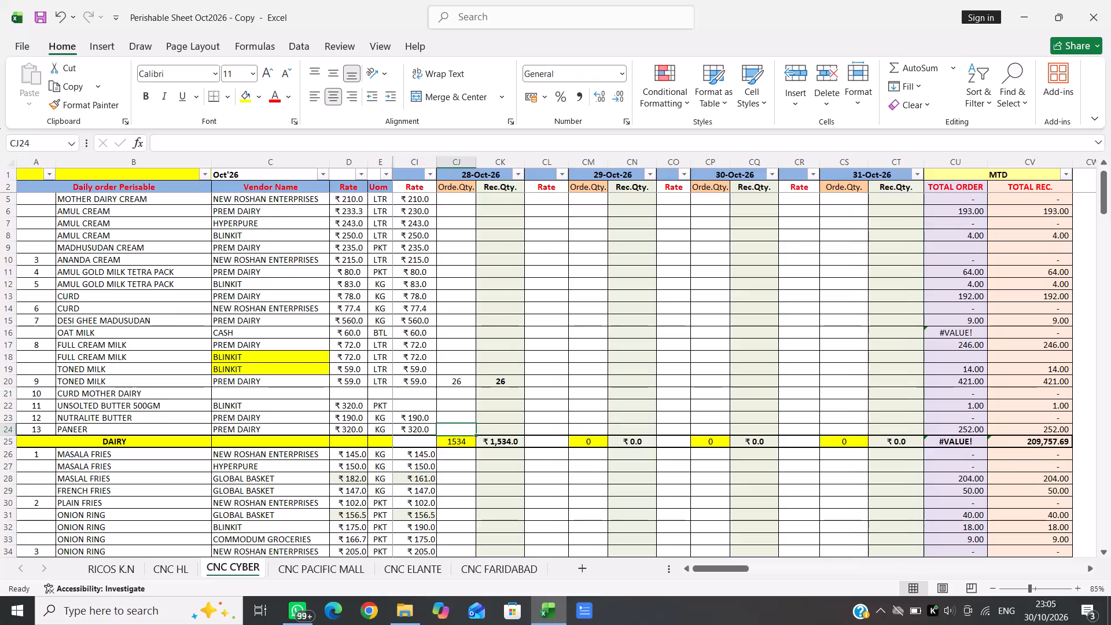
Enter an order quantity of 15 for PREM DAIRY paneer under 28-Oct-26.
type("15")
key("Right")
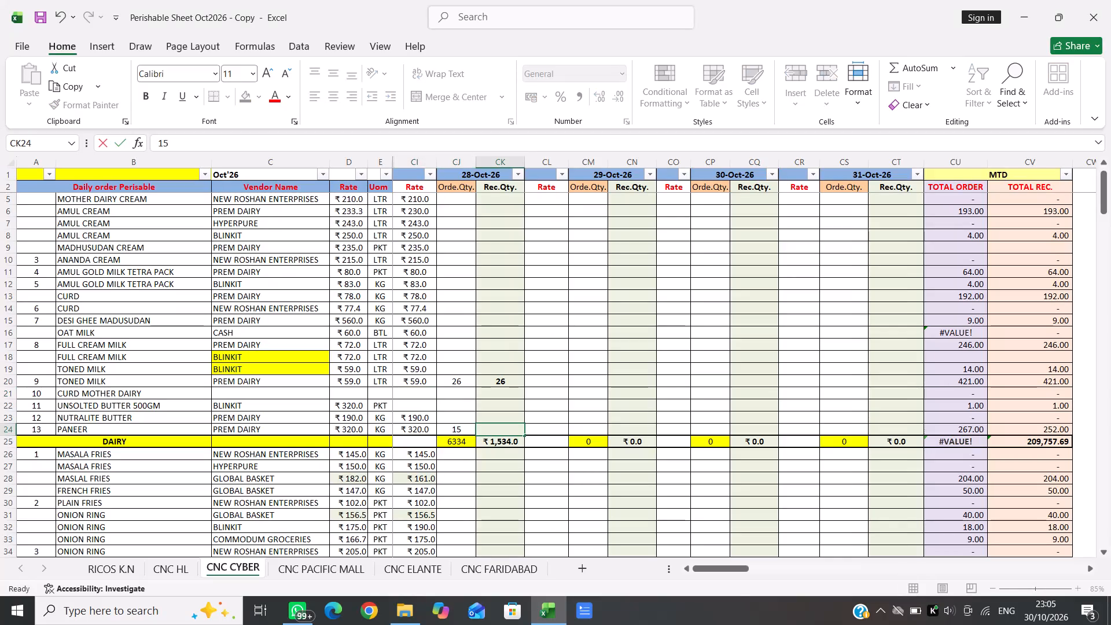
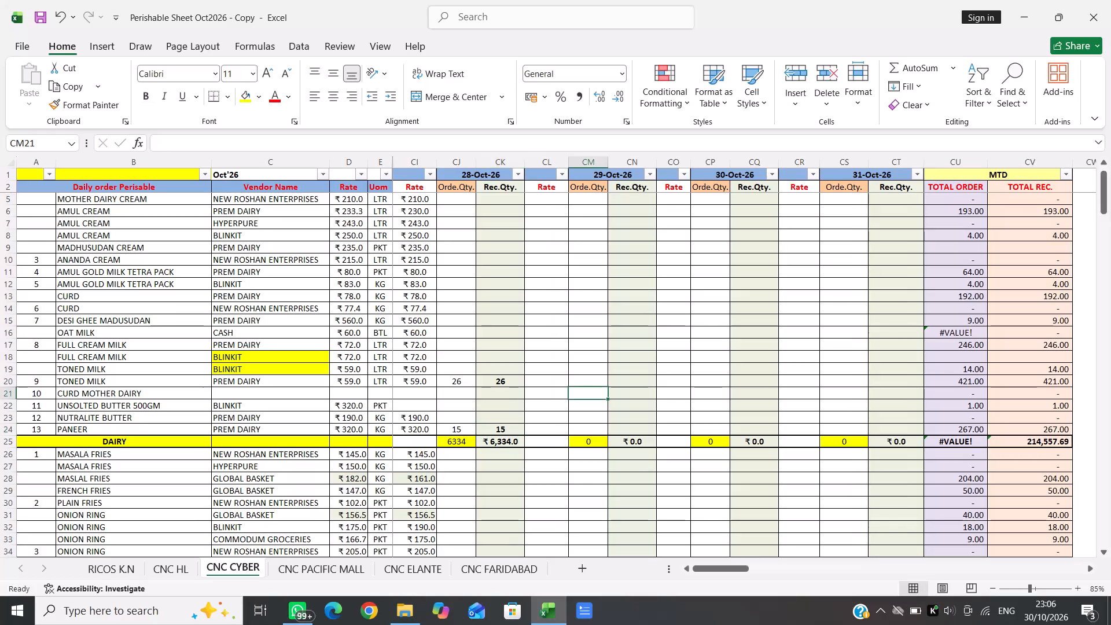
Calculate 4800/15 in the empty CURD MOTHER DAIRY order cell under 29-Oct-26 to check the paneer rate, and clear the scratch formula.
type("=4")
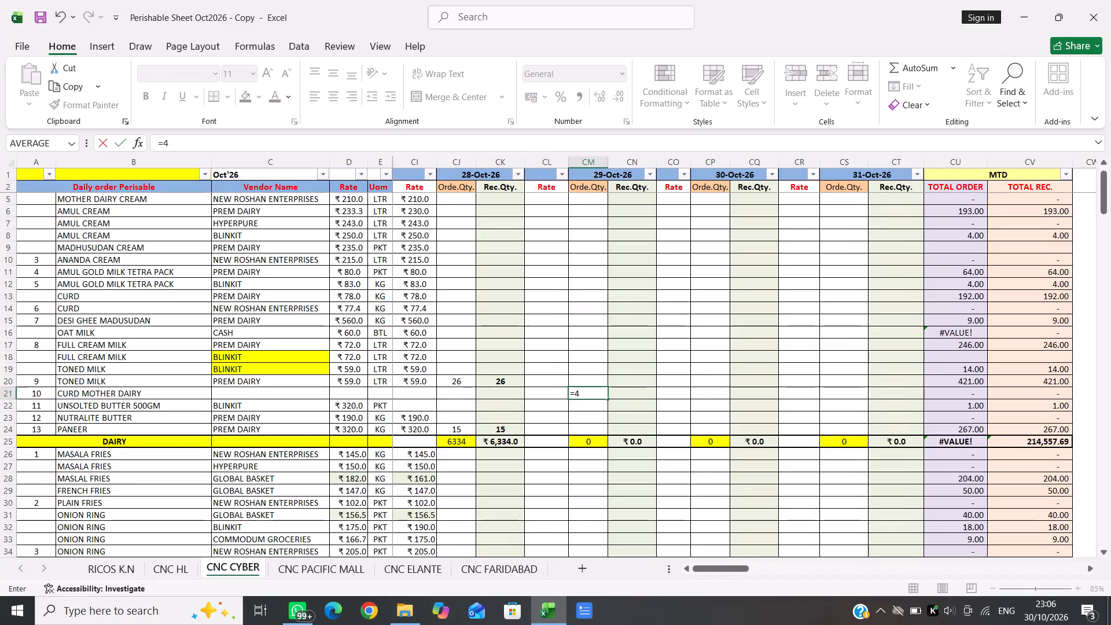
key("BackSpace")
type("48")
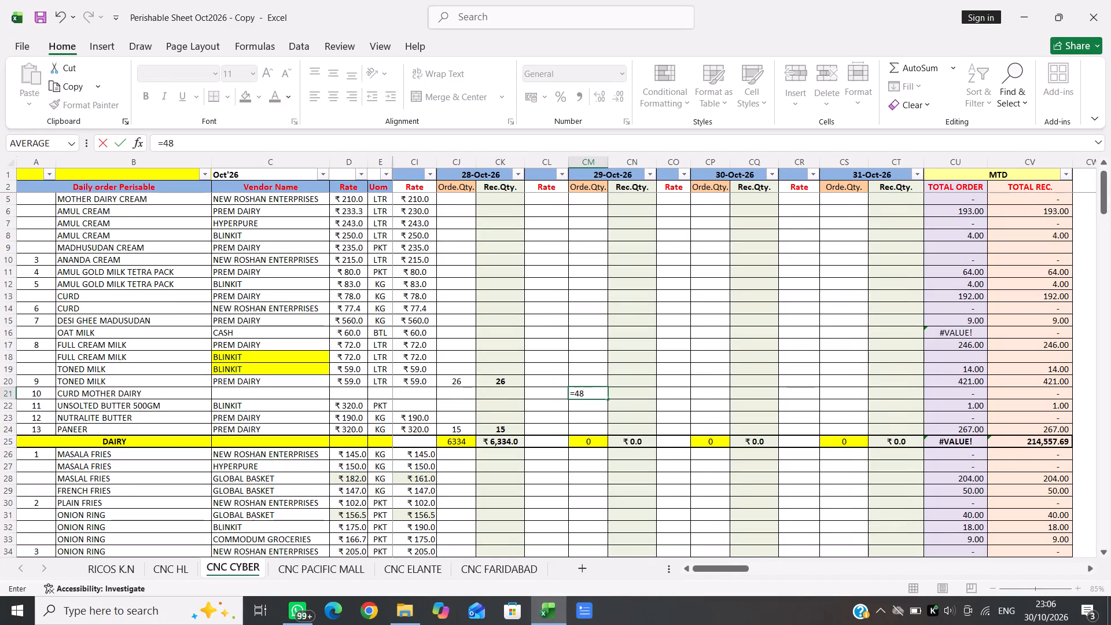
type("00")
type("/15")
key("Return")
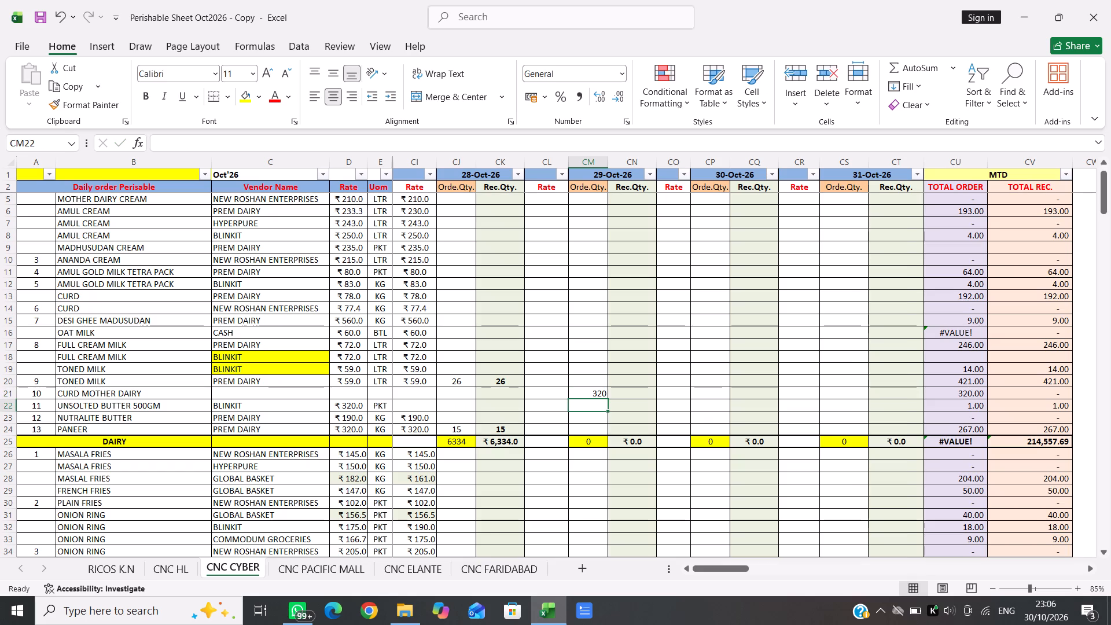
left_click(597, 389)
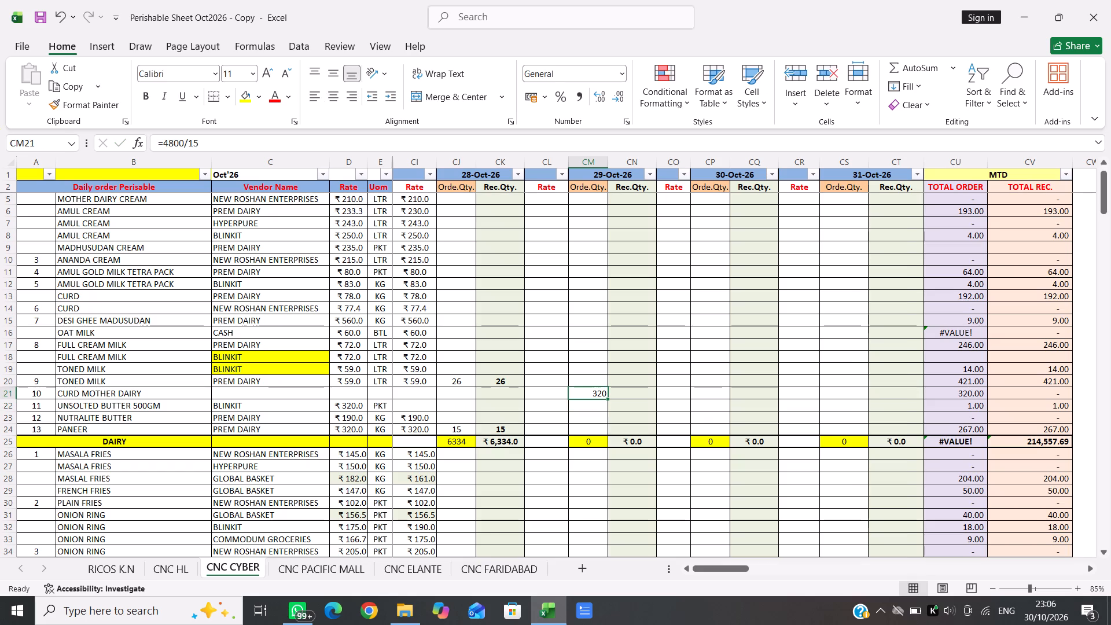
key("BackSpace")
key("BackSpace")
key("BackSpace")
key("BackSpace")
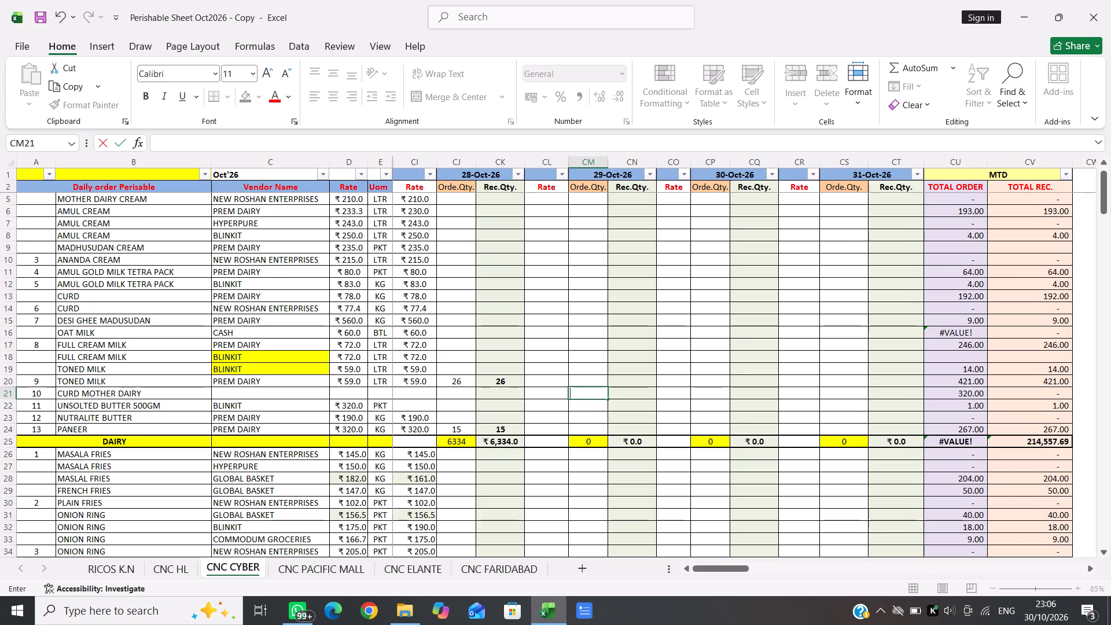
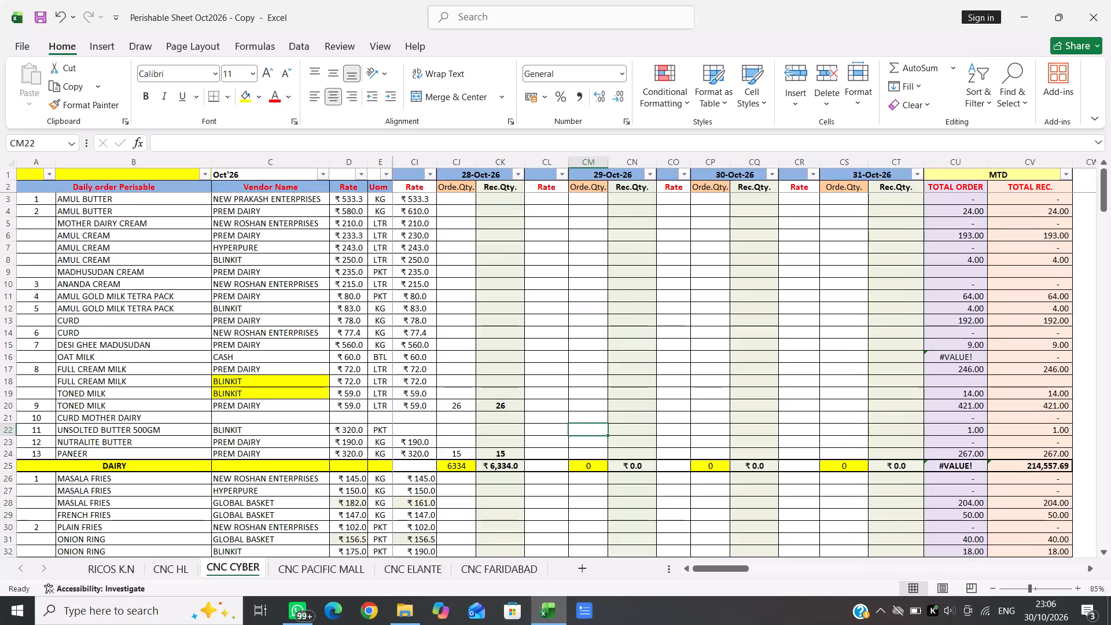
Go to the 28-Oct-26 order quantity cell of the PREM DAIRY AMUL BUTTER row.
left_click(453, 208)
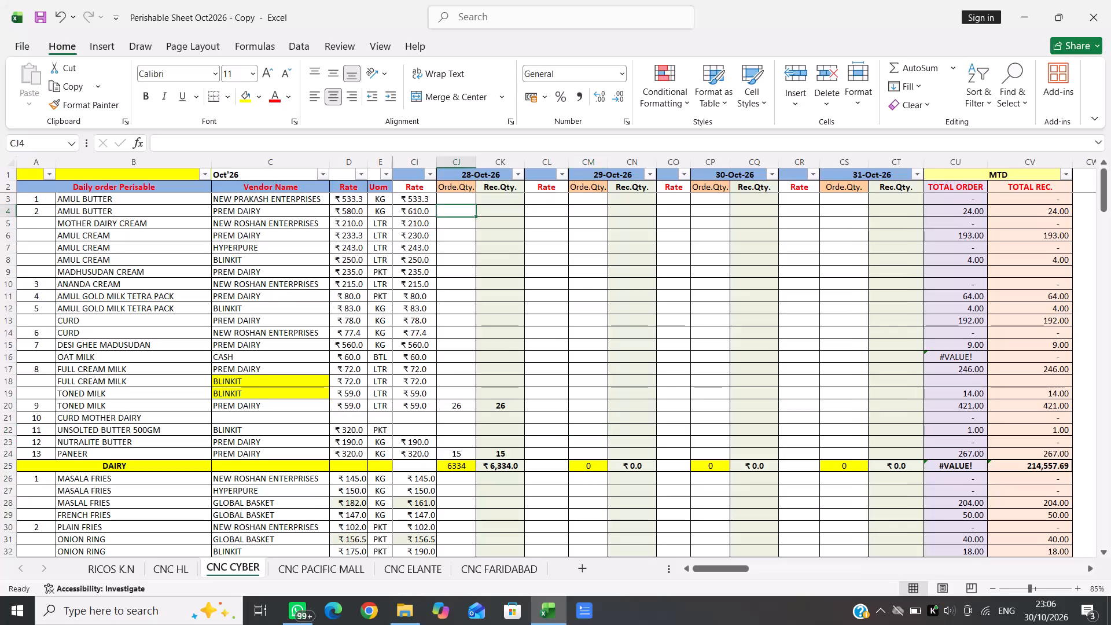
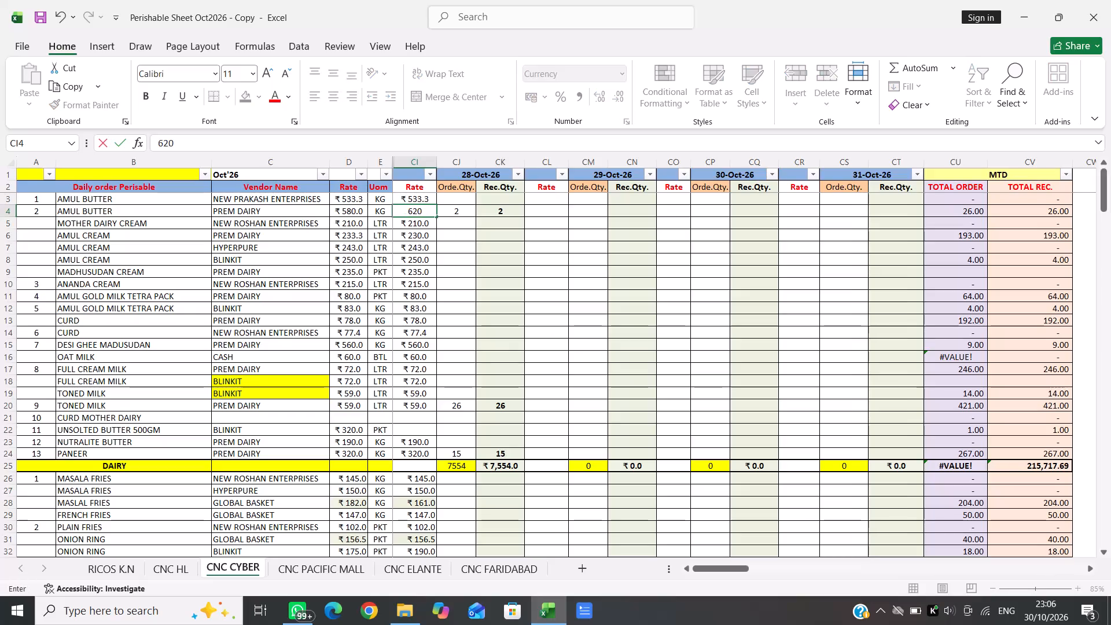
Set the 28-Oct-26 rate of AMUL BUTTER from PREM DAIRY to 620.
key("Right")
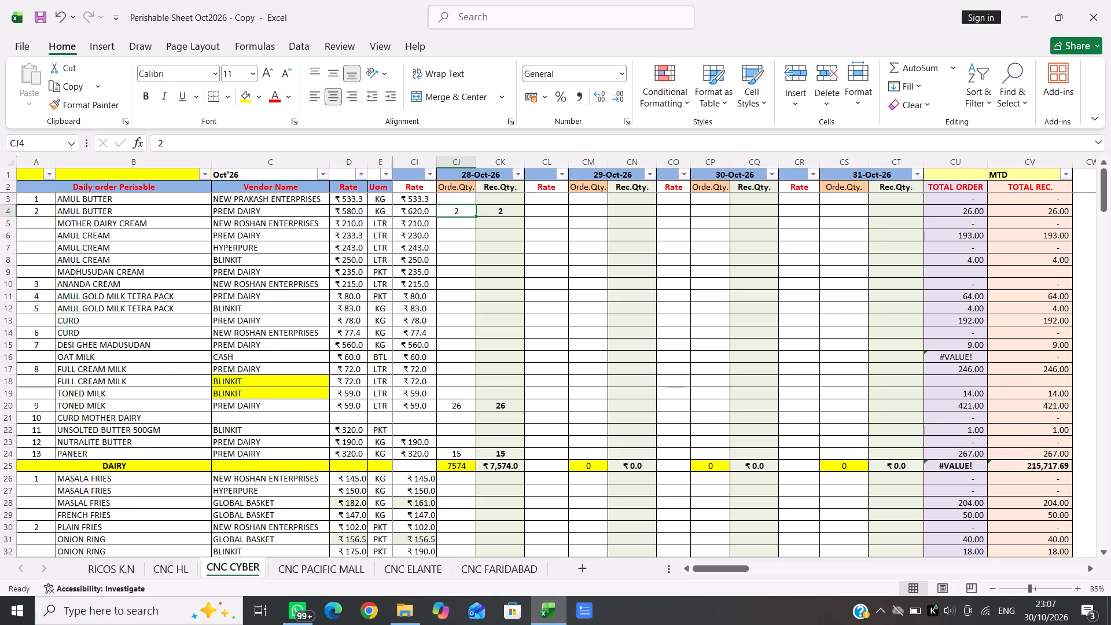
scroll(419, 213, "down", 1)
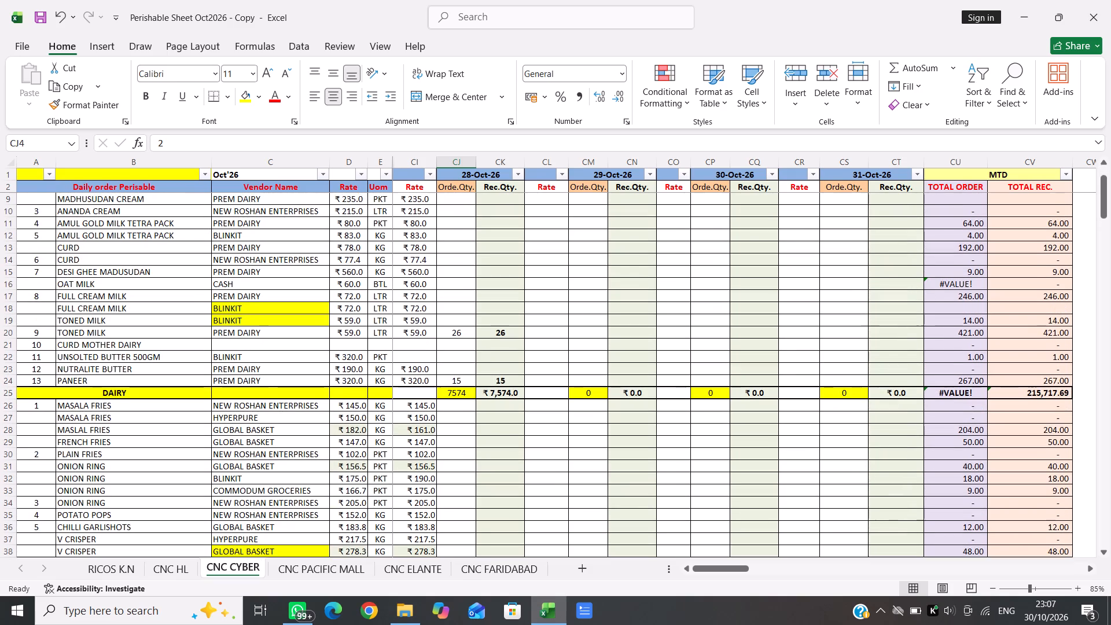
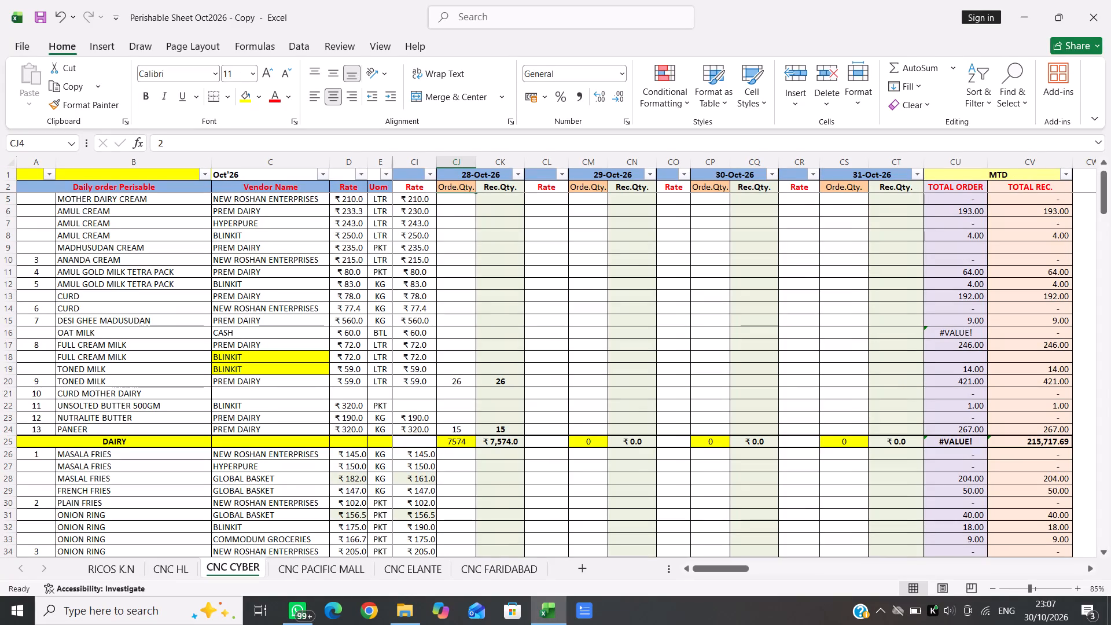
Enter 6 as both the ordered and received quantity of CURD from PREM DAIRY for 28-Oct-26.
left_click(451, 296)
key("6")
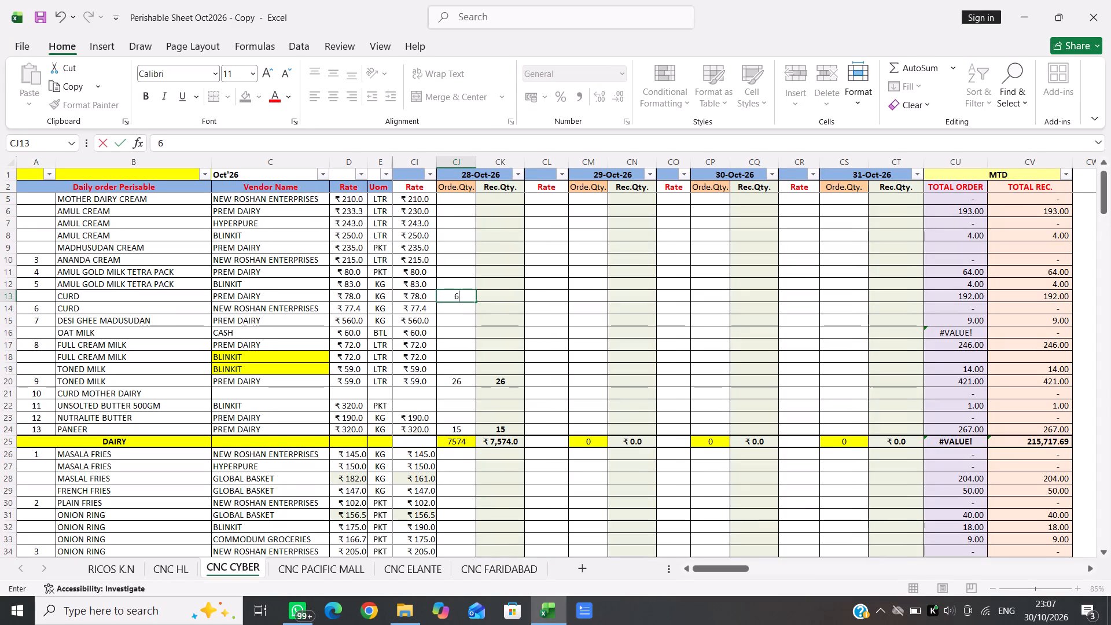
key("Right")
key("6")
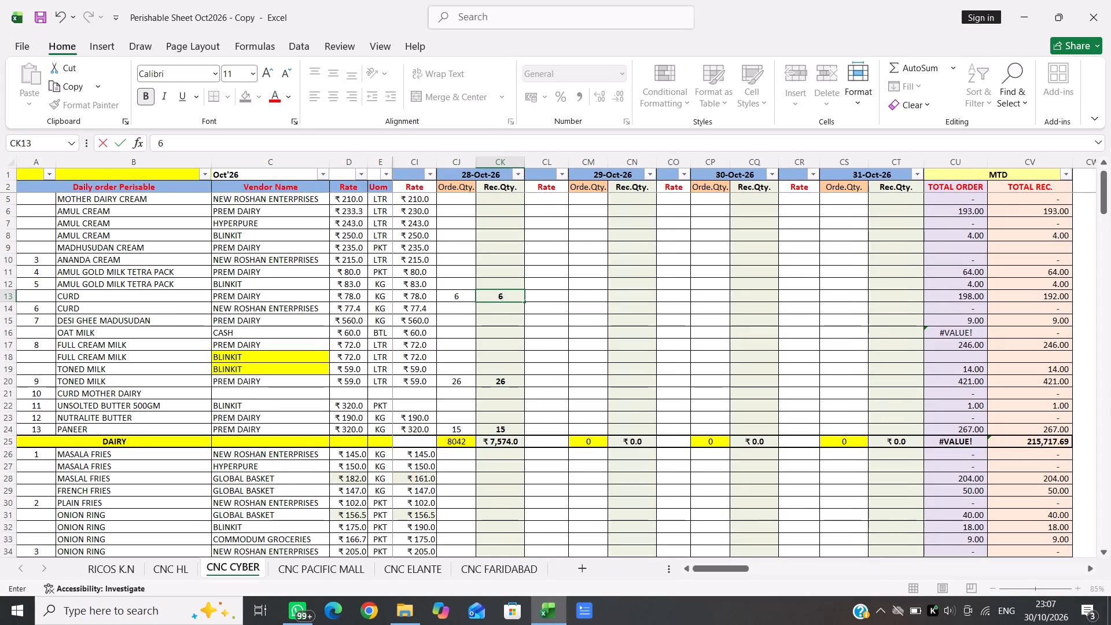
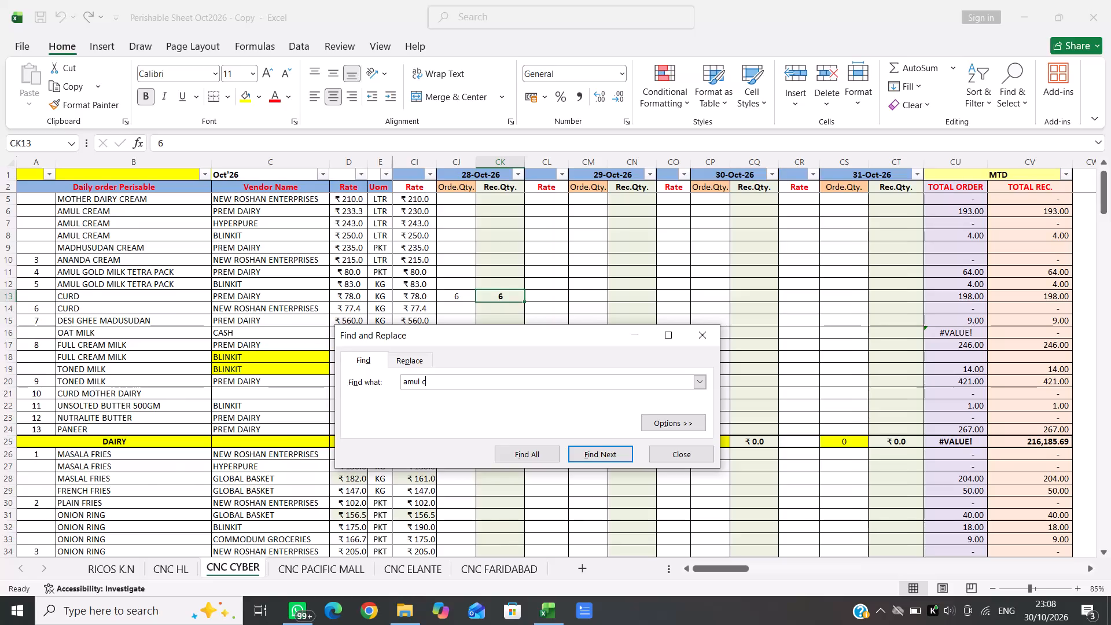
Find the AMUL CHEESE TIN (400 GM) row from PREM DAIRY by searching "amul c" and go to its 28-Oct-26 order quantity cell.
key("Return")
key("Return")
key("Return")
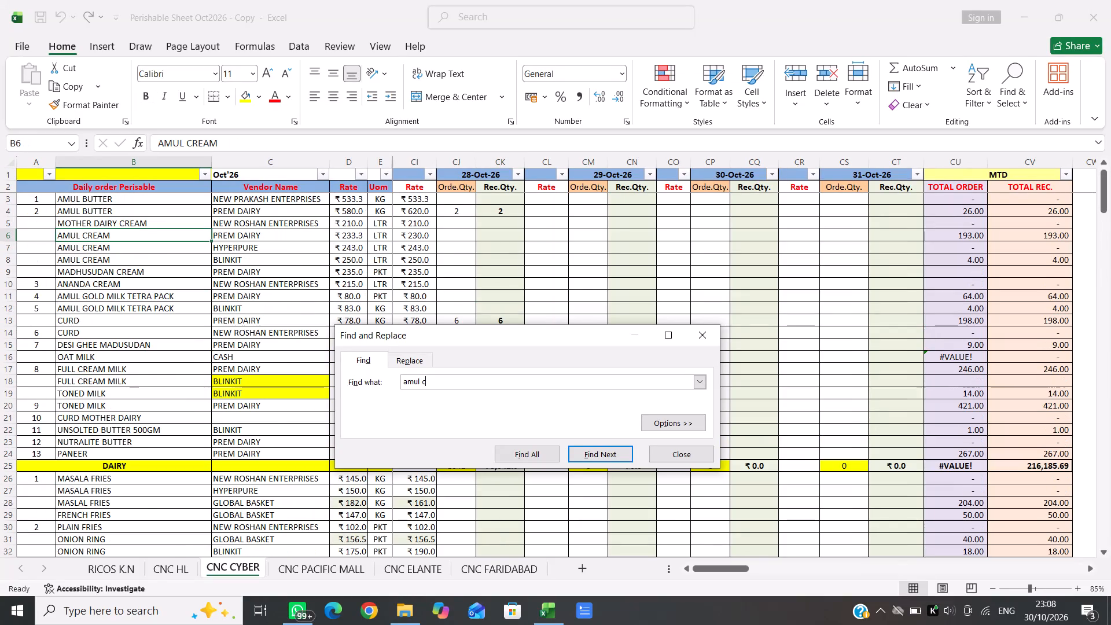
key("Return")
key("Return")
key("Return")
key("Return")
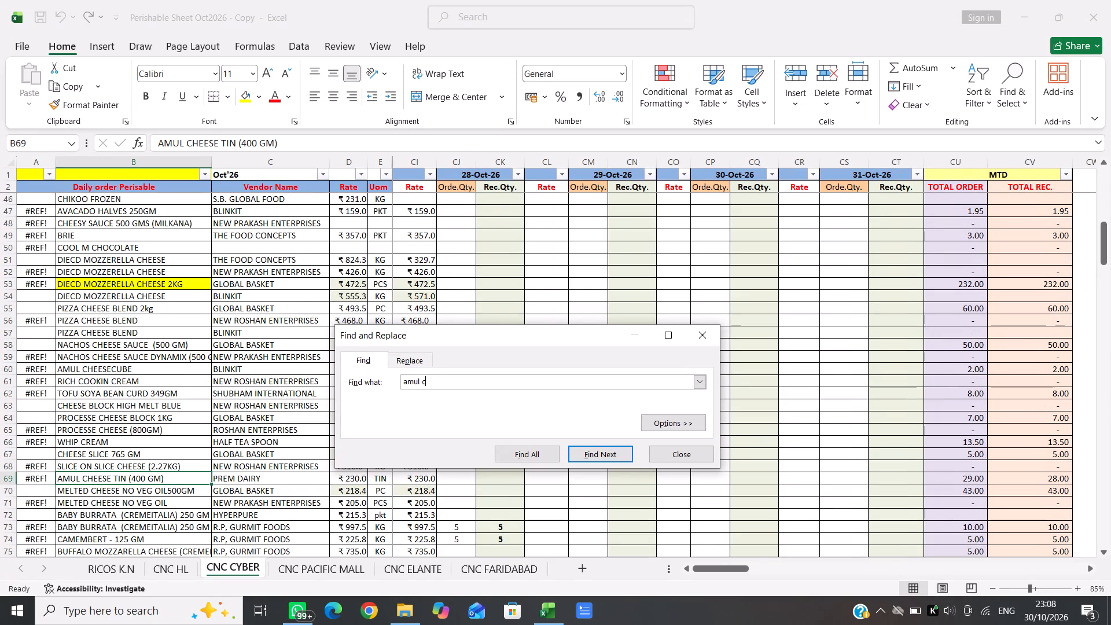
left_click(700, 337)
key("Right")
key("Right")
key("Right")
key("Right")
key("Right")
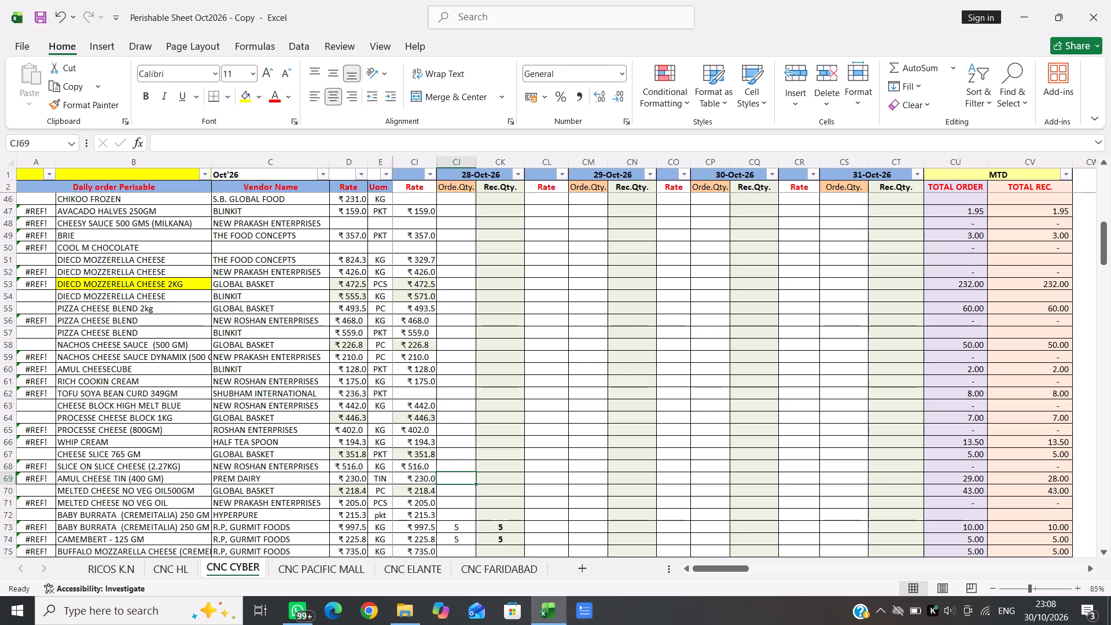
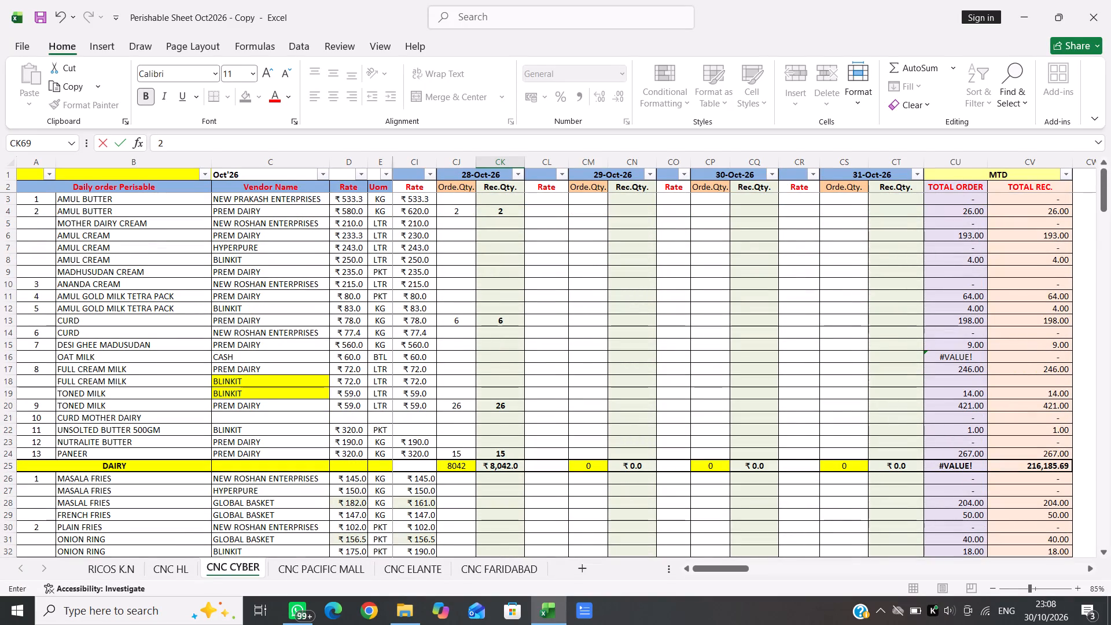
Set the 28-Oct-26 rate of AMUL CREAM from PREM DAIRY to 240.
left_click(418, 237)
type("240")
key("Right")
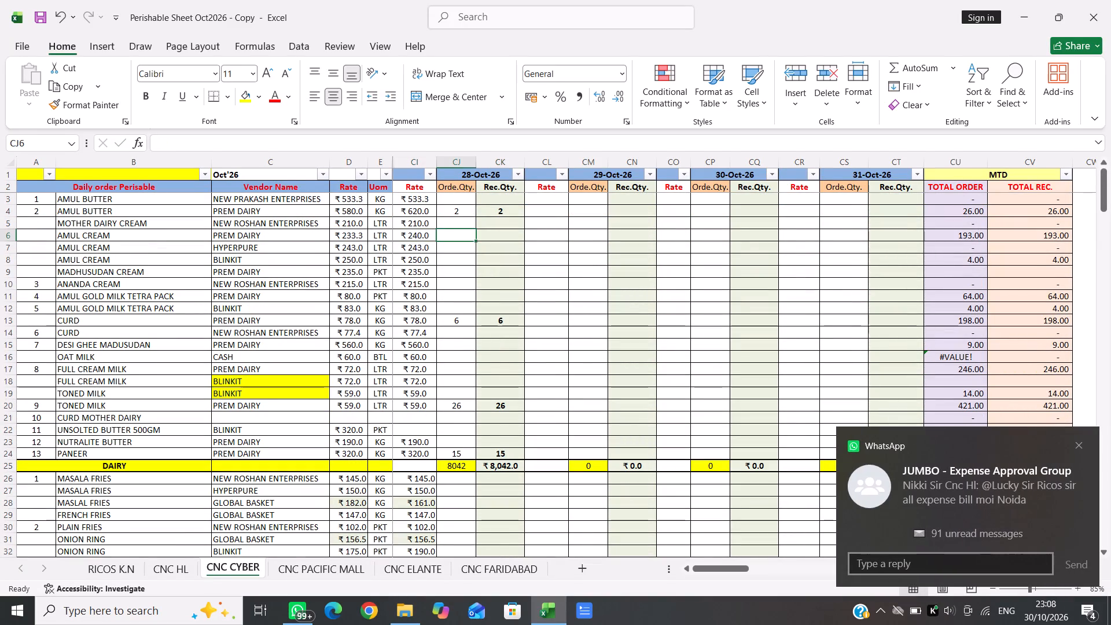
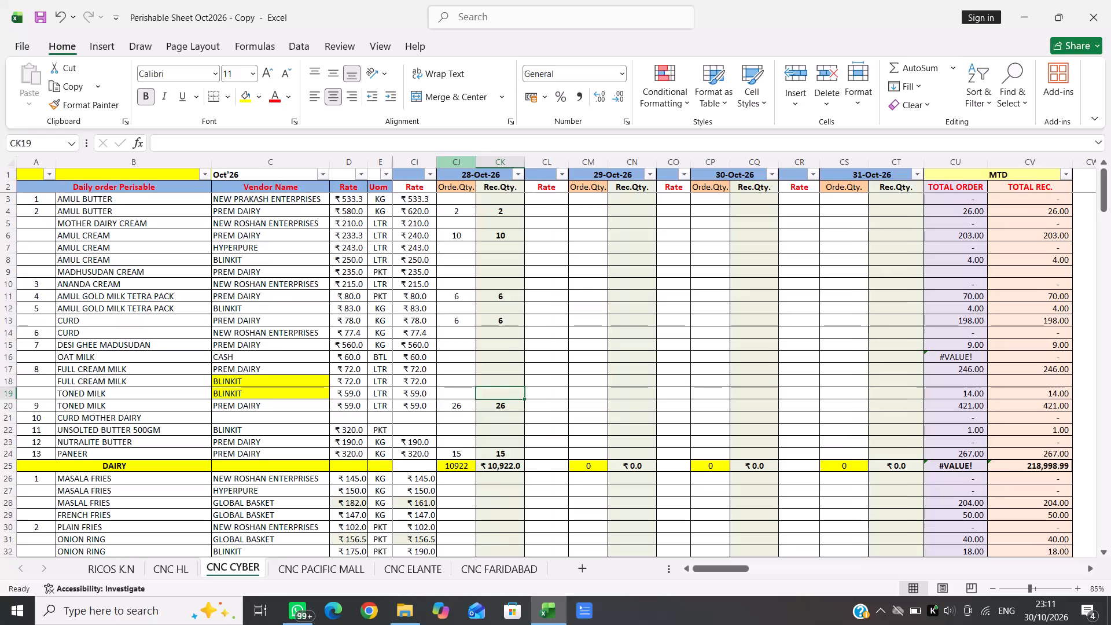
Hide the 28-Oct-26 ordered and received quantity columns, CJ and CK.
left_click(449, 159)
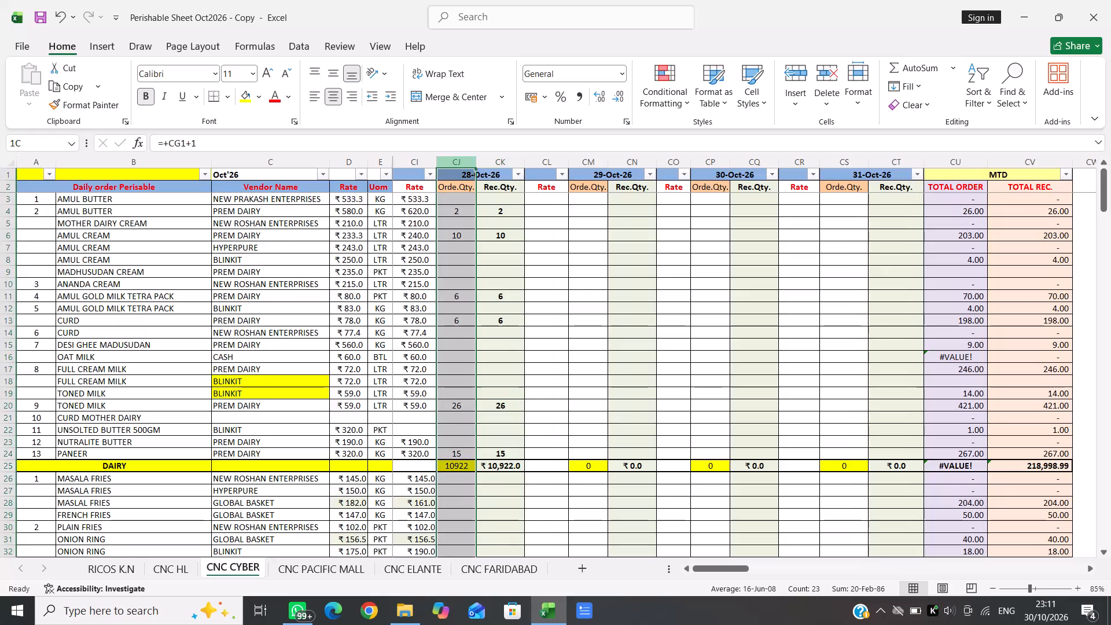
key("shift+Right")
key("shift+Left")
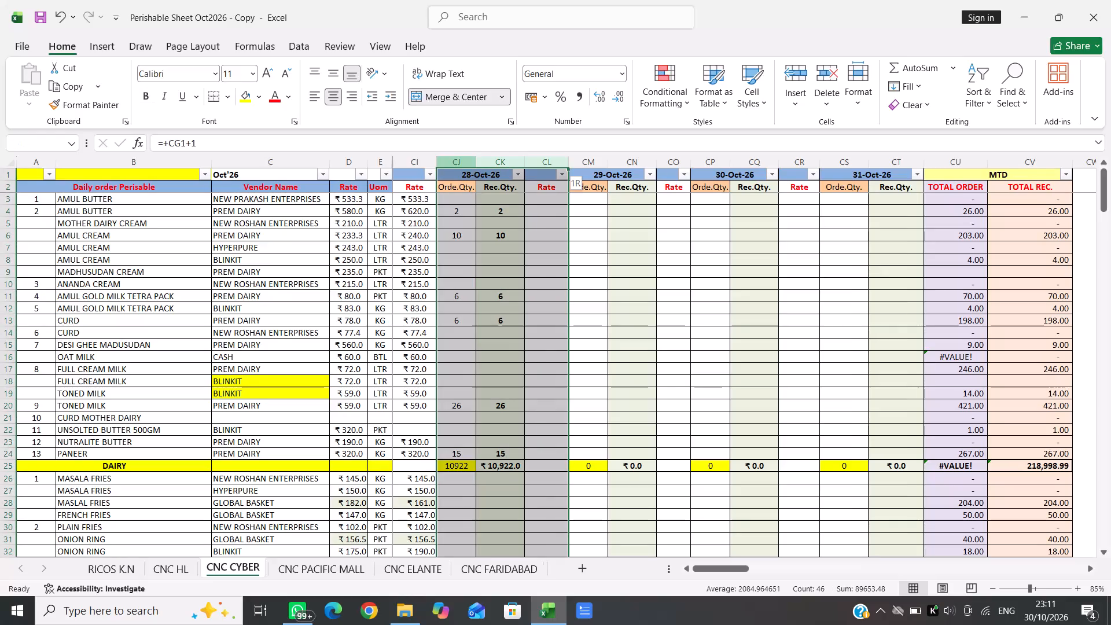
right_click(449, 159)
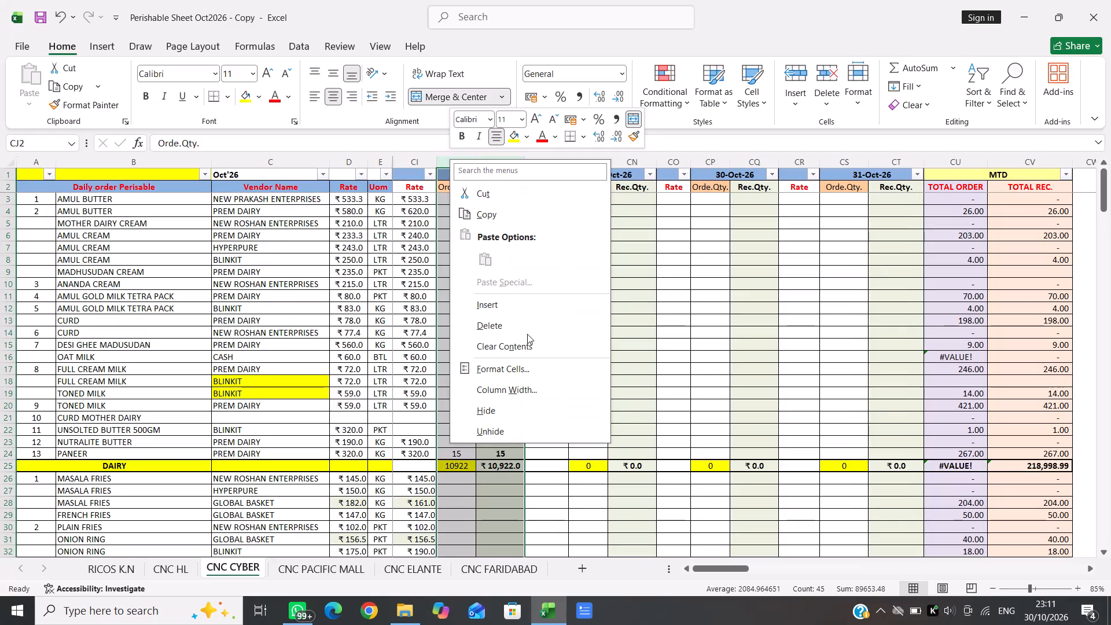
left_click(492, 413)
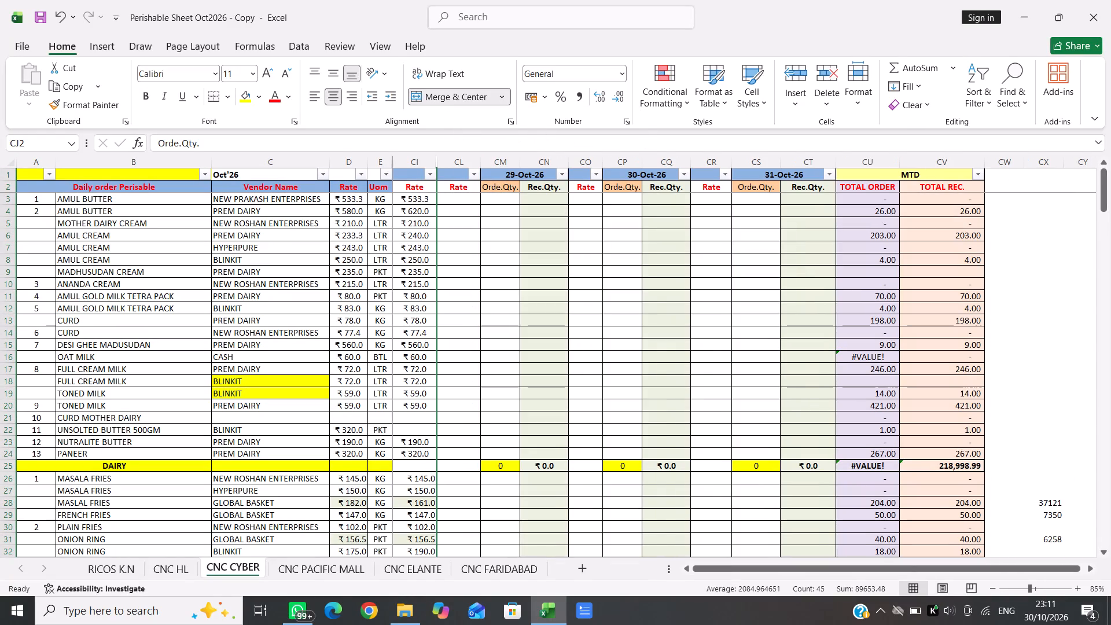
Copy the DAIRY section's 28-Oct-26 rates, rows 3 to 24, into the 29-Oct-26 Rate column CL.
left_click(422, 200)
key("shift+Down")
key("shift+Down")
key("shift+Down")
key("shift+Down")
key("shift+Down")
key("shift+Down")
key("shift+Down")
key("shift+Down")
key("shift+Down")
key("shift+Down")
key("shift+Down")
key("shift+Down")
key("shift+Down")
key("shift+Down")
key("shift+Down")
key("shift+Down")
key("shift+Down")
key("shift+Down")
key("shift+Down")
key("shift+Down")
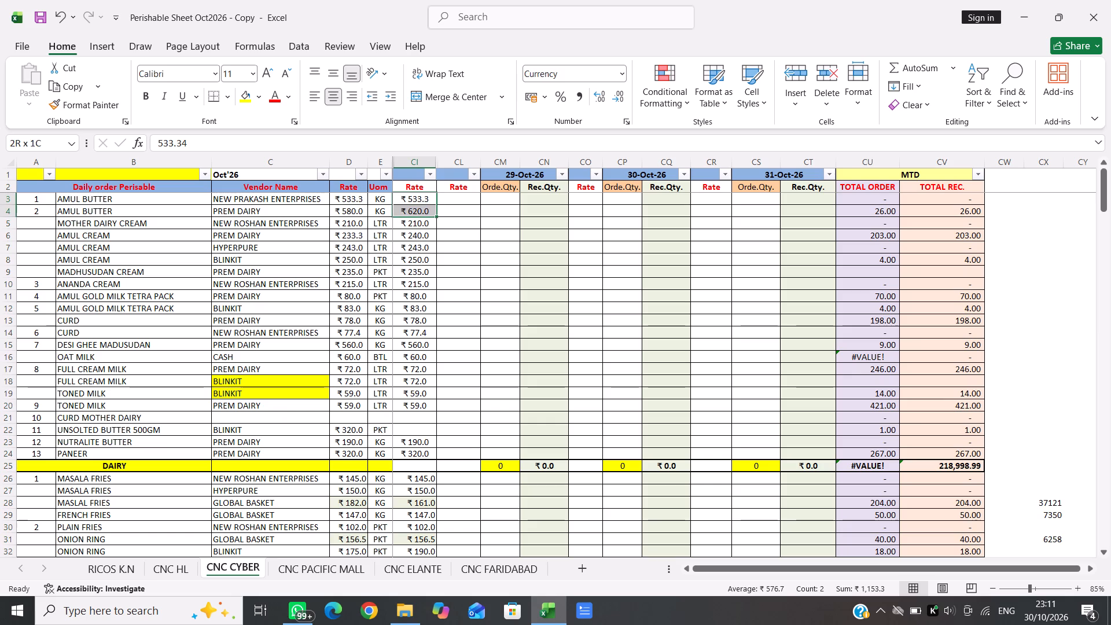
key("shift+Down")
key("shift+Down")
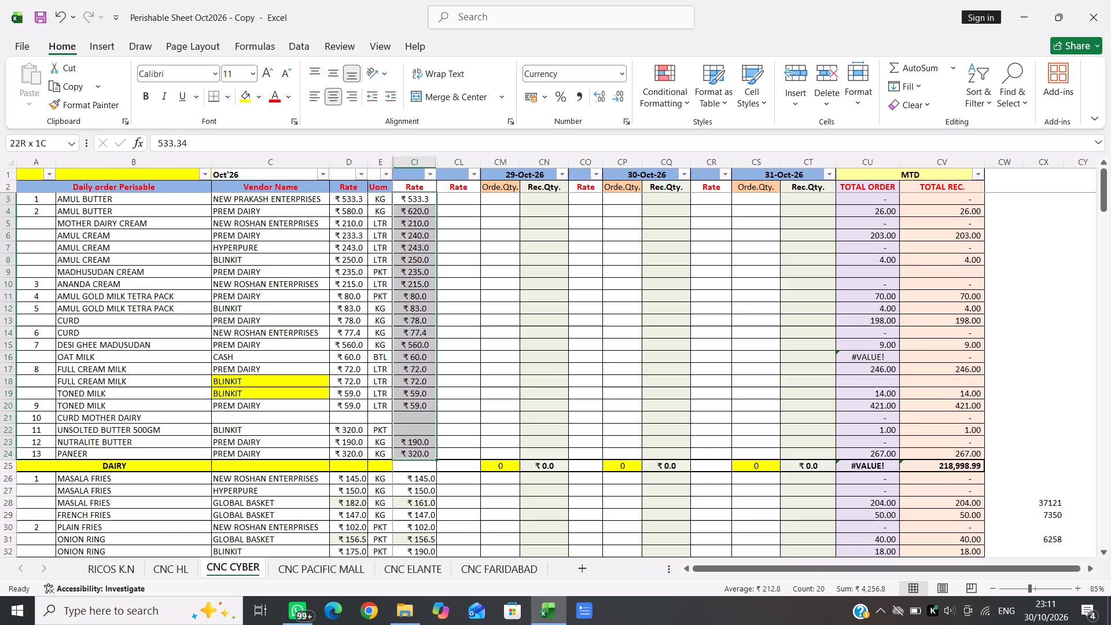
key("ctrl+c")
key("Right")
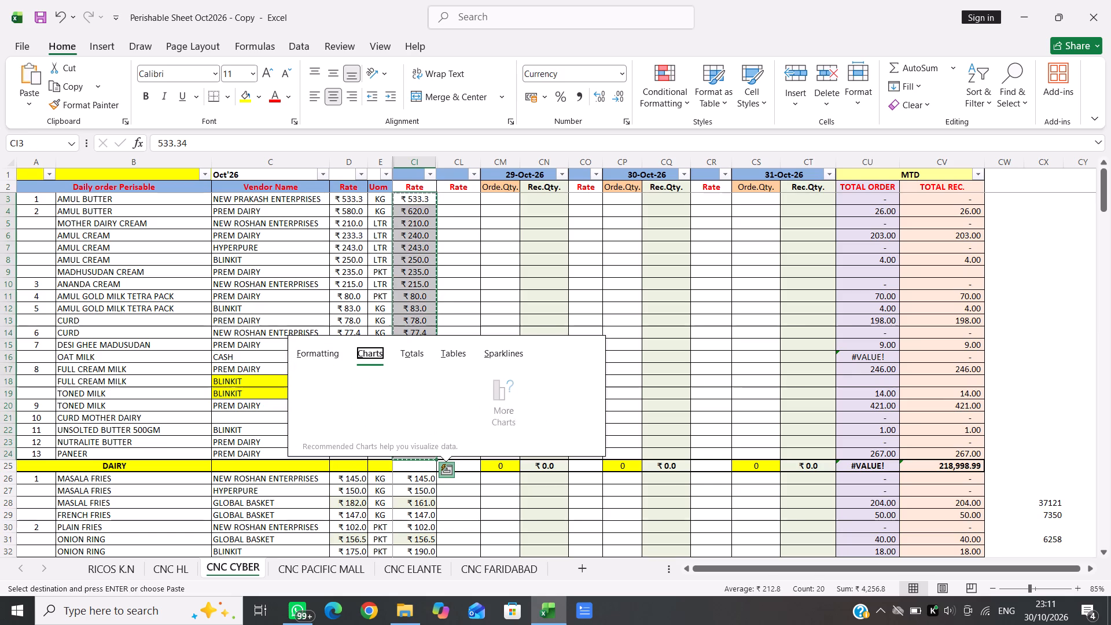
left_click(457, 239)
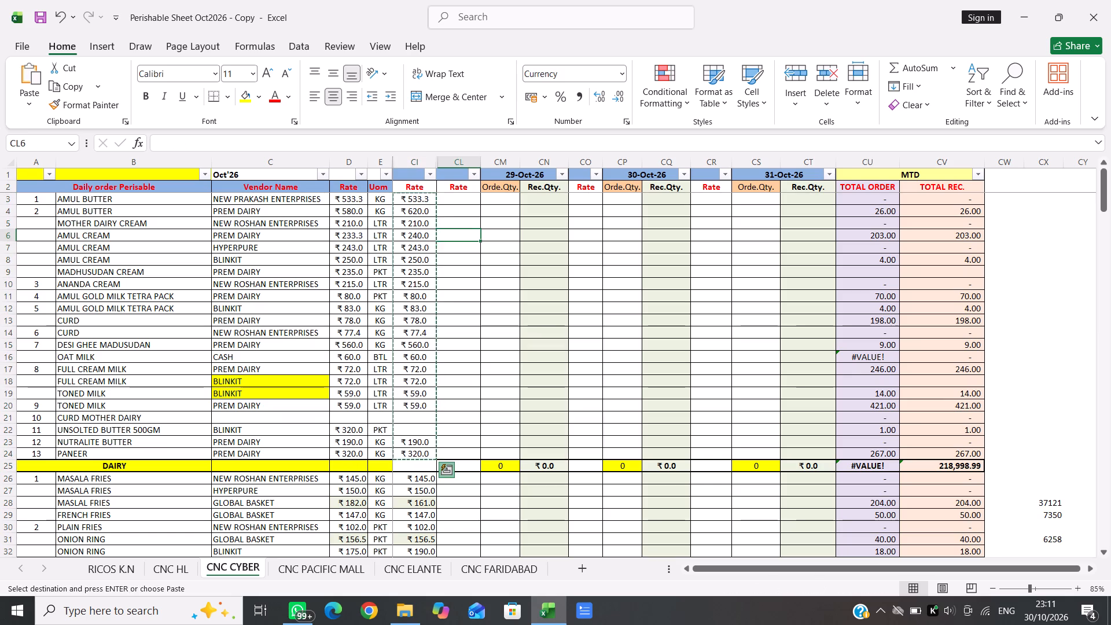
left_click(459, 197)
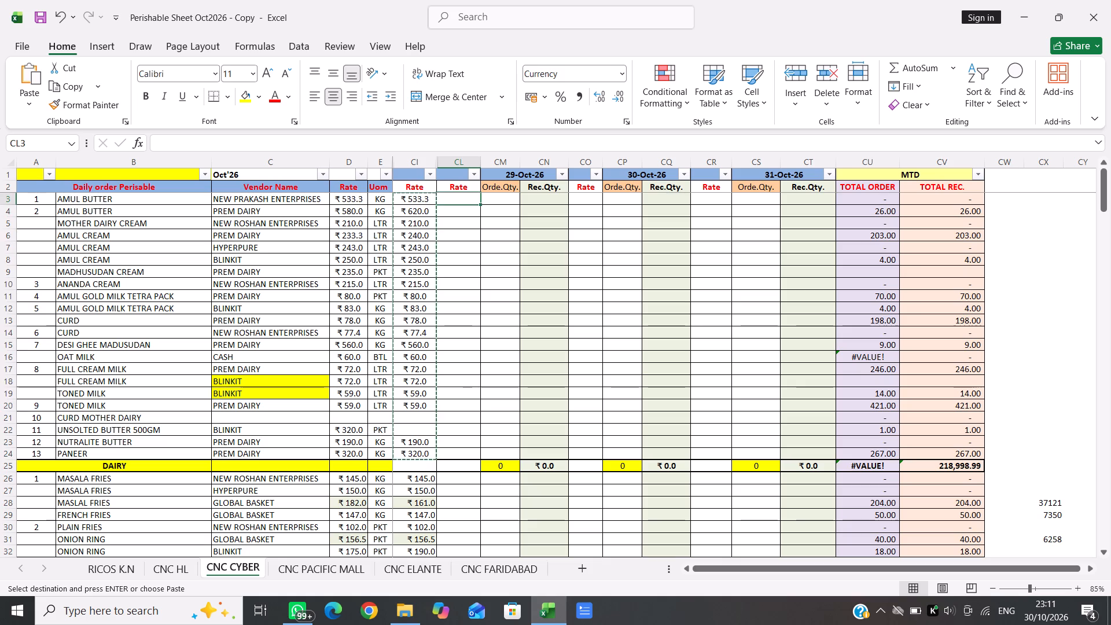
key("Return")
Copy the FRIES & CHEESE section's 28-Oct-26 rates, rows 26 to 82, into the 29-Oct-26 Rate column.
scroll(524, 454, "down", 2)
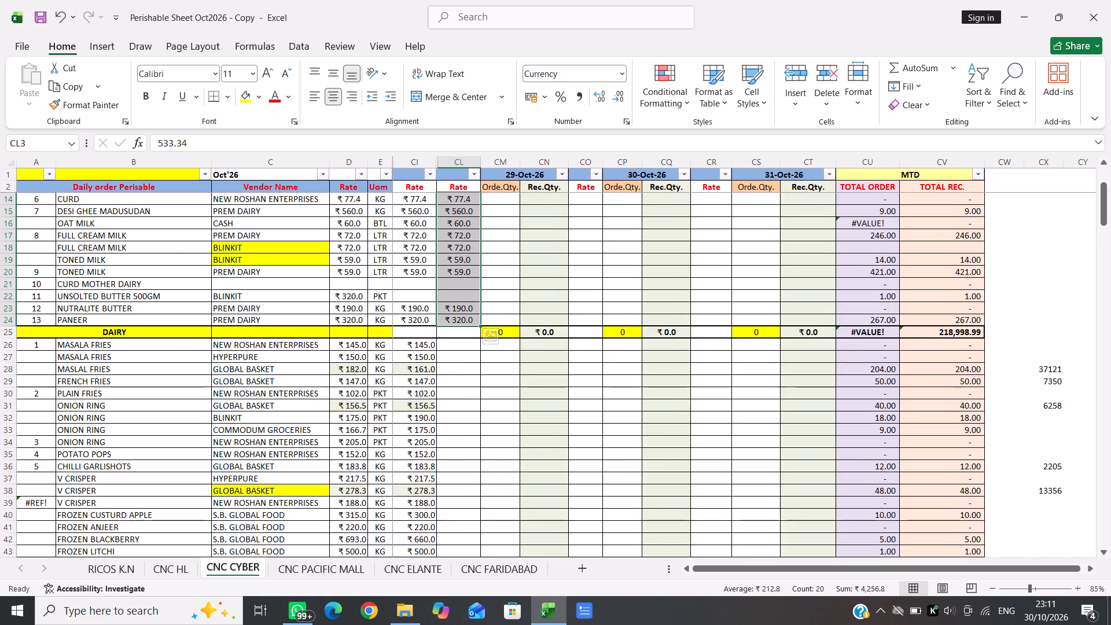
left_click(425, 350)
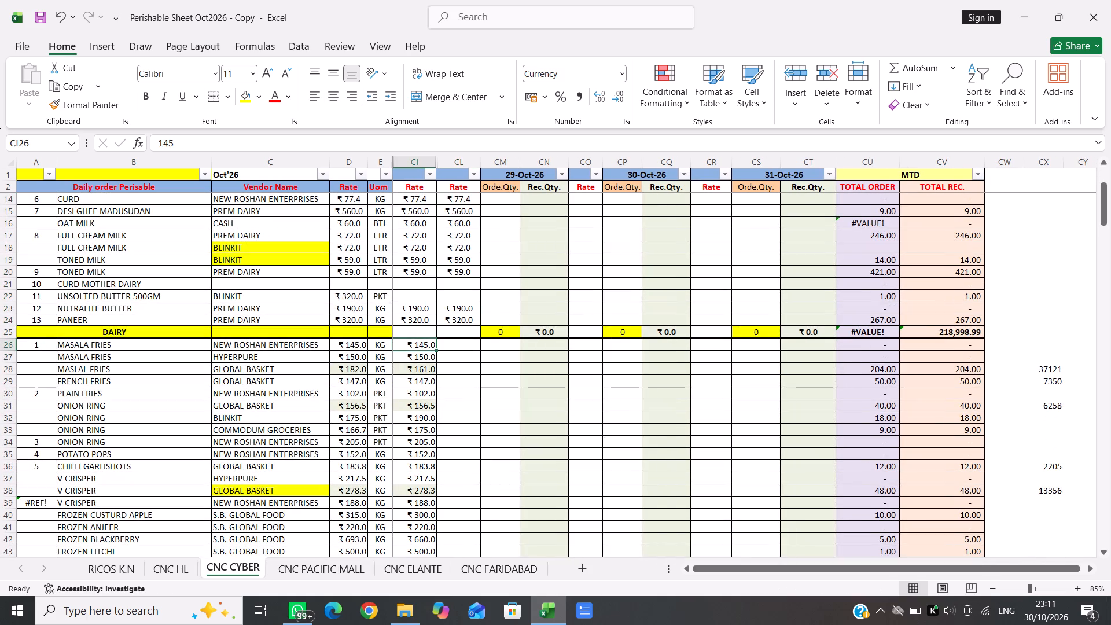
key("shift+Down")
key("shift+Down")
key("shift+Down")
key("shift+Down")
key("shift+Down")
key("shift+Down")
key("shift+Down")
key("shift+Down")
key("shift+Down")
key("shift+Down")
key("shift+Down")
key("shift+Down")
key("shift+Down")
key("shift+Down")
key("shift+Down")
key("shift+Down")
key("shift+Down")
key("shift+Down")
key("shift+Down")
key("shift+Down")
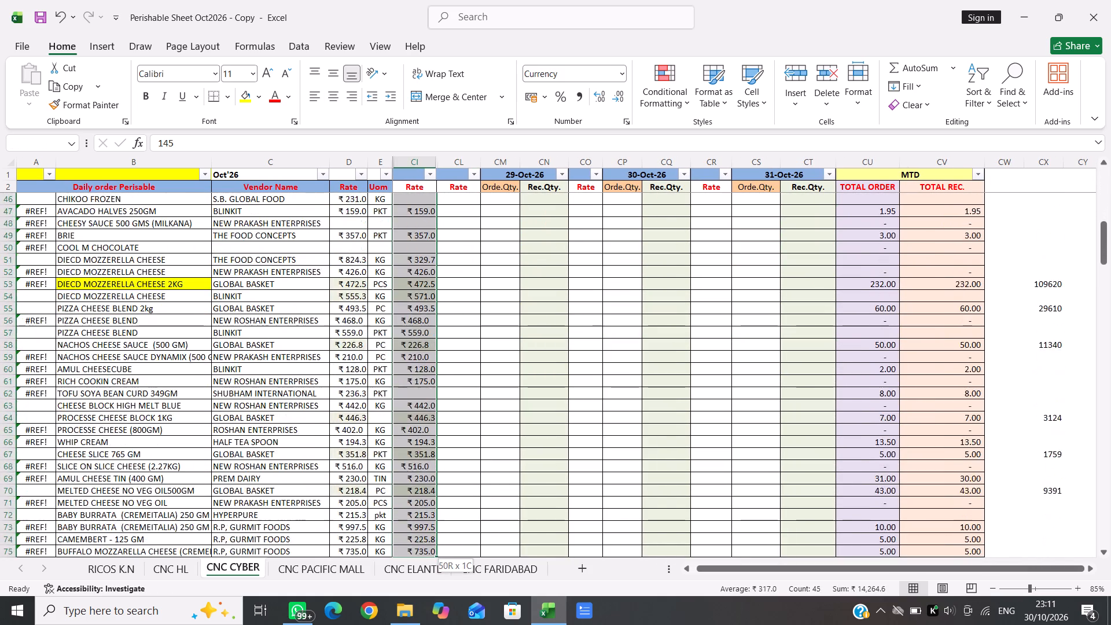
key("shift+Down")
key("shift+Down")
key("shift+Down")
key("shift+Down")
key("shift+Down")
key("shift+Down")
key("shift+Down")
key("shift+Down")
key("shift+Down")
key("shift+Down")
key("shift+Down")
key("shift+Down")
key("shift+Down")
key("shift+Up")
key("shift+Up")
key("shift+Up")
key("shift+Up")
key("shift+Up")
key("shift+Up")
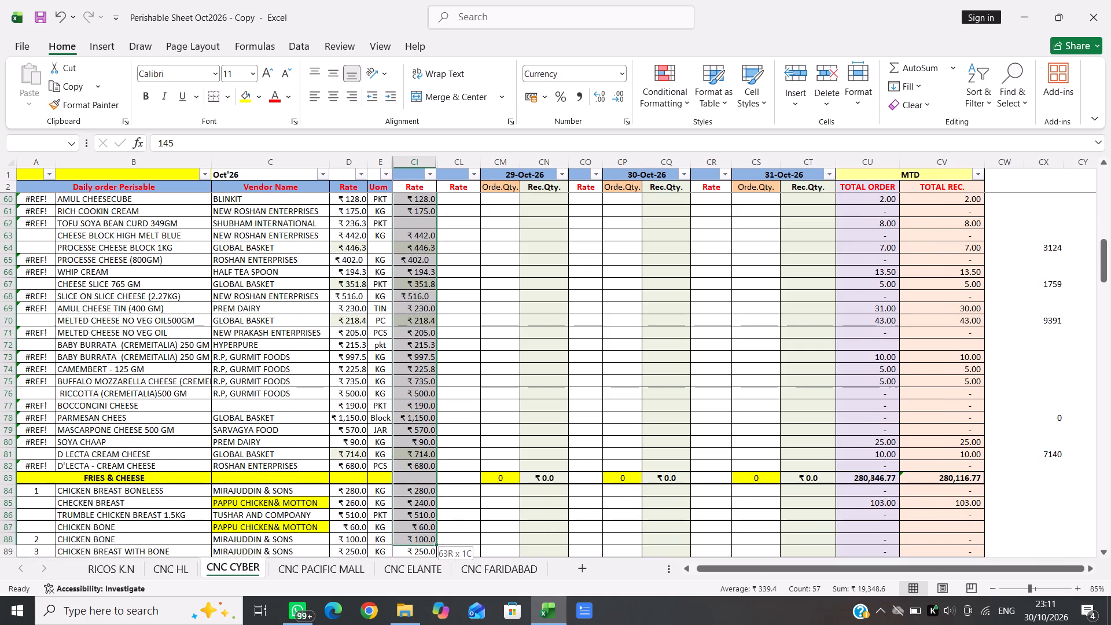
key("shift+Up")
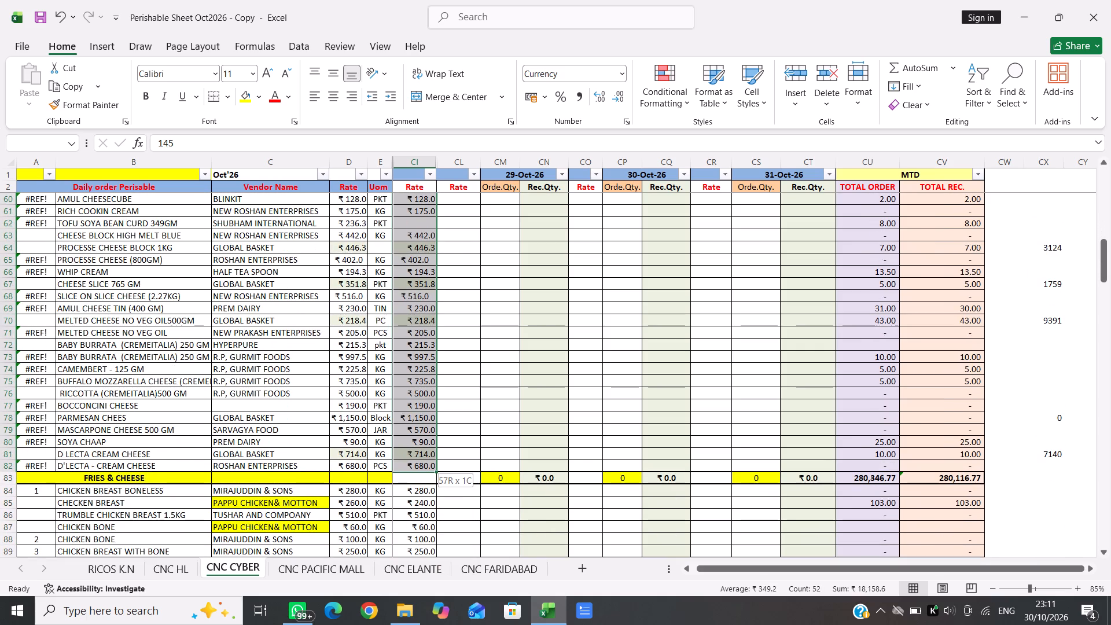
key("ctrl+c")
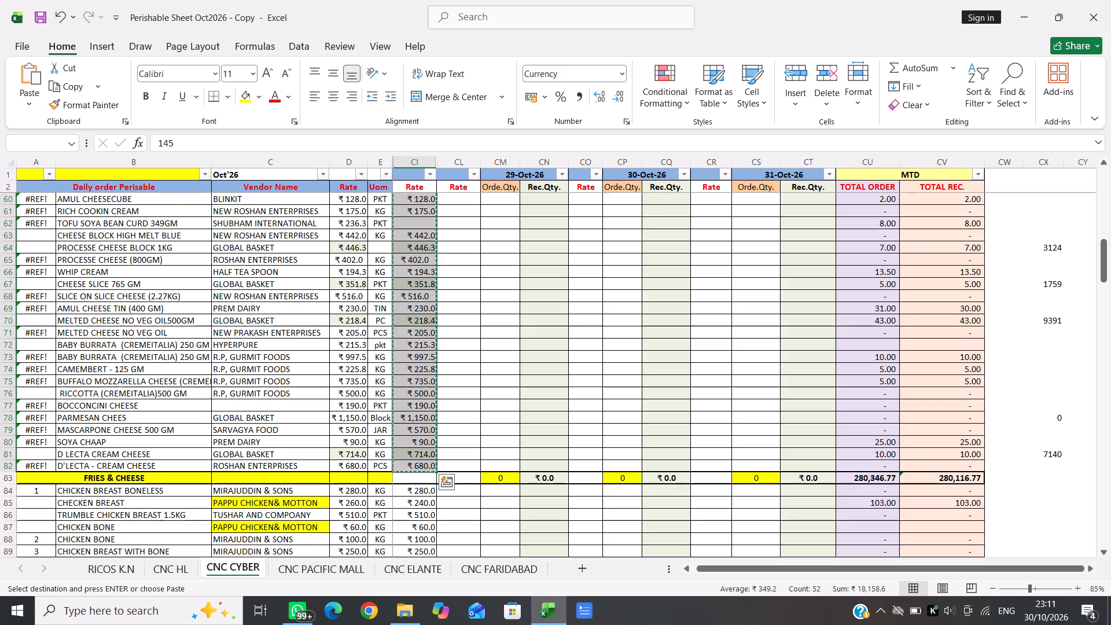
key("Right")
key("Return")
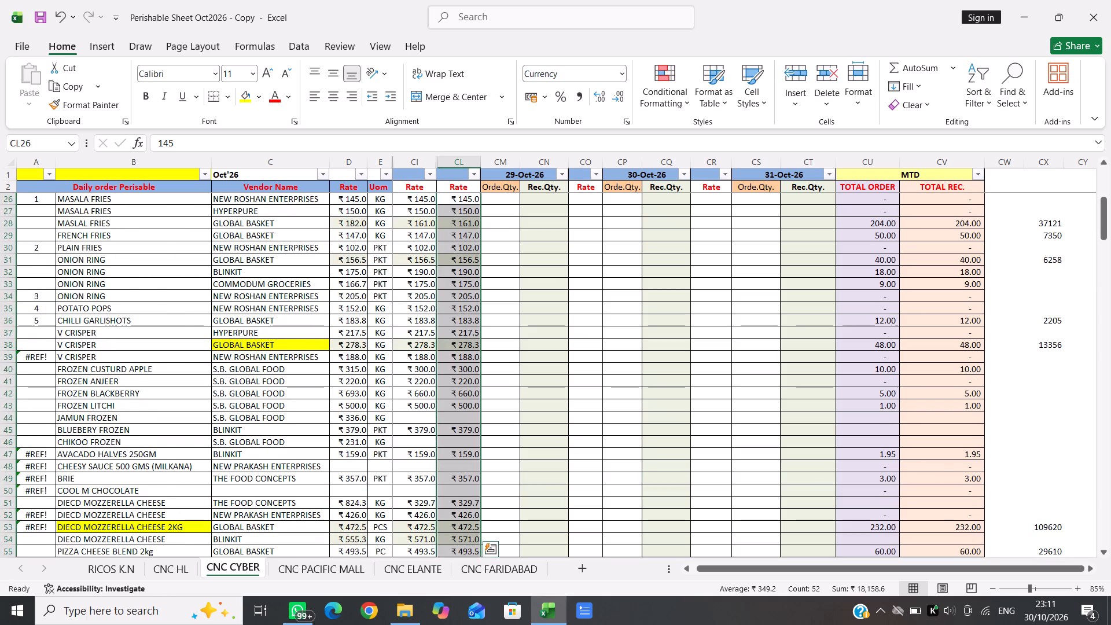
Copy the BUTCHERY section's 28-Oct-26 rates, rows 84 to 105, into the 29-Oct-26 Rate column.
scroll(425, 350, "down", 5)
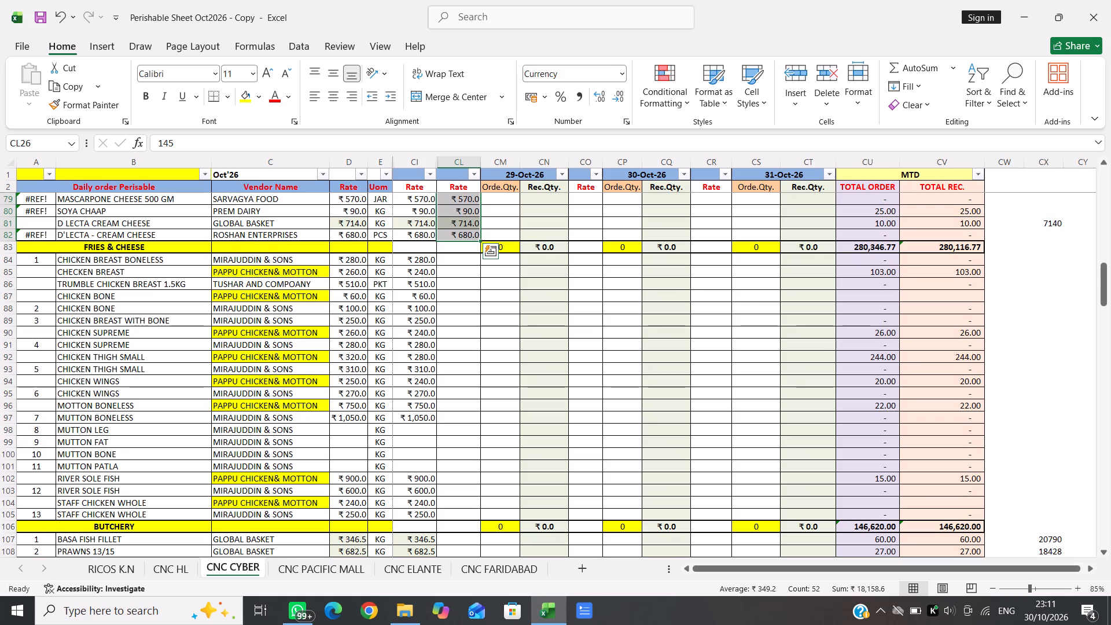
left_click(415, 258)
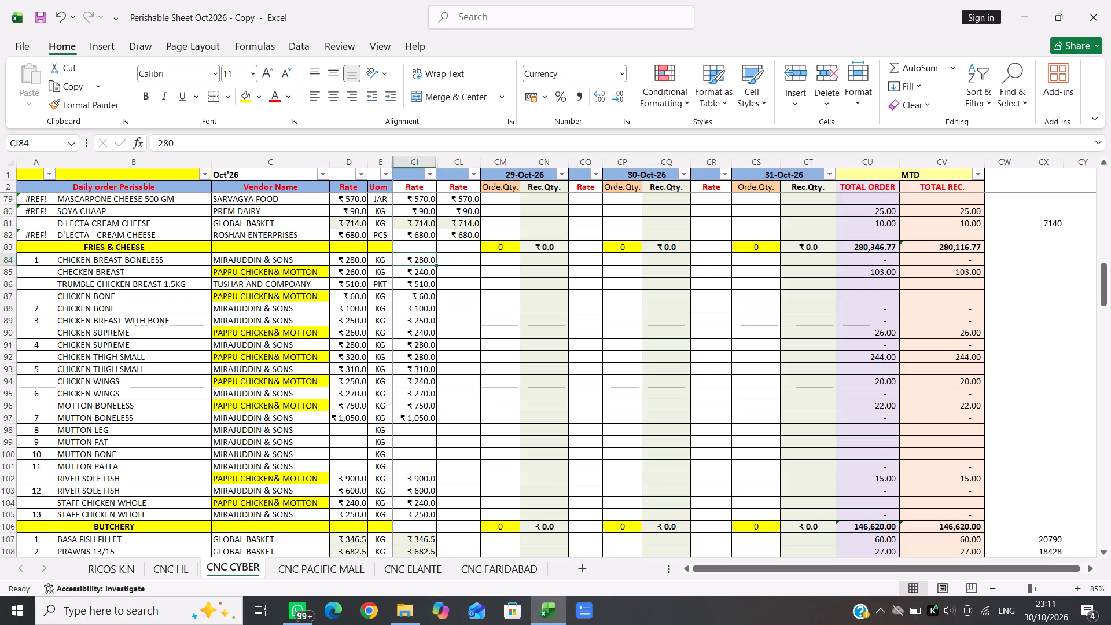
key("shift+Down")
key("shift+Down")
key("shift+Down")
key("shift+Down")
key("shift+Down")
key("shift+Down")
key("shift+Down")
key("shift+Down")
key("shift+Down")
key("shift+Down")
key("shift+Down")
key("shift+Down")
key("shift+Down")
key("shift+Down")
key("shift+Down")
key("shift+Down")
key("shift+Down")
key("shift+Down")
key("shift+Down")
key("shift+Down")
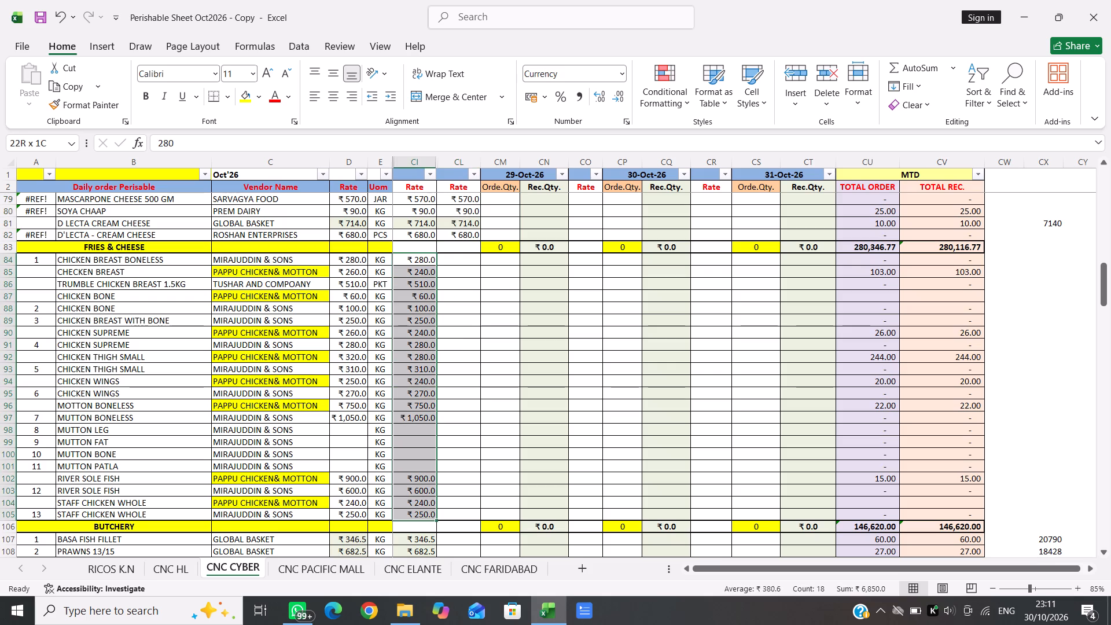
key("shift+Up")
key("shift+Down")
key("ctrl+c")
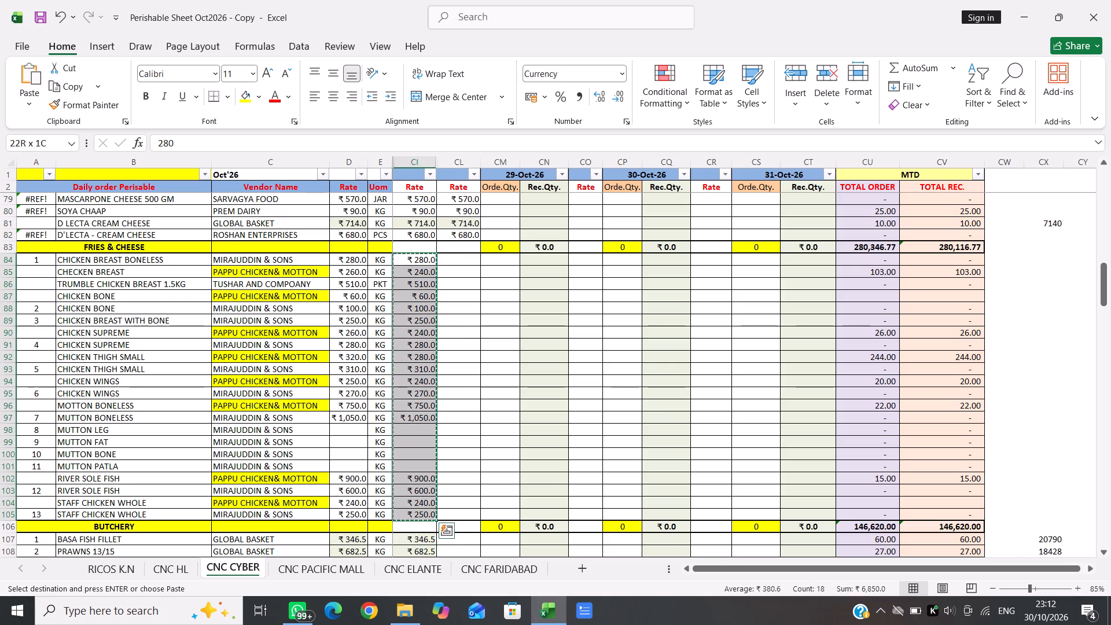
key("Right")
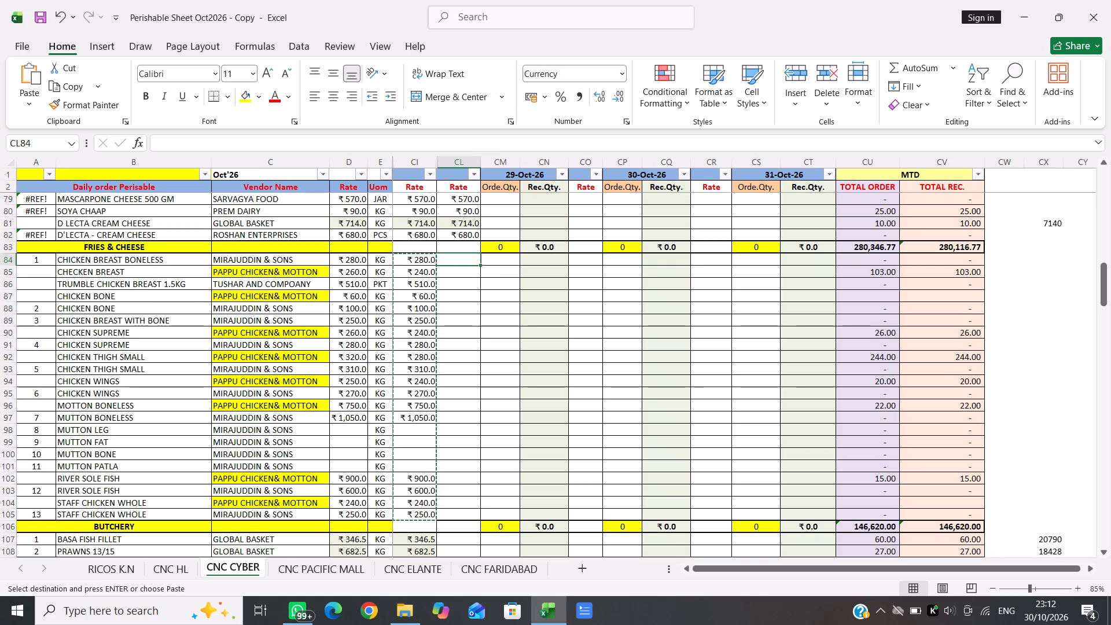
key("Return")
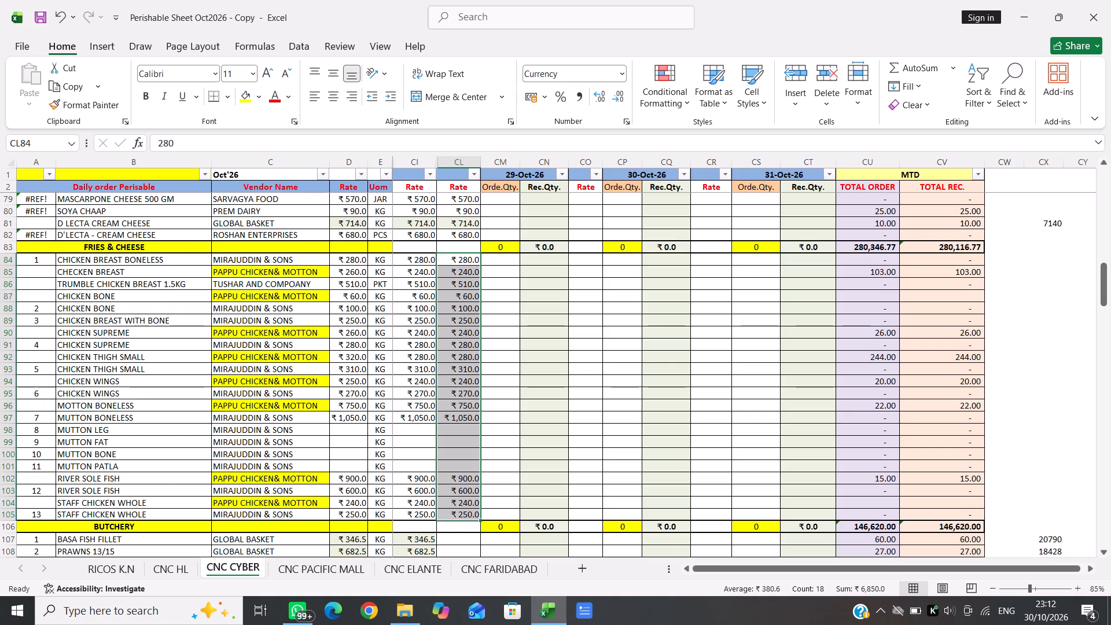
Copy the SEA FOOD & COLD CUT section's 28-Oct-26 rates, rows 107 to 119, into the 29-Oct-26 Rate column.
scroll(445, 355, "down", 3)
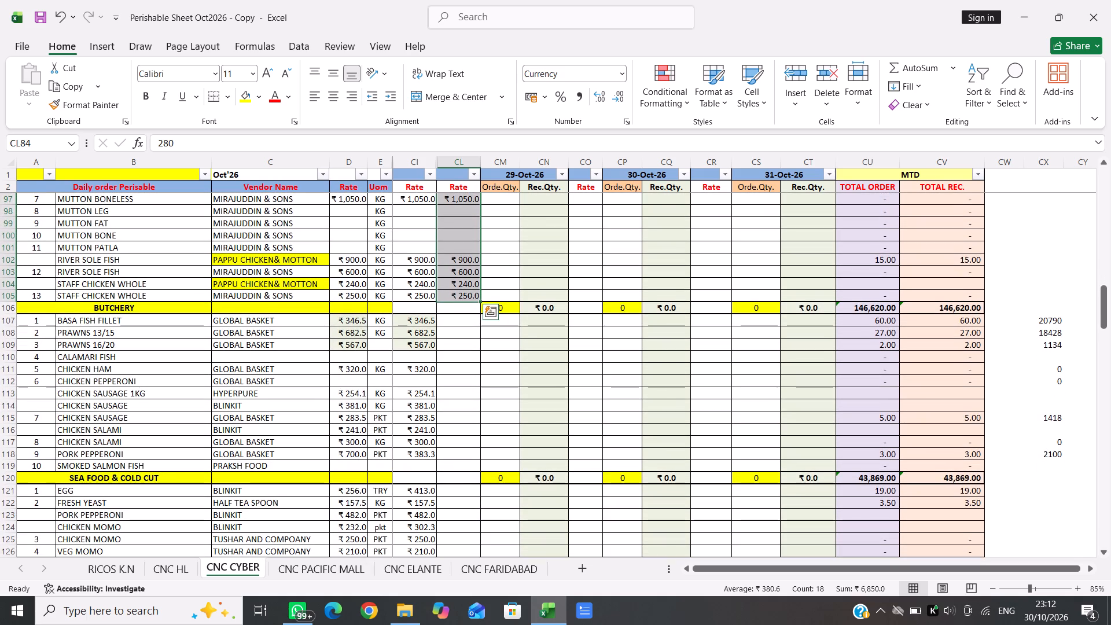
left_click(421, 322)
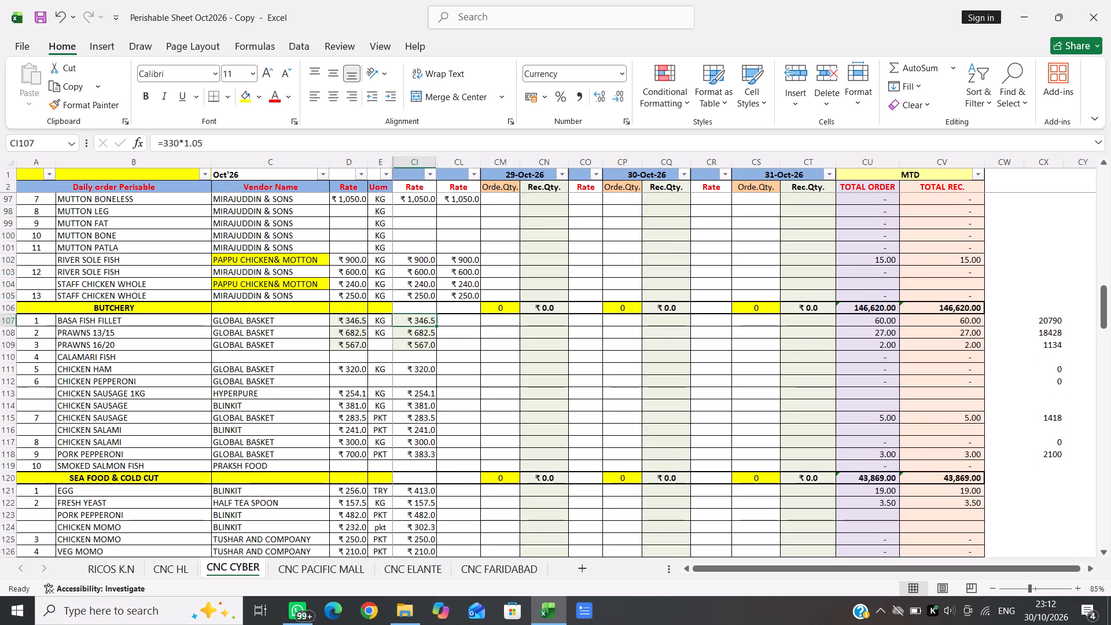
key("shift+Down")
key("shift+Down")
key("shift+Down")
key("shift+Down")
key("shift+Down")
key("shift+Down")
key("shift+Down")
key("shift+Down")
key("shift+Down")
key("shift+Down")
key("shift+Down")
key("shift+Down")
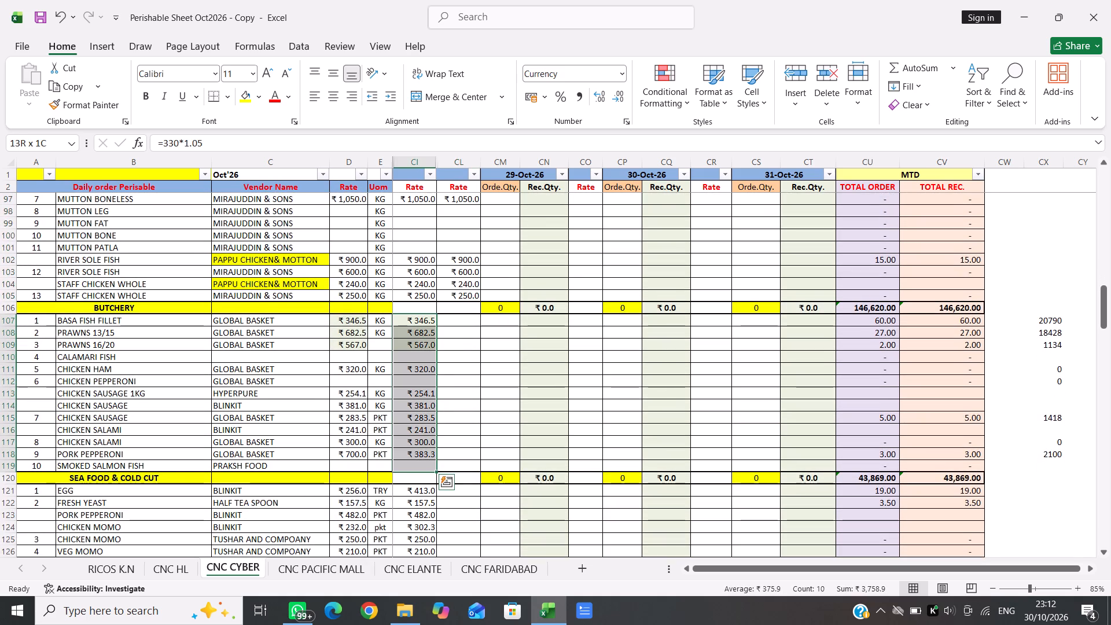
key("ctrl+c")
key("Right")
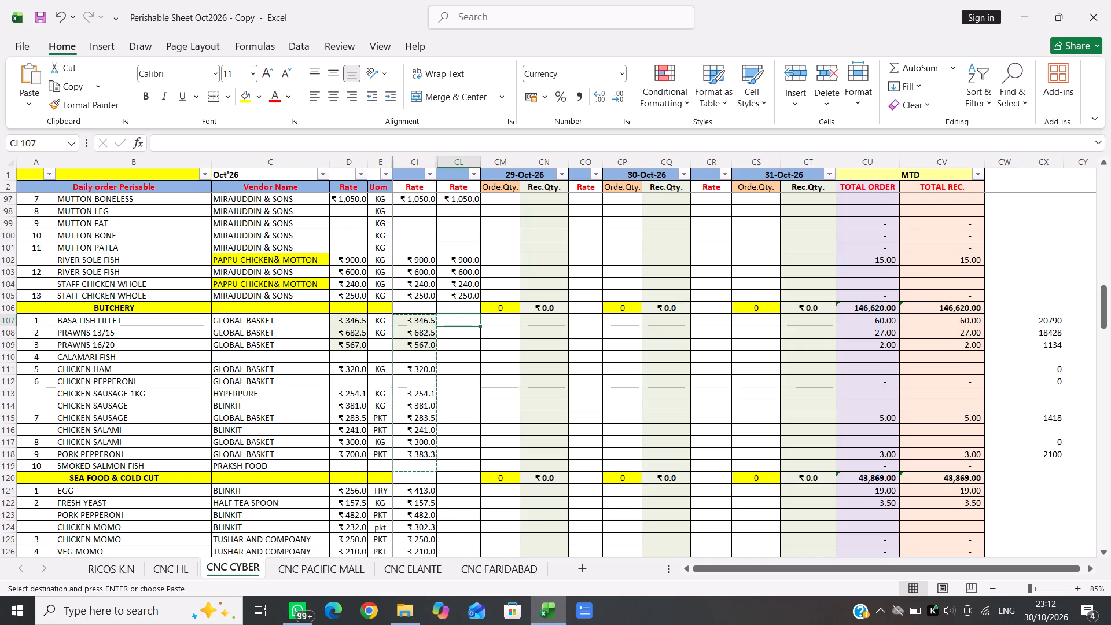
key("Return")
Copy the FROZEN section's 28-Oct-26 rates, rows 121 to 138, into the 29-Oct-26 Rate column.
scroll(439, 426, "down", 1)
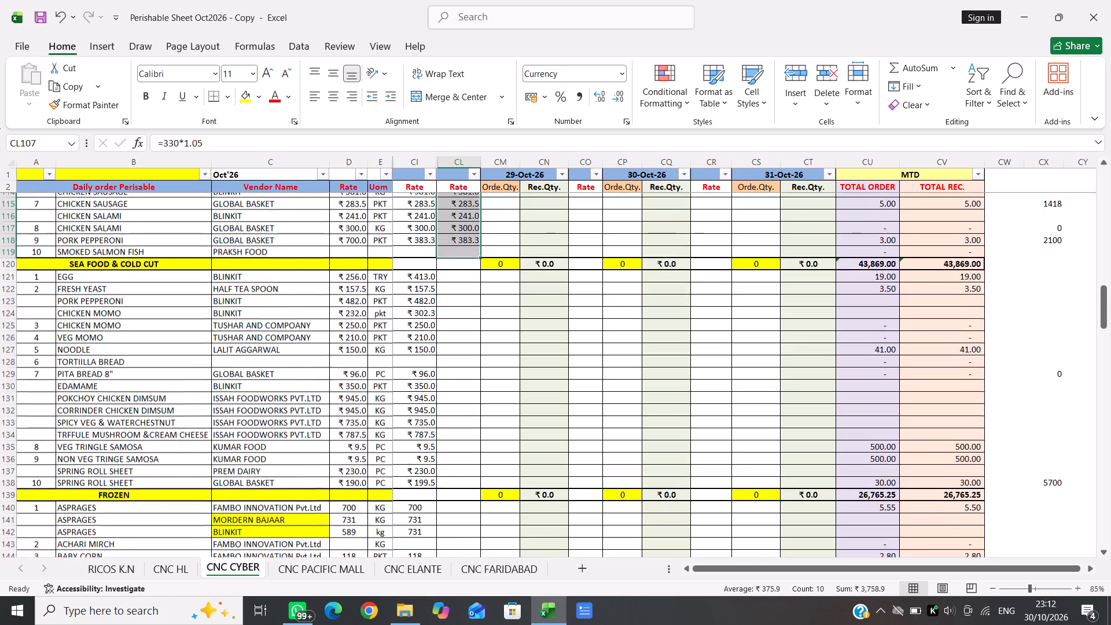
scroll(439, 426, "down", 1)
left_click(417, 271)
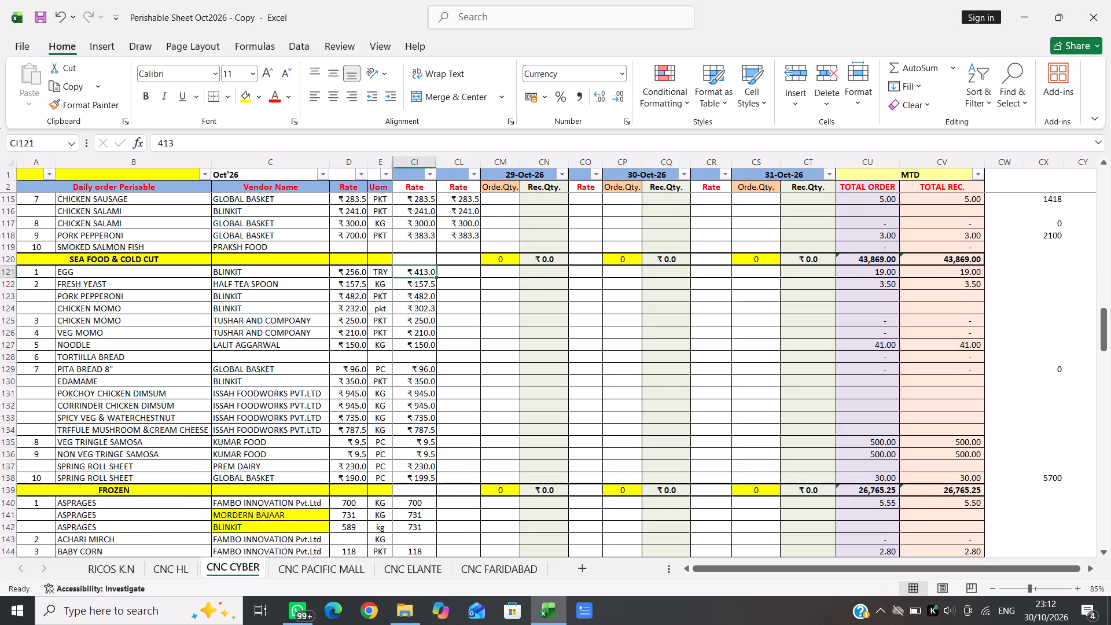
key("shift+Down")
key("shift+Down")
key("shift+Down")
key("shift+Down")
key("shift+Down")
key("shift+Down")
key("shift+Down")
key("shift+Down")
key("shift+Down")
key("shift+Down")
key("shift+Down")
key("shift+Down")
key("shift+Down")
key("shift+Down")
key("shift+Down")
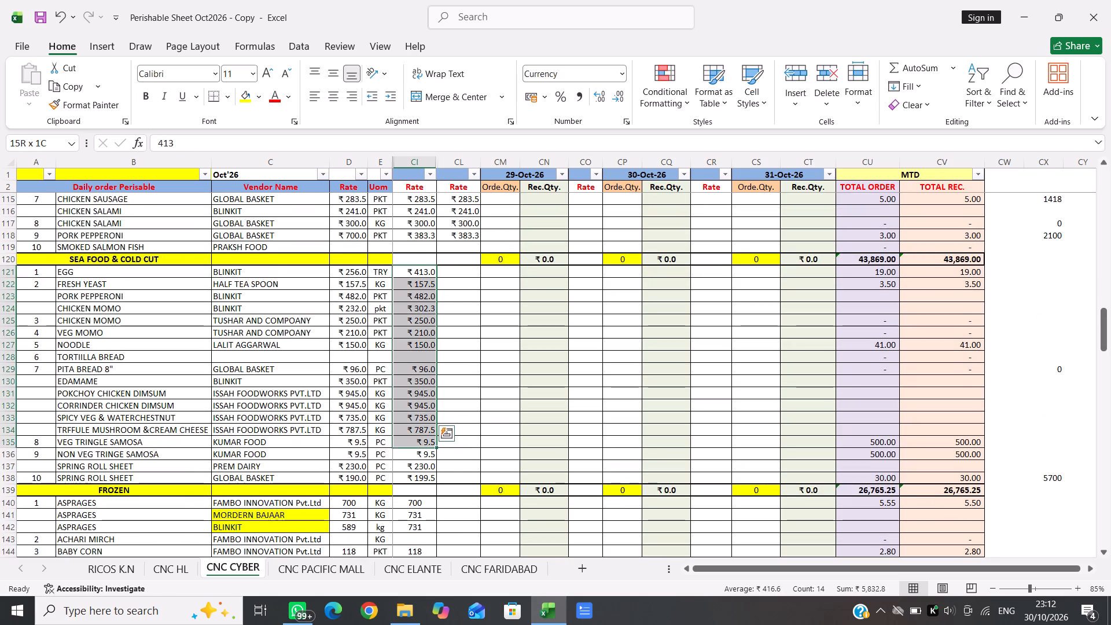
key("shift+Down")
key("shift+Down")
key("ctrl+c")
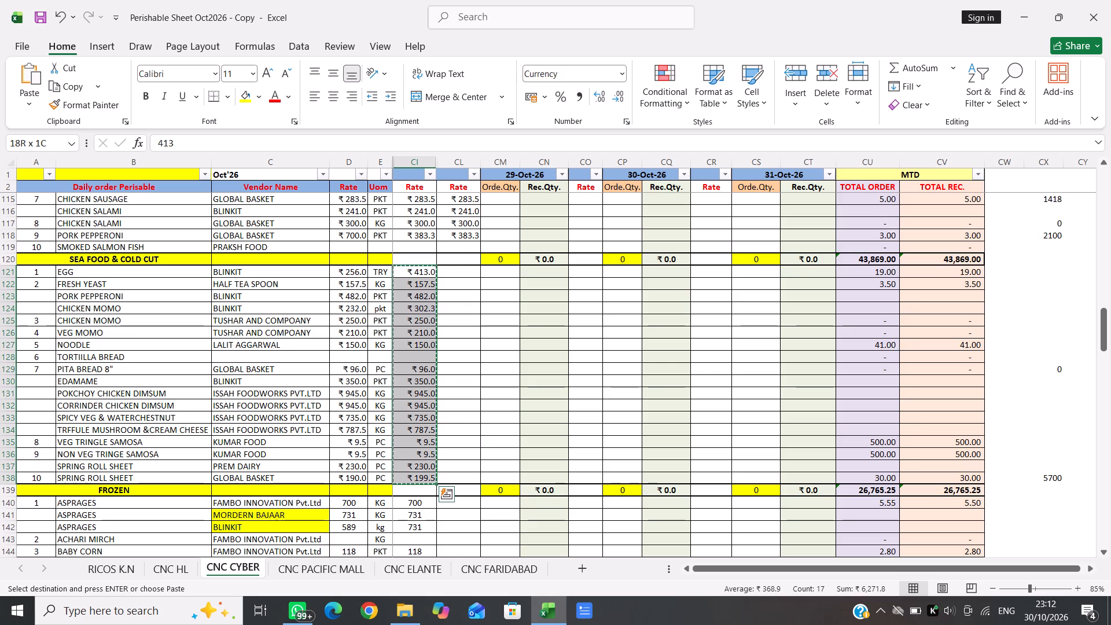
key("Right")
key("Return")
Copy the VEGETABLE & FRUITS section's 28-Oct-26 rates, rows 140 to 266, into the 29-Oct-26 Rate column.
scroll(450, 330, "down", 1)
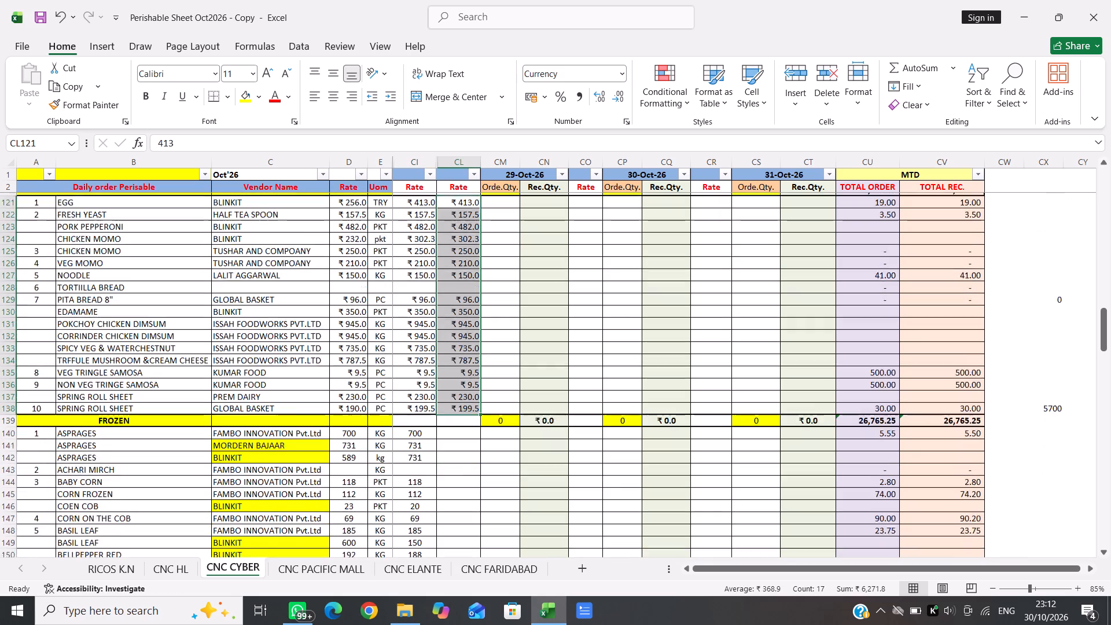
scroll(450, 330, "down", 2)
left_click(417, 341)
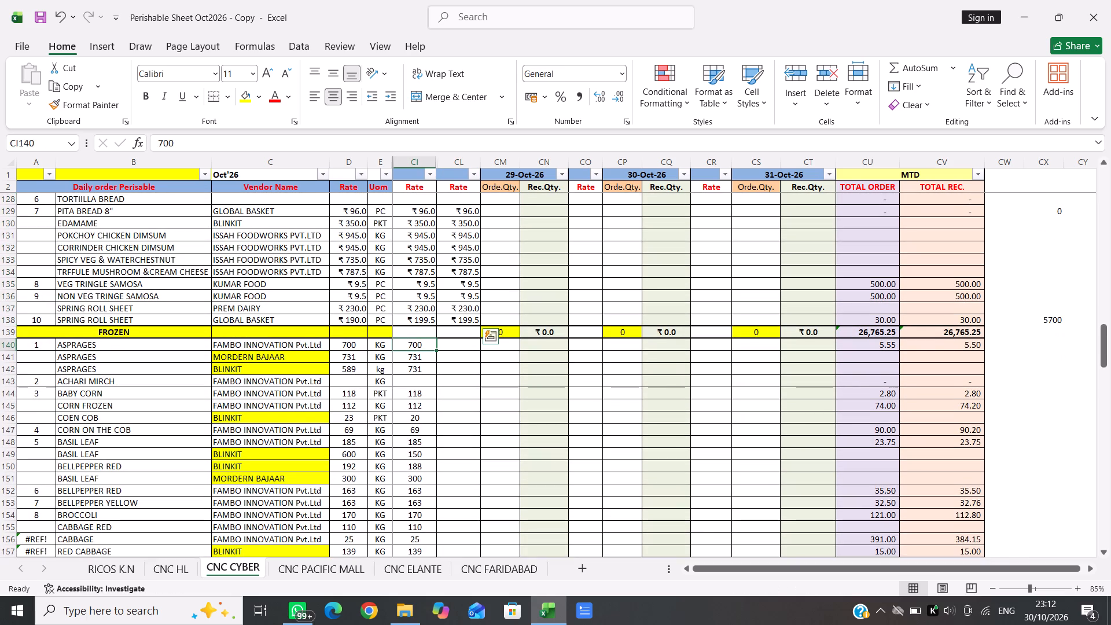
key("shift+Down")
key("shift+Down")
key("shift+Down")
key("shift+Down")
key("shift+Down")
key("shift+Down")
key("shift+Down")
key("shift+Down")
key("shift+Down")
key("shift+Down")
key("shift+Down")
key("shift+Down")
key("shift+Down")
key("shift+Down")
key("shift+Down")
key("shift+Down")
key("shift+Down")
key("shift+Down")
key("shift+Down")
key("shift+Down")
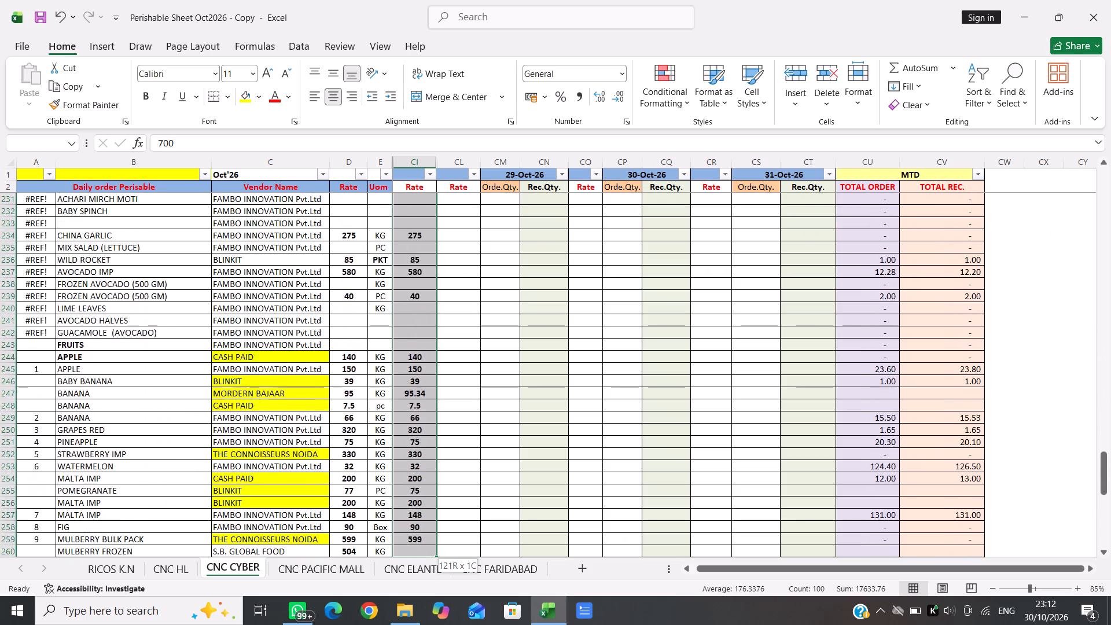
key("shift+Up")
key("shift+Up")
key("shift+Up")
key("shift+Up")
key("shift+Up")
key("shift+Up")
key("shift+Up")
key("shift+Up")
key("shift+Up")
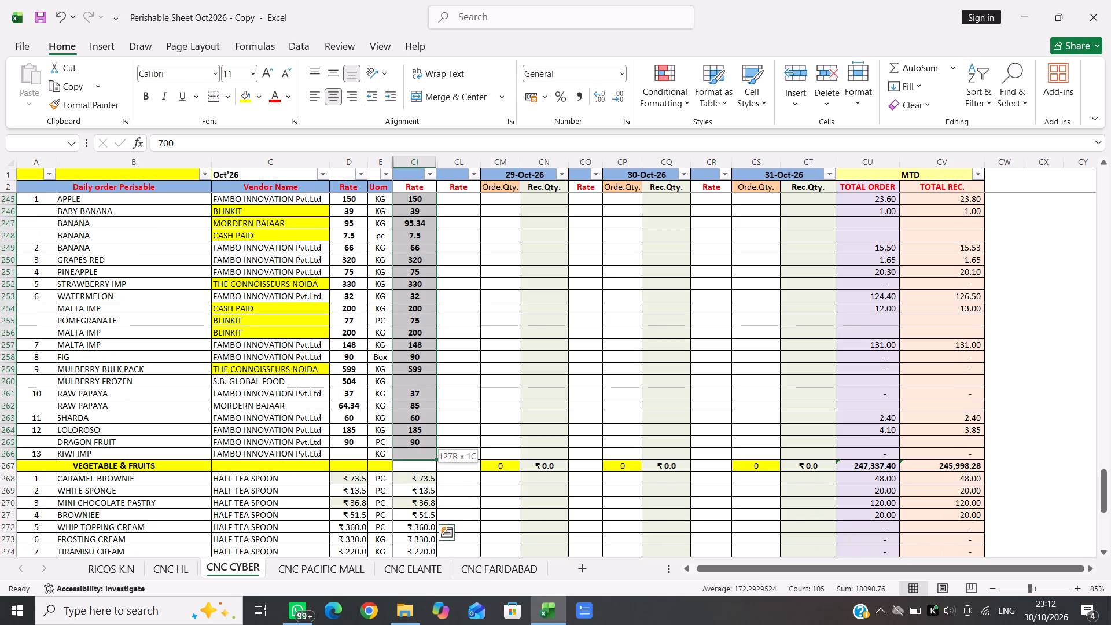
key("shift+Down")
key("ctrl+c")
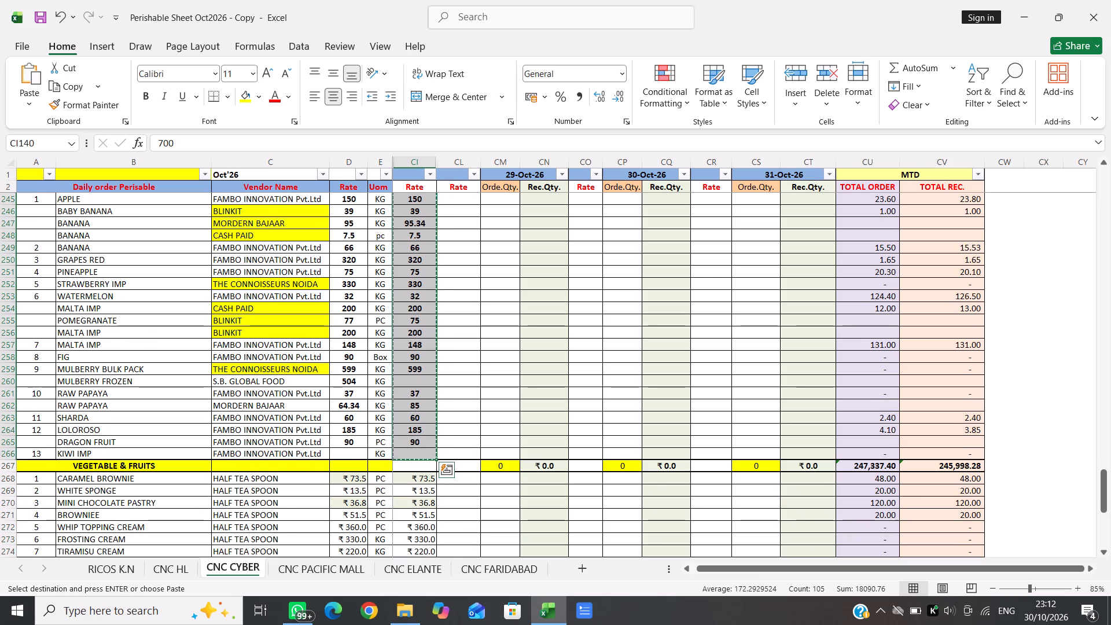
key("Right")
key("Return")
Copy the BAKERY section's 28-Oct-26 rates, rows 268 to 297, into the 29-Oct-26 Rate column.
scroll(417, 341, "down", 4)
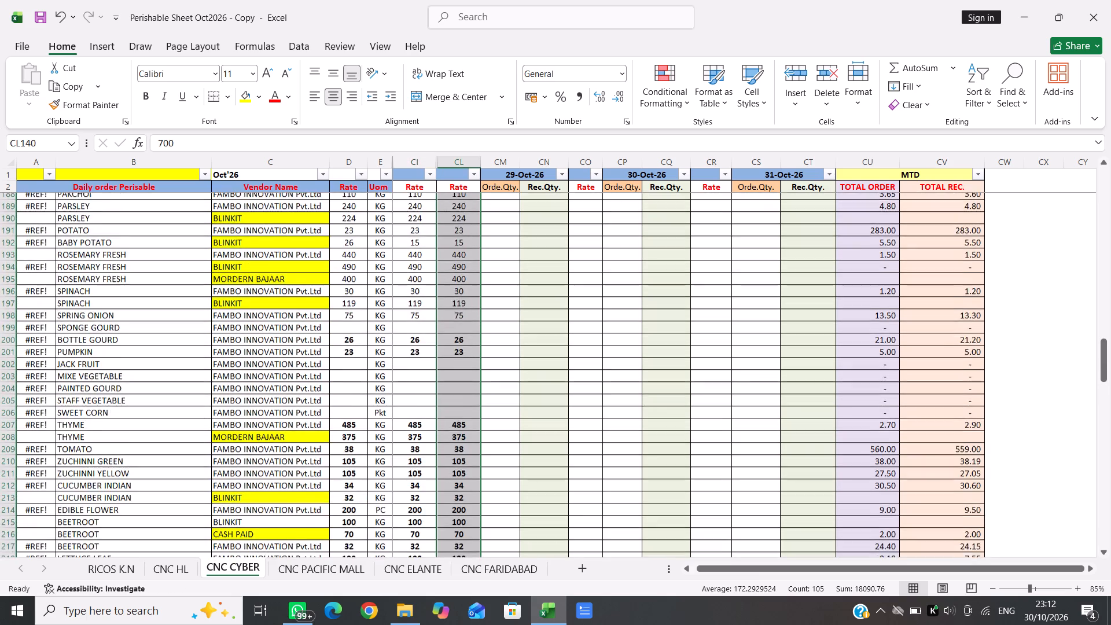
scroll(417, 341, "down", 7)
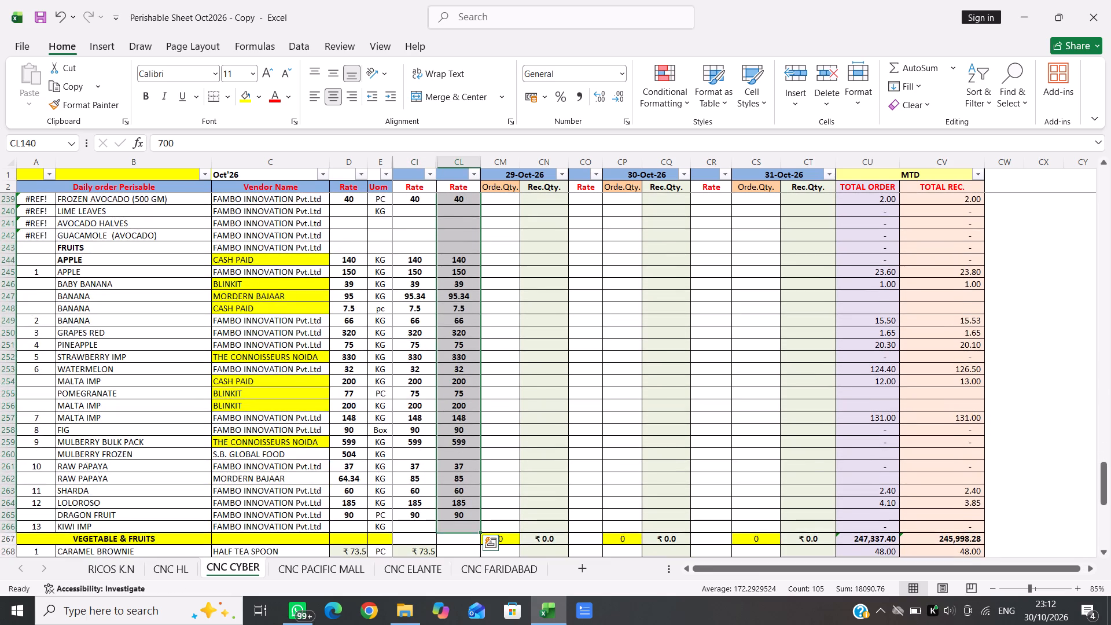
scroll(417, 341, "down", 2)
left_click(422, 310)
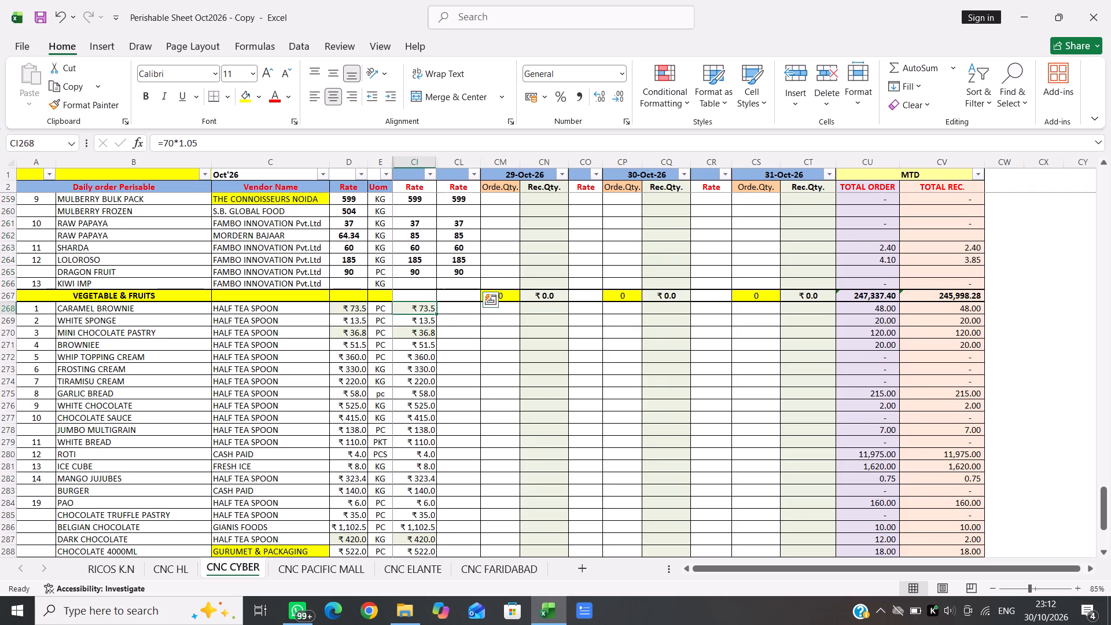
key("shift+Down")
key("shift+Down")
key("shift+Down")
key("shift+Down")
key("shift+Down")
key("shift+Down")
key("shift+Down")
key("shift+Down")
key("shift+Down")
key("shift+Down")
key("shift+Down")
key("shift+Down")
key("shift+Down")
key("shift+Down")
key("shift+Down")
key("shift+Down")
key("shift+Down")
key("shift+Down")
key("shift+Down")
key("shift+Down")
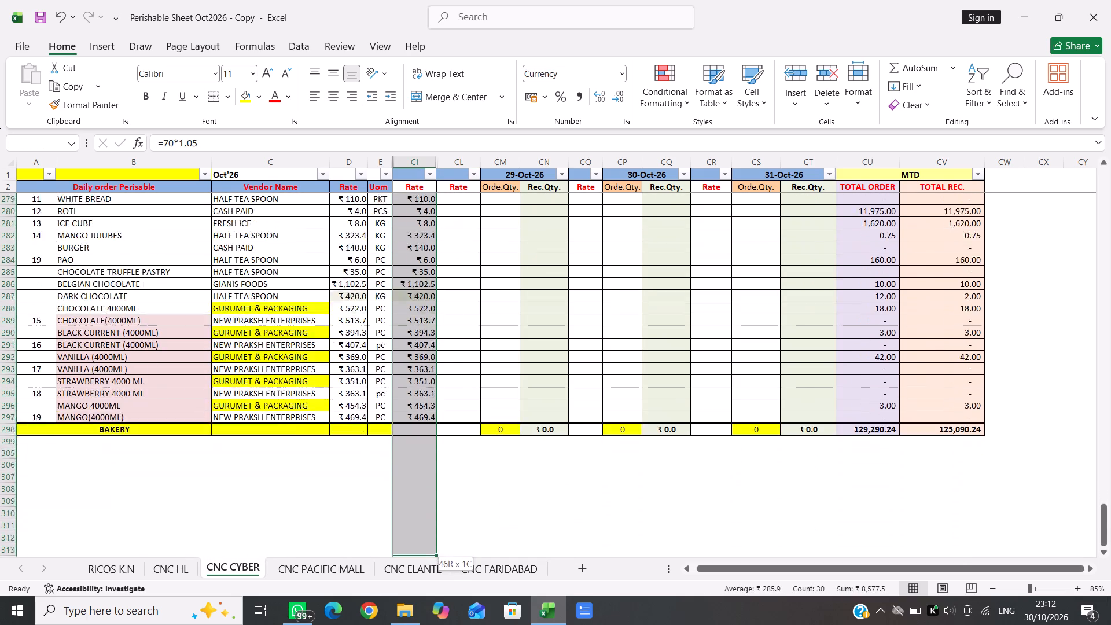
key("shift+Up")
key("shift+Up")
key("shift+Up")
key("shift+Up")
key("shift+Up")
key("shift+Up")
key("shift+Up")
key("shift+Up")
key("shift+Up")
key("shift+Up")
key("shift+Up")
key("shift+Up")
key("shift+Up")
key("shift+Up")
key("shift+Up")
key("shift+Up")
key("shift+Up")
key("shift+Up")
key("shift+Up")
key("shift+Up")
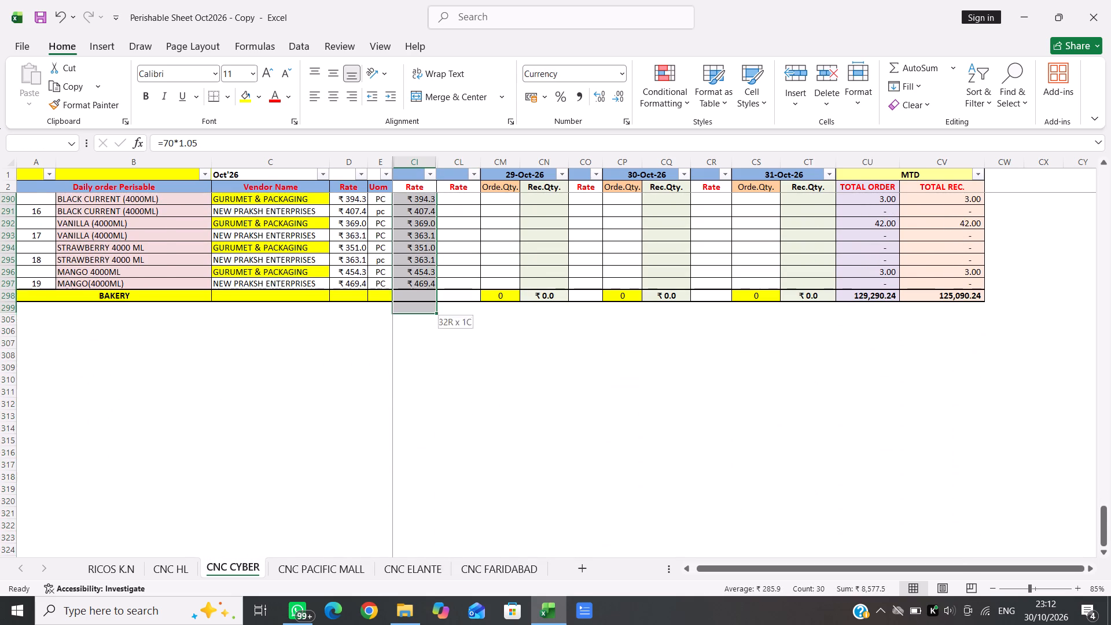
key("shift+Down")
key("shift+Down")
key("ctrl+c")
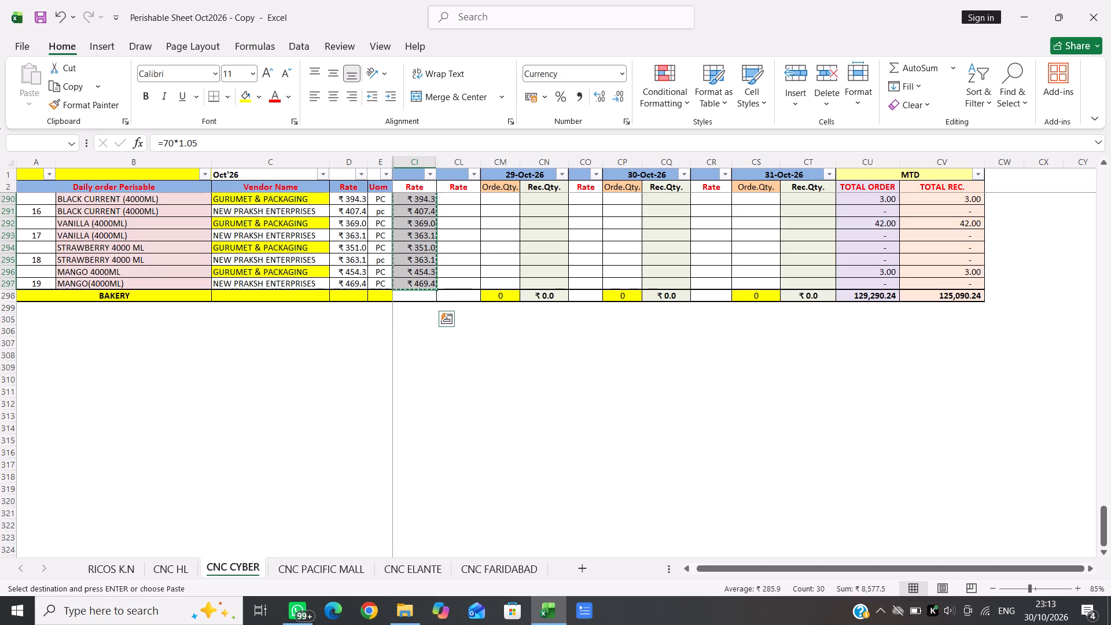
key("Right")
key("Return")
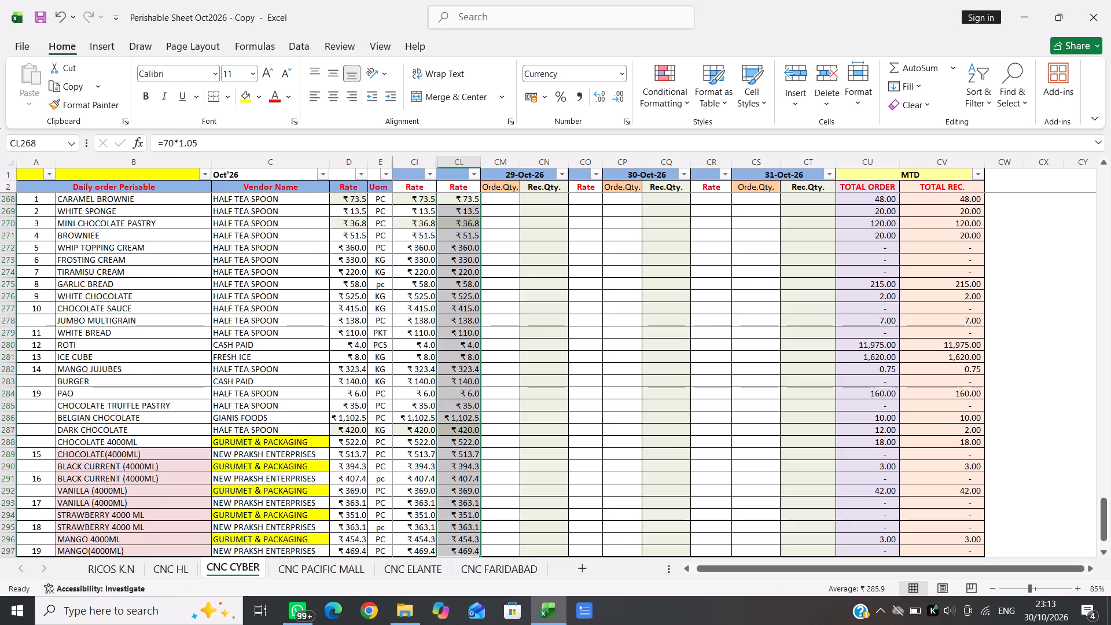
Hide the 28-Oct-26 Rate column CI and save the workbook.
scroll(422, 310, "up", 10)
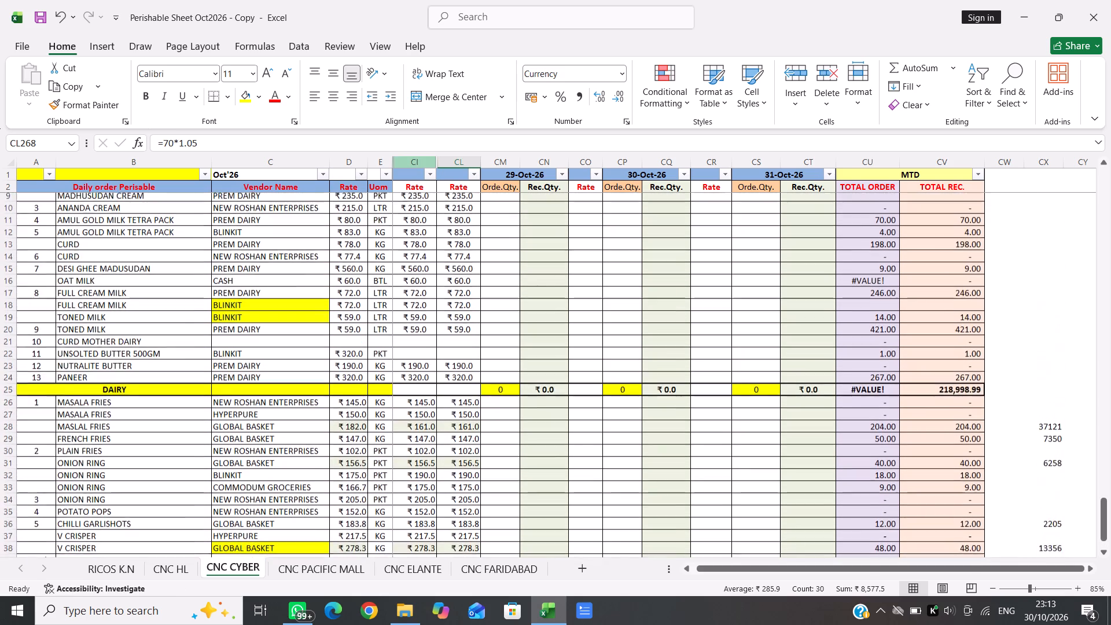
left_click(417, 158)
right_click(417, 158)
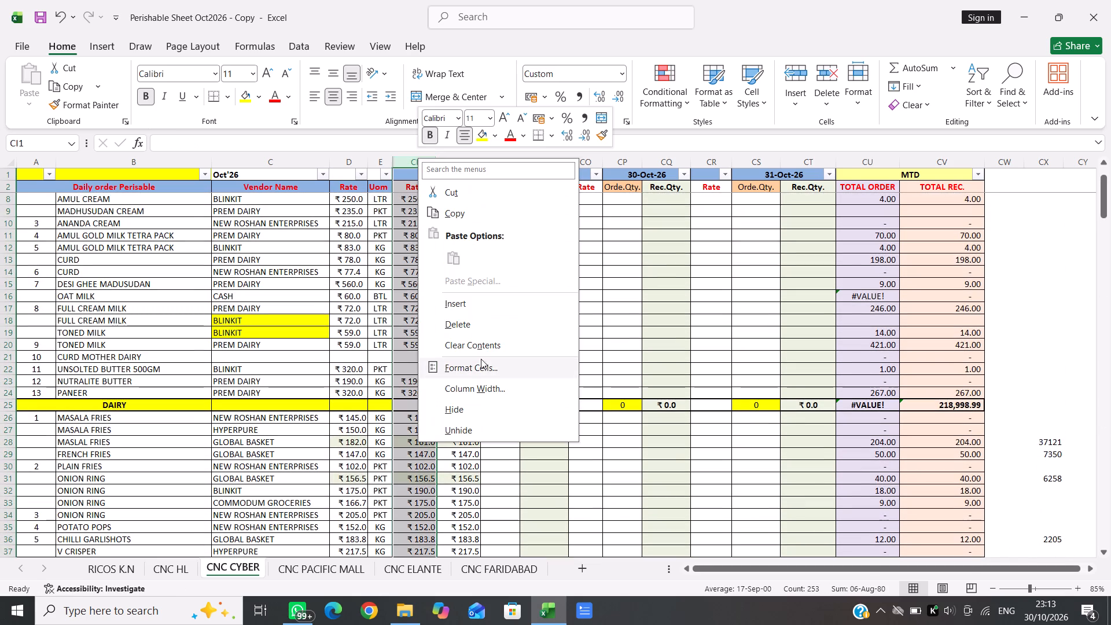
left_click(462, 408)
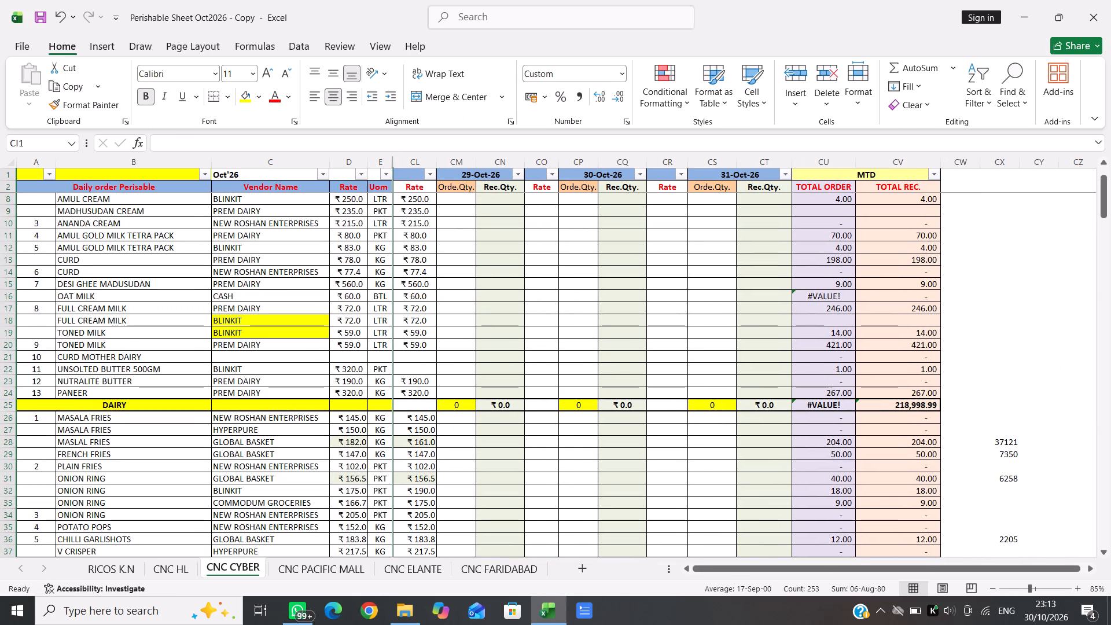
left_click(468, 308)
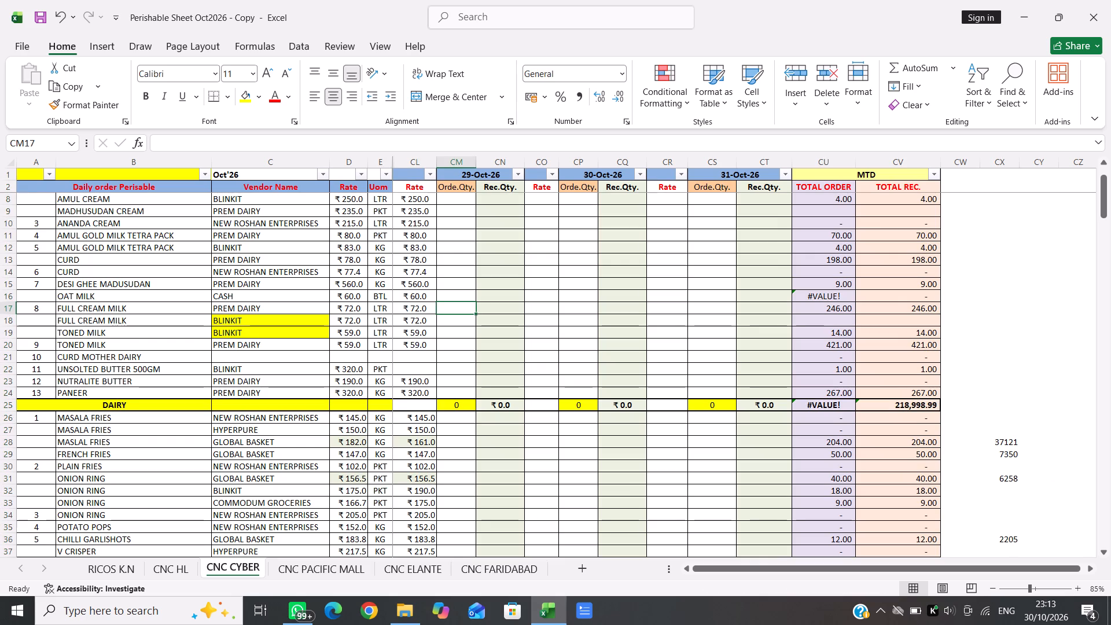
key("ctrl+s")
Slightly narrow the 29-Oct-26 Rate column CL and save the workbook.
left_click(470, 244)
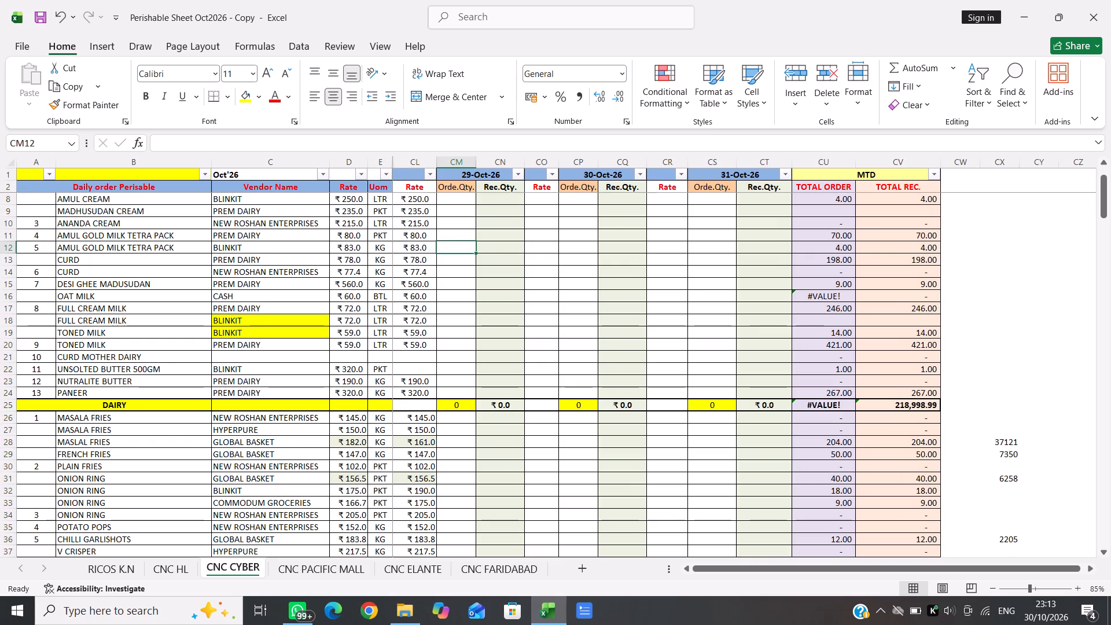
scroll(461, 416, "down", 4)
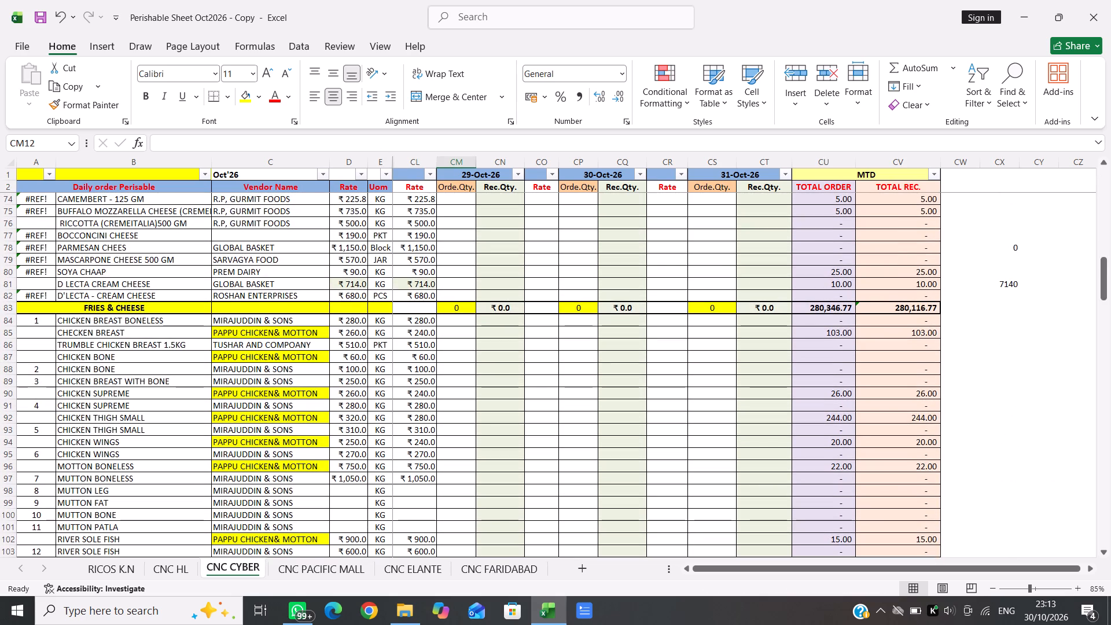
left_click(438, 160)
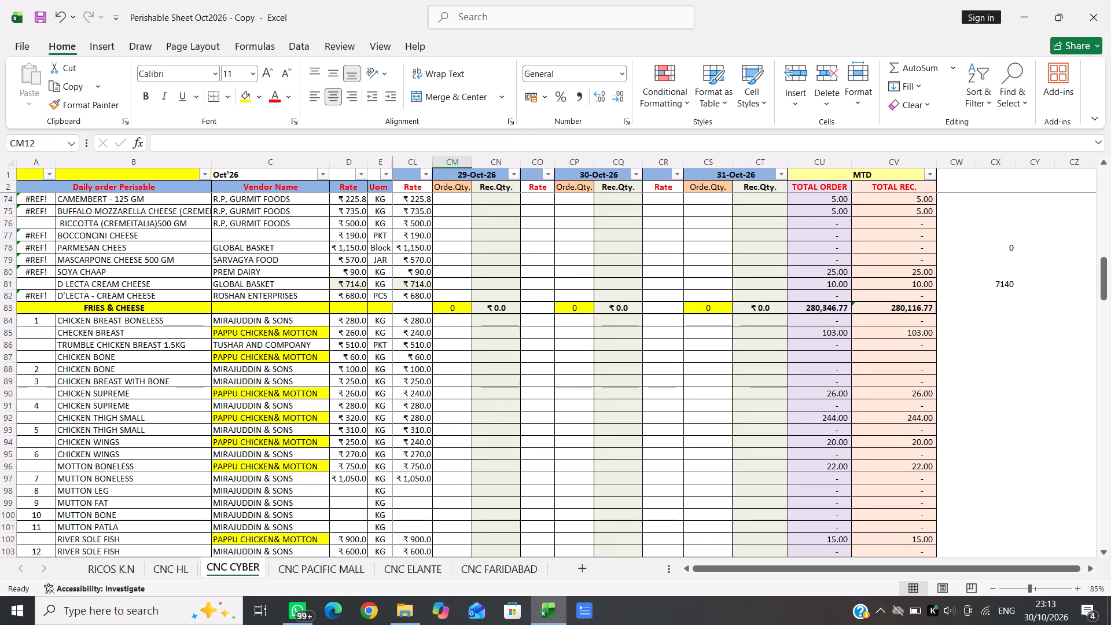
key("ctrl+s")
scroll(477, 260, "up", 2)
key("ctrl+s")
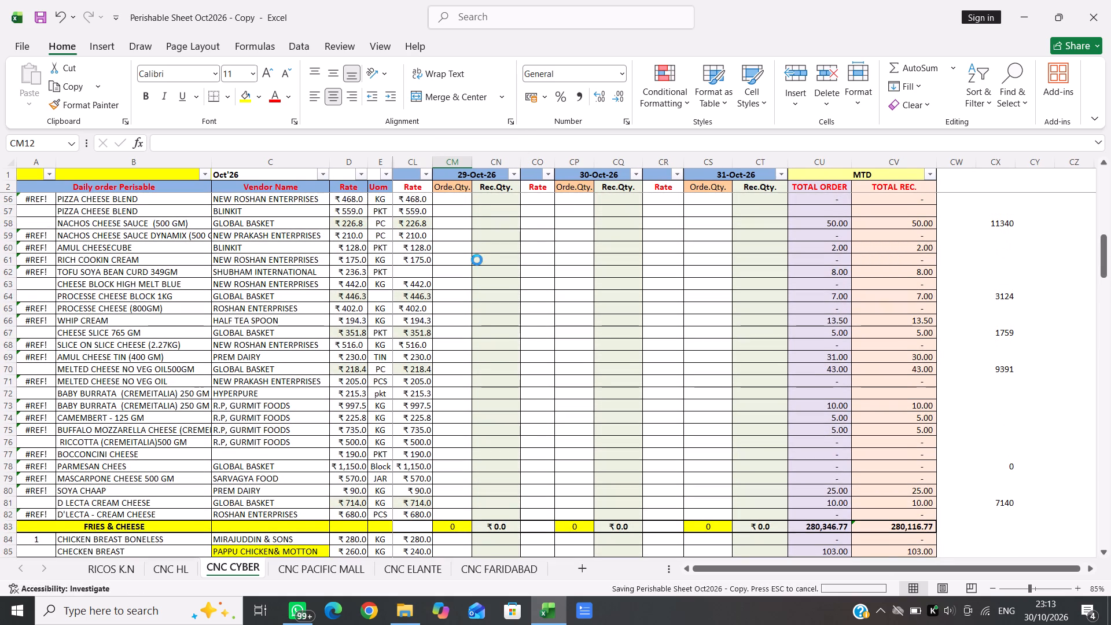
key("ctrl+s")
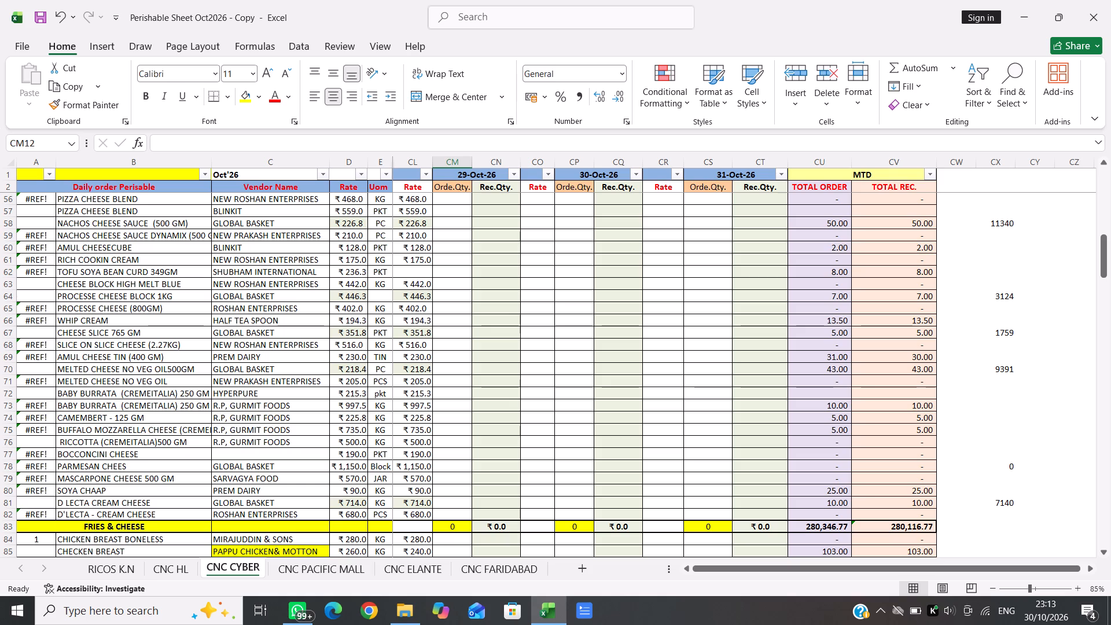
Clear the helper amounts beside the SEA FOOD & COLD CUT items in column CX, rows 107 to 118.
scroll(477, 260, "up", 2)
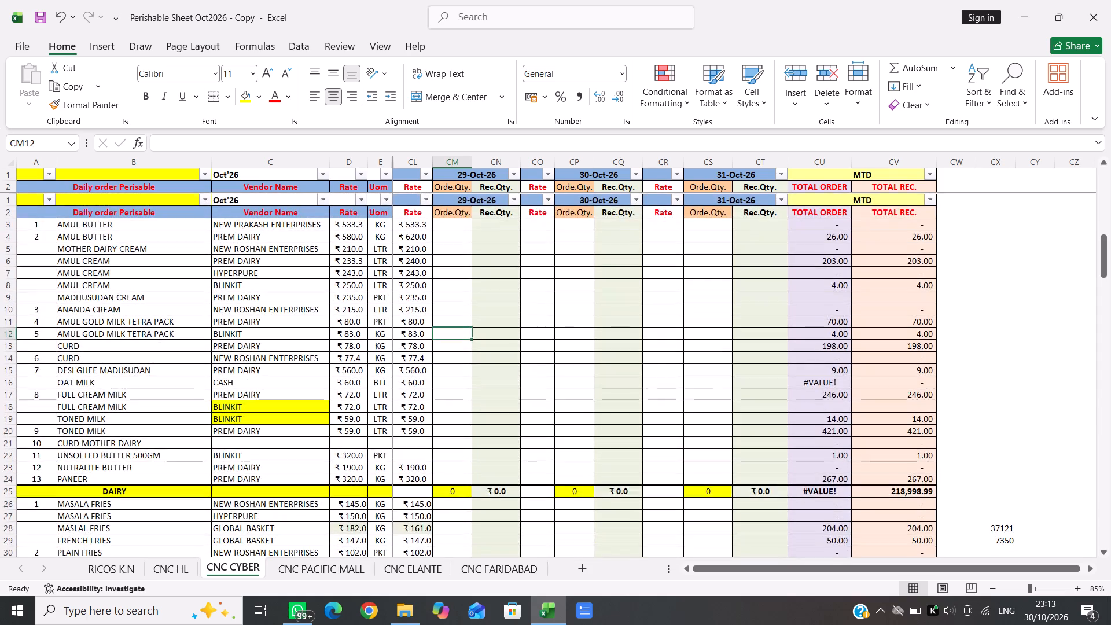
scroll(477, 260, "down", 11)
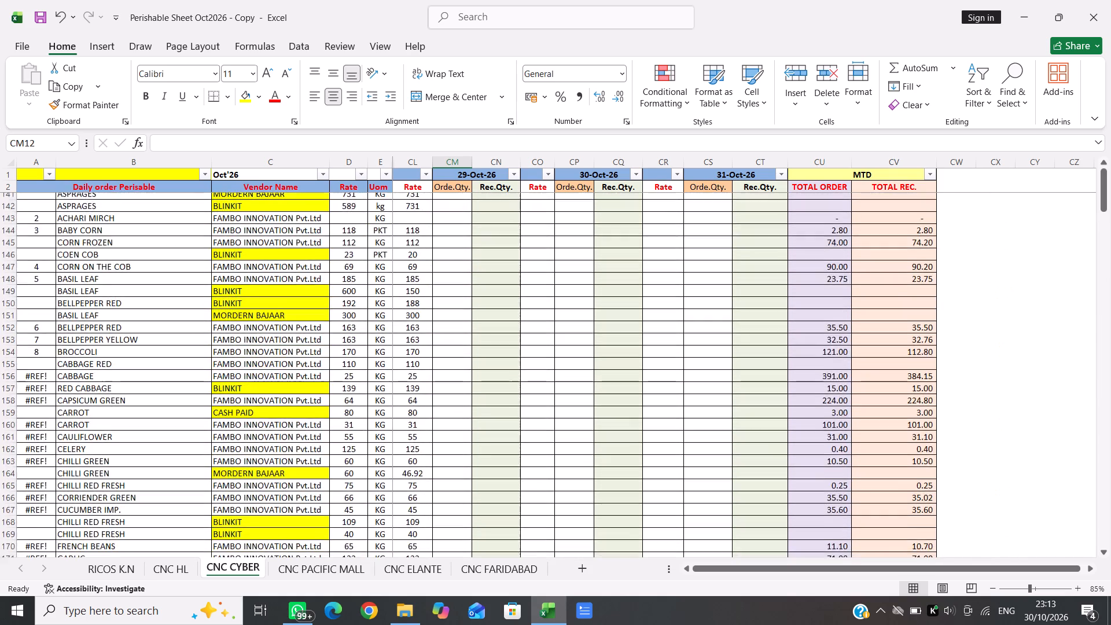
scroll(477, 260, "up", 4)
scroll(477, 260, "down", 1)
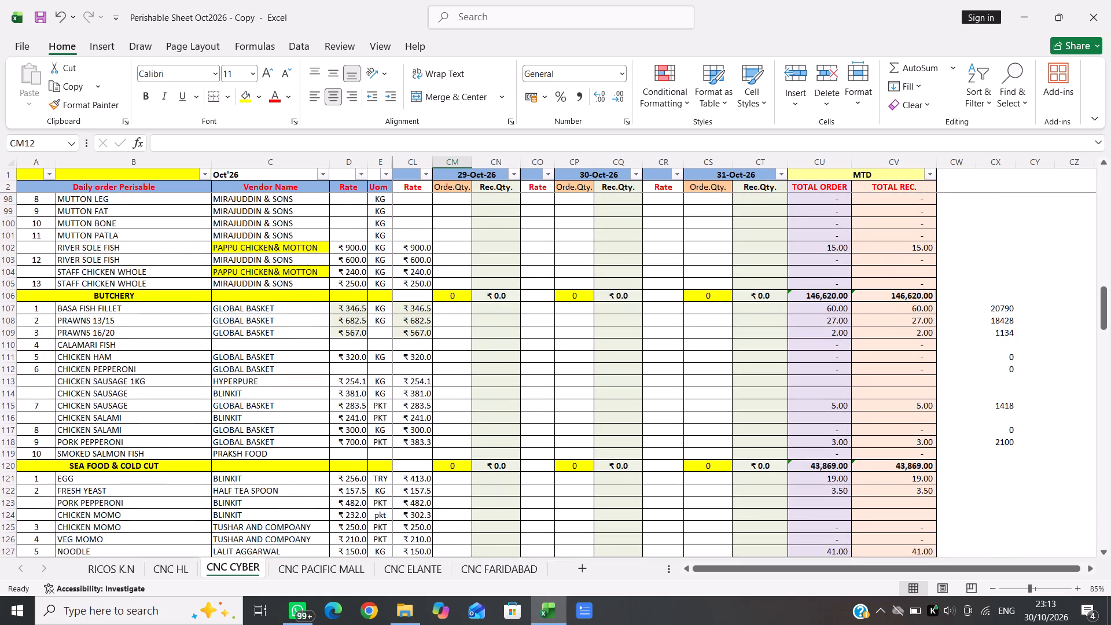
left_click(999, 308)
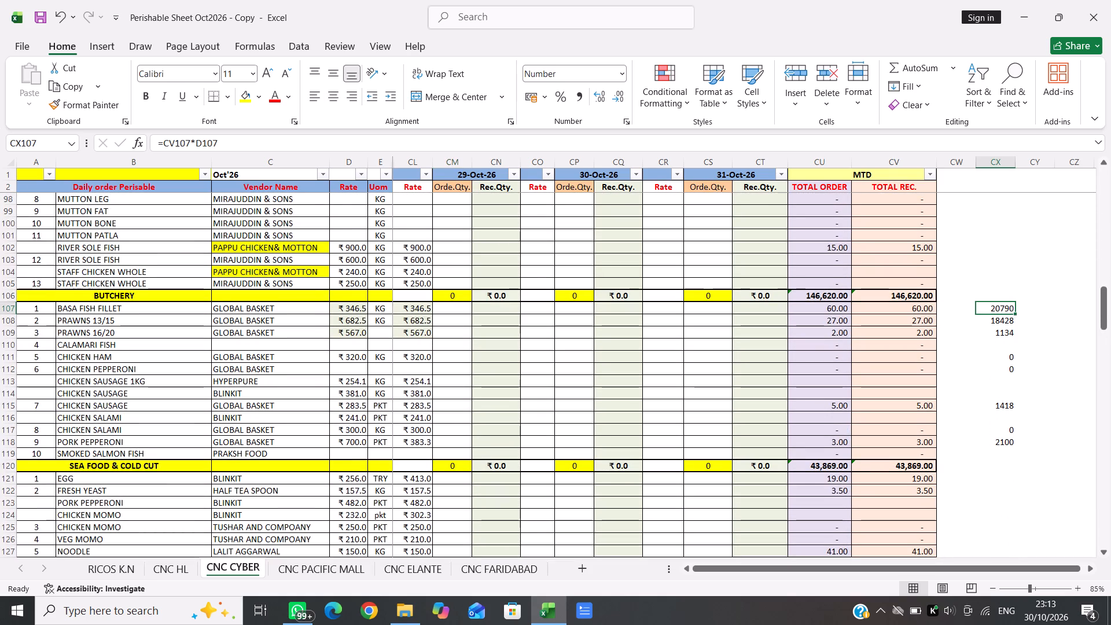
key("shift+Down")
key("shift+Down")
key("shift+Down")
key("shift+Down")
key("shift+Down")
key("shift+Down")
key("shift+Down")
key("shift+Down")
key("shift+Down")
key("shift+Down")
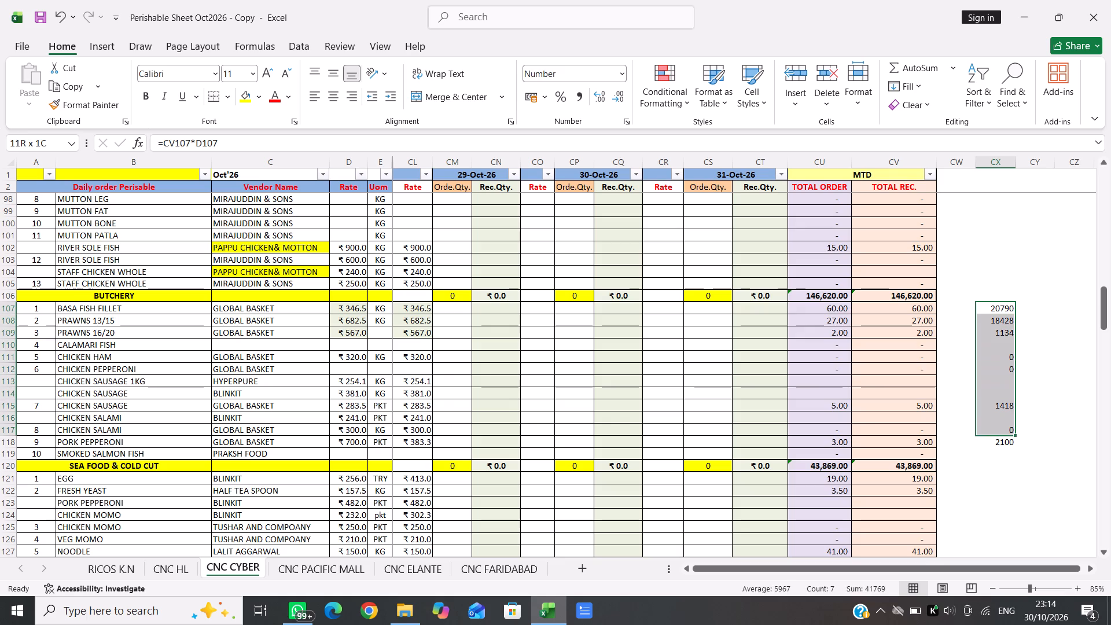
key("shift+Down")
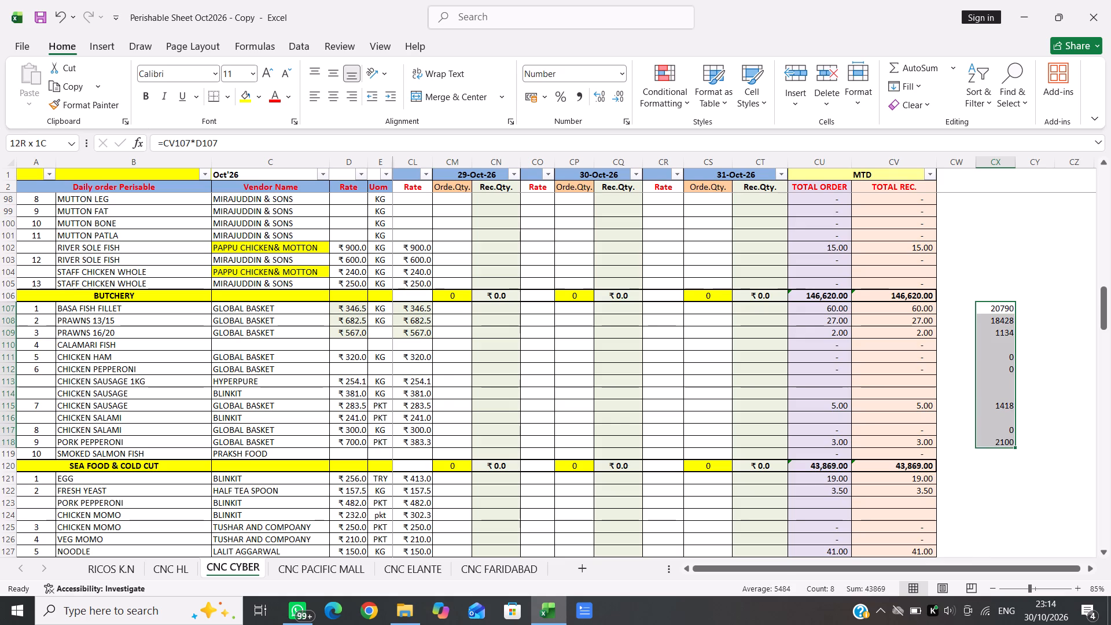
key("Delete")
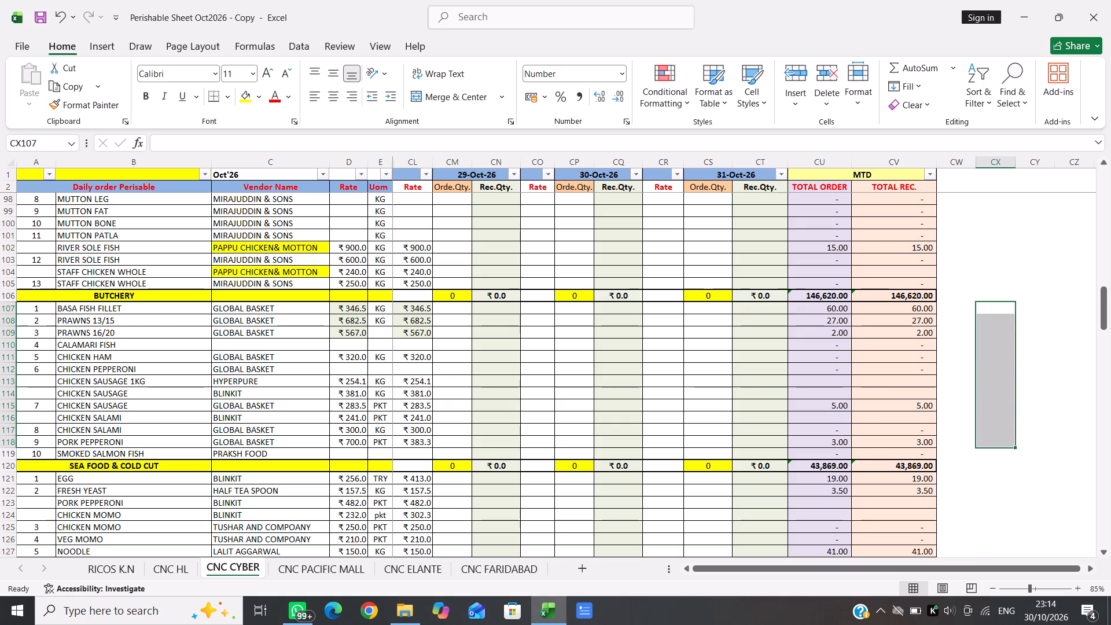
left_click(710, 384)
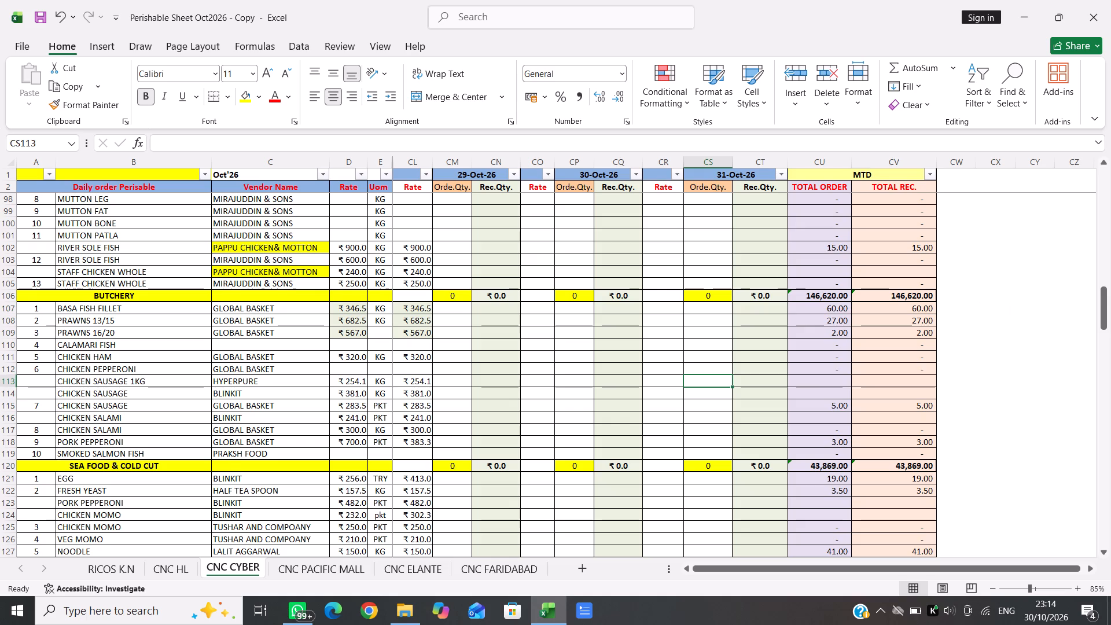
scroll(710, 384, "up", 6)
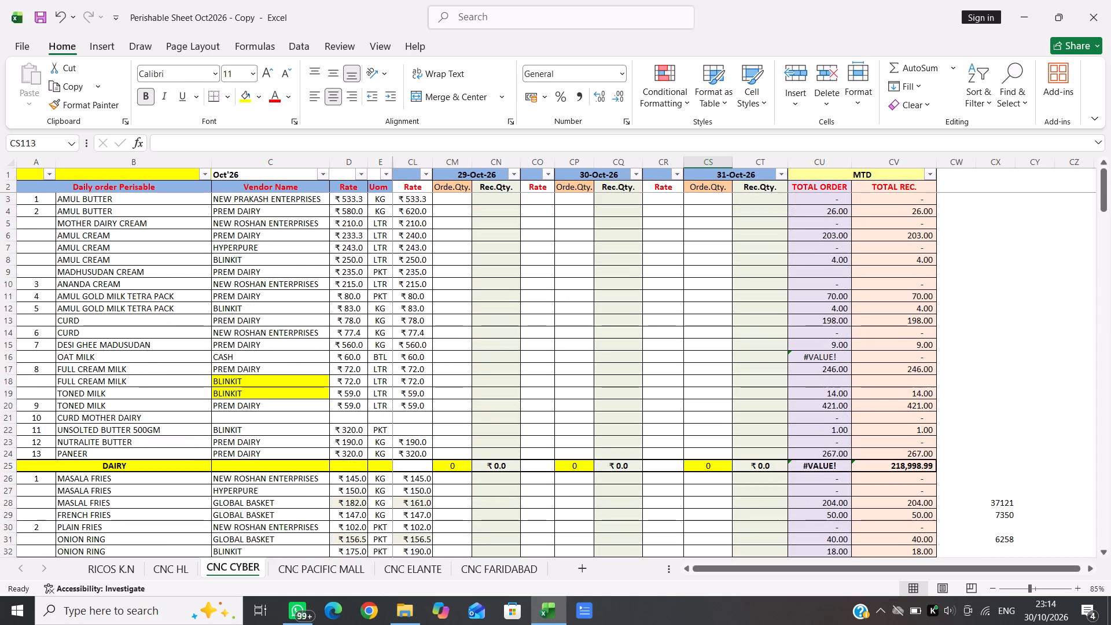
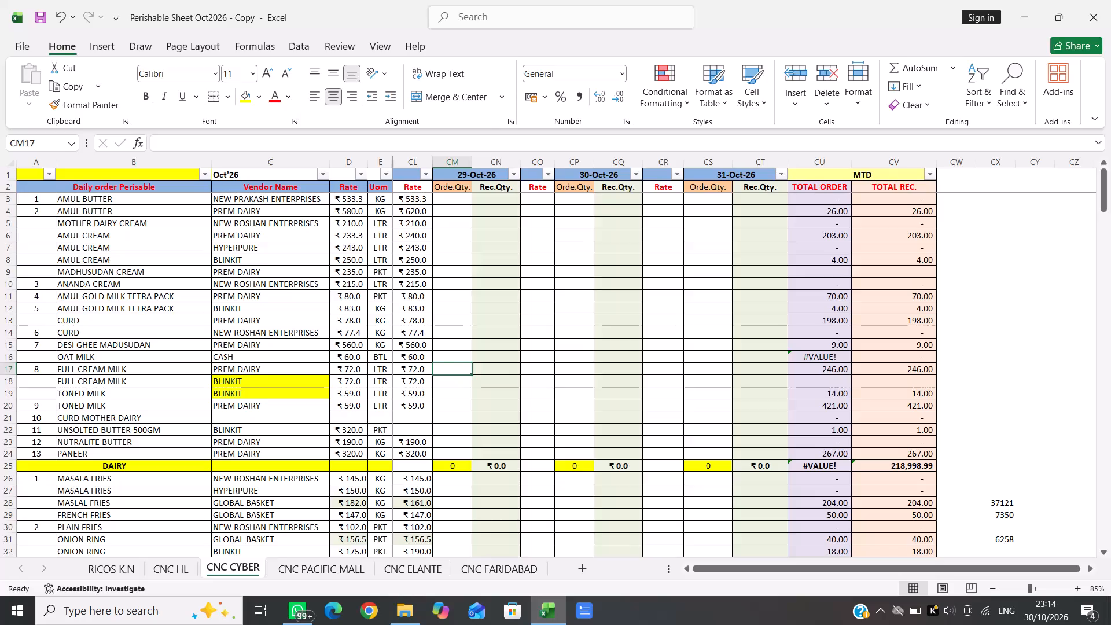
Enter 10 as the 29-Oct-26 order quantity for PREM DAIRY's FULL CREAM MILK in row 17.
type("10")
key("Right")
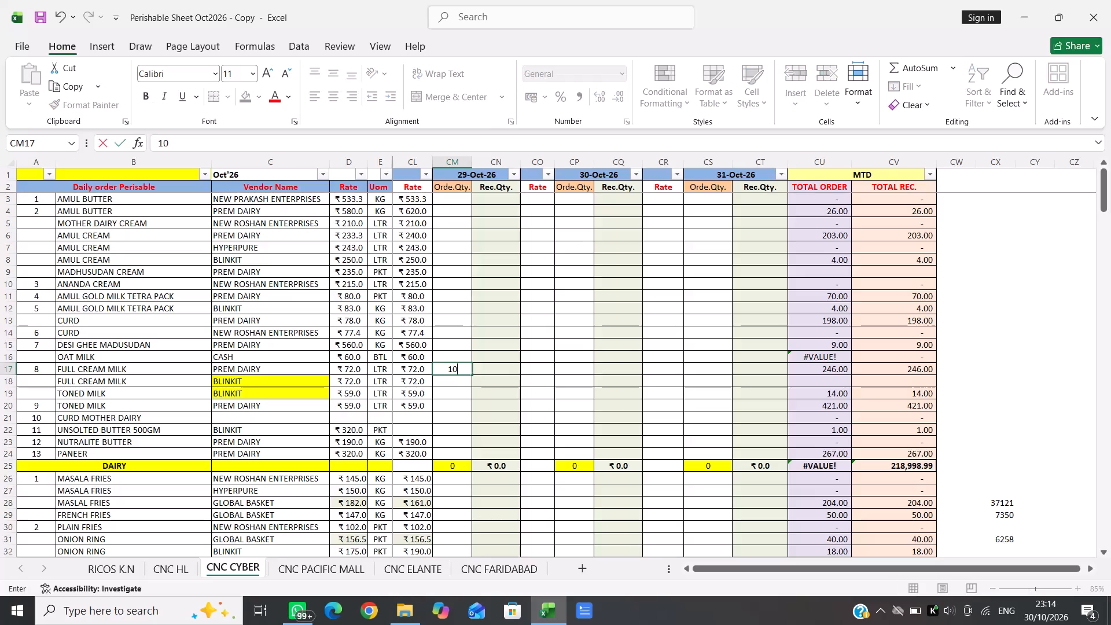
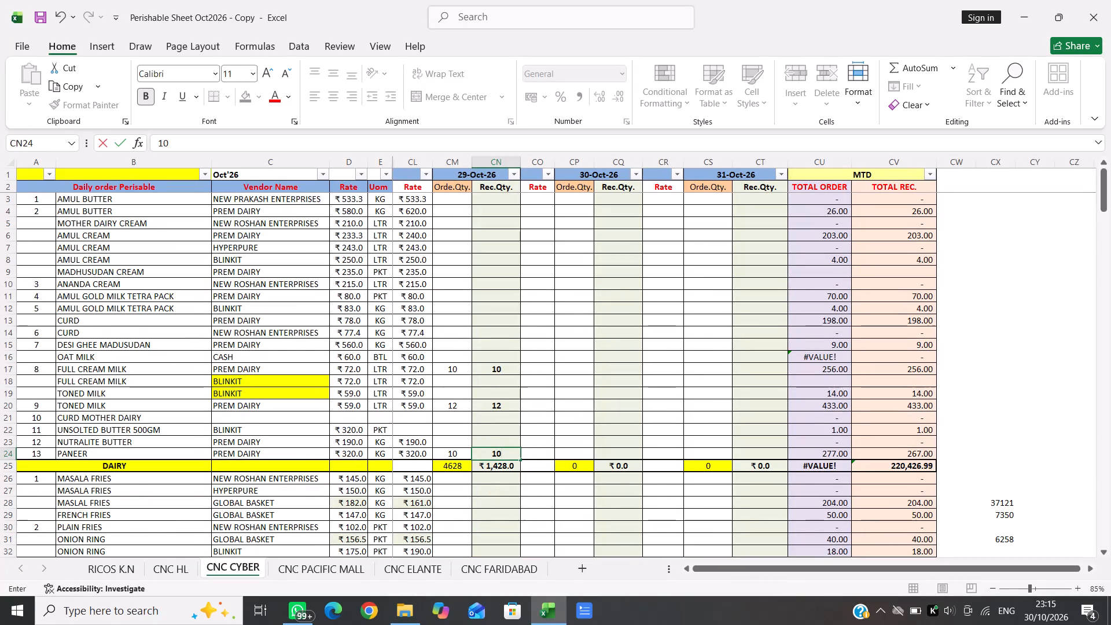
Enter 0.5 as both the 29-Oct-26 order and received quantity for PREM DAIRY's AMUL BUTTER in row 4.
left_click(443, 212)
type("0.5")
key("Right")
type("0.5")
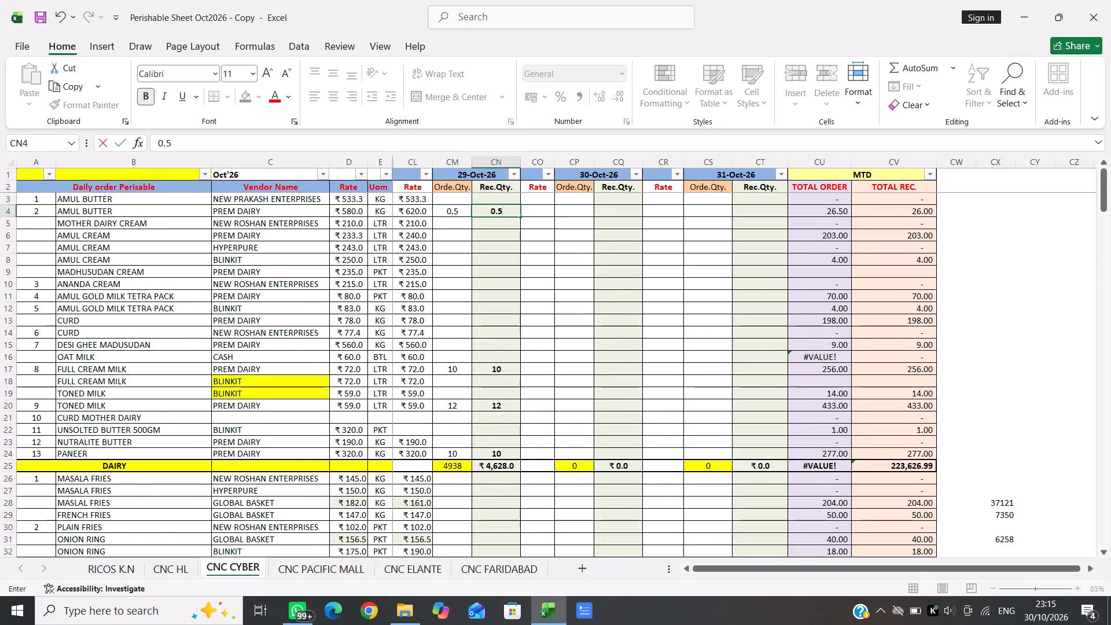
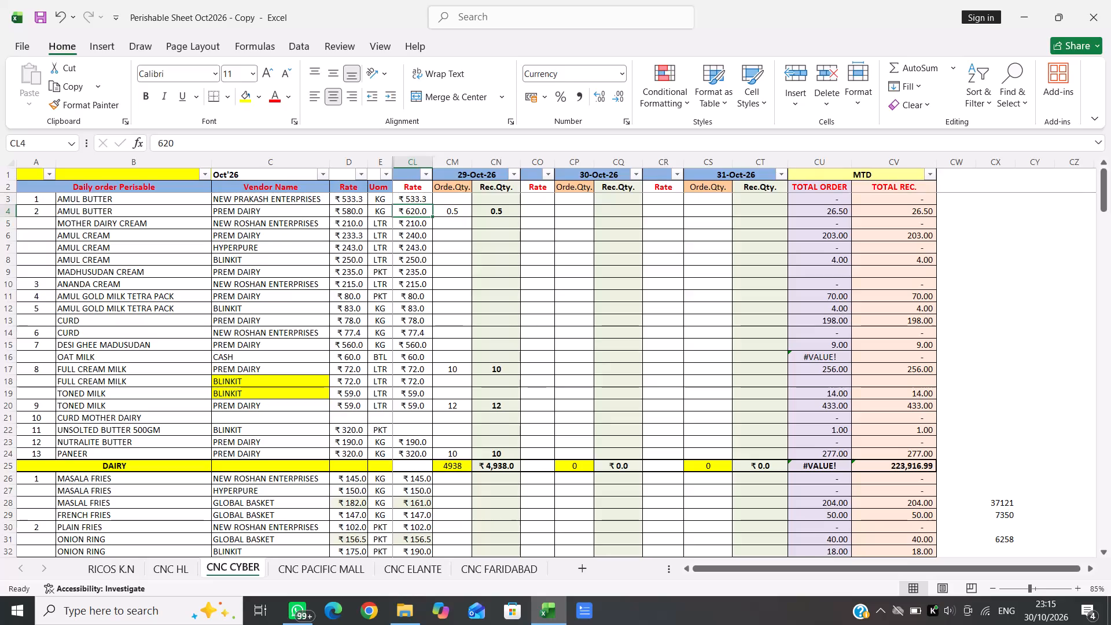
Set the 29-Oct-26 rate for PREM DAIRY's AMUL BUTTER in row 4 to 610.
type("610")
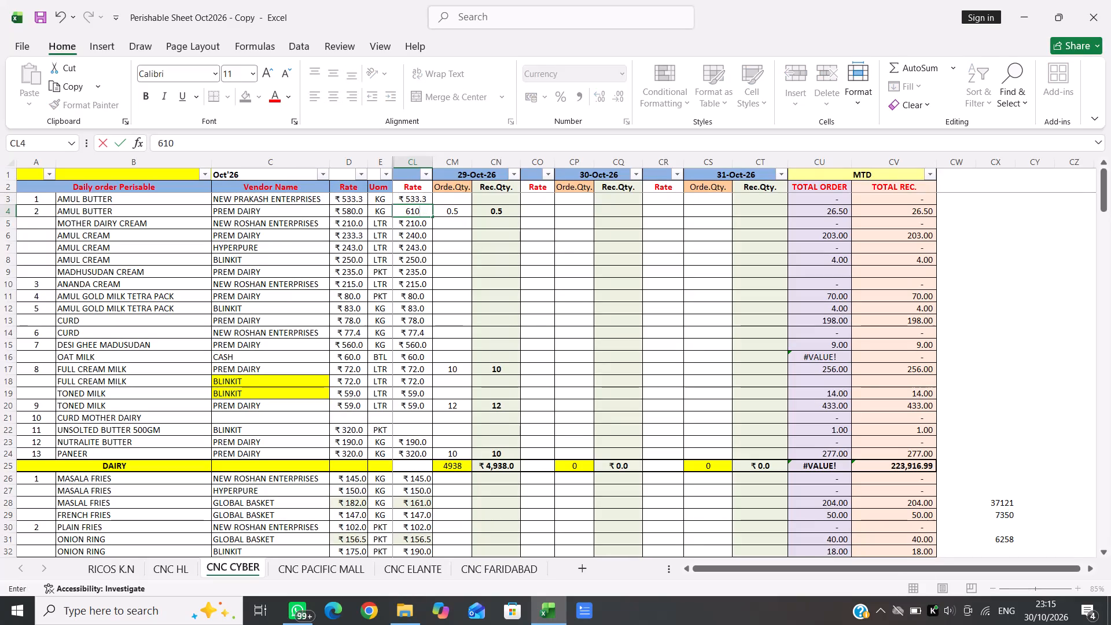
key("Right")
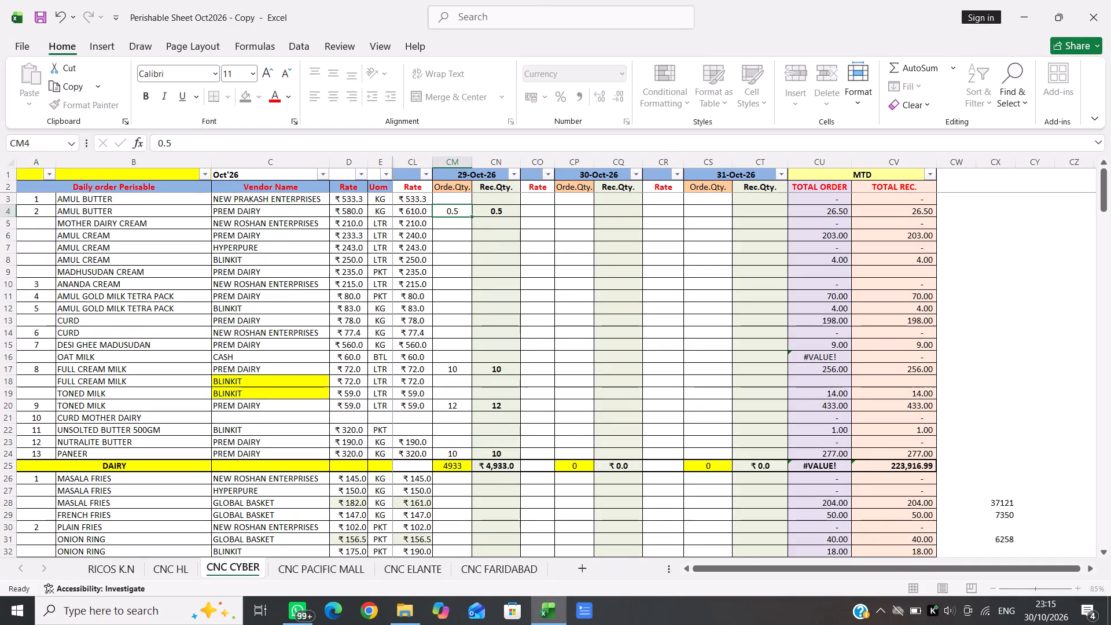
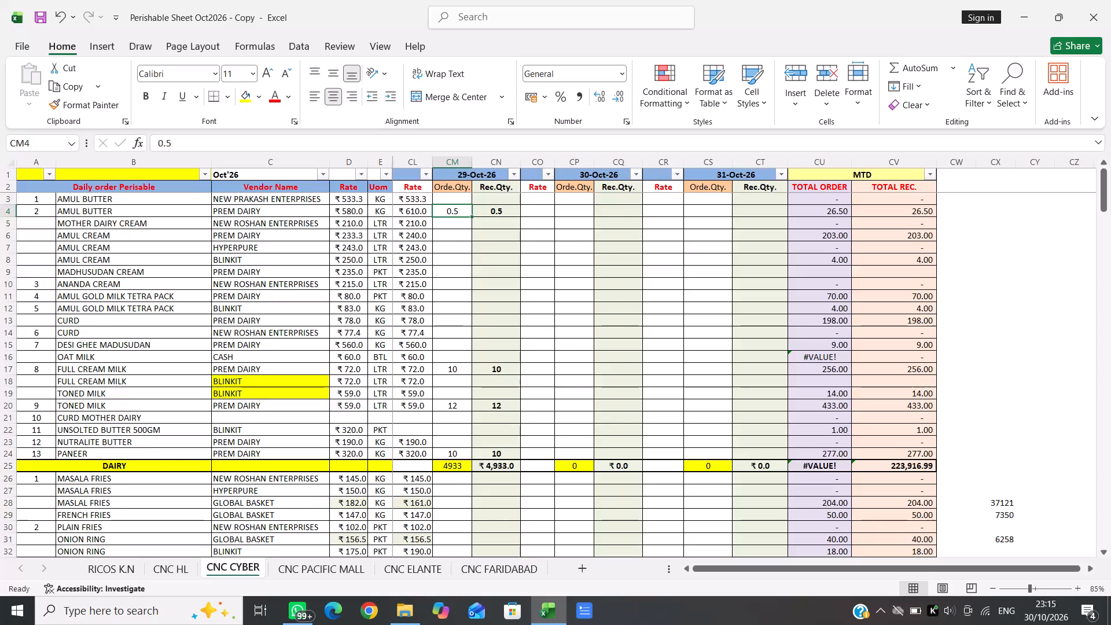
Enter 4 as both the ordered and received quantity for PREM DAIRY's CURD in row 13 under 29-Oct-26.
left_click(443, 320)
key("4")
key("Right")
key("4")
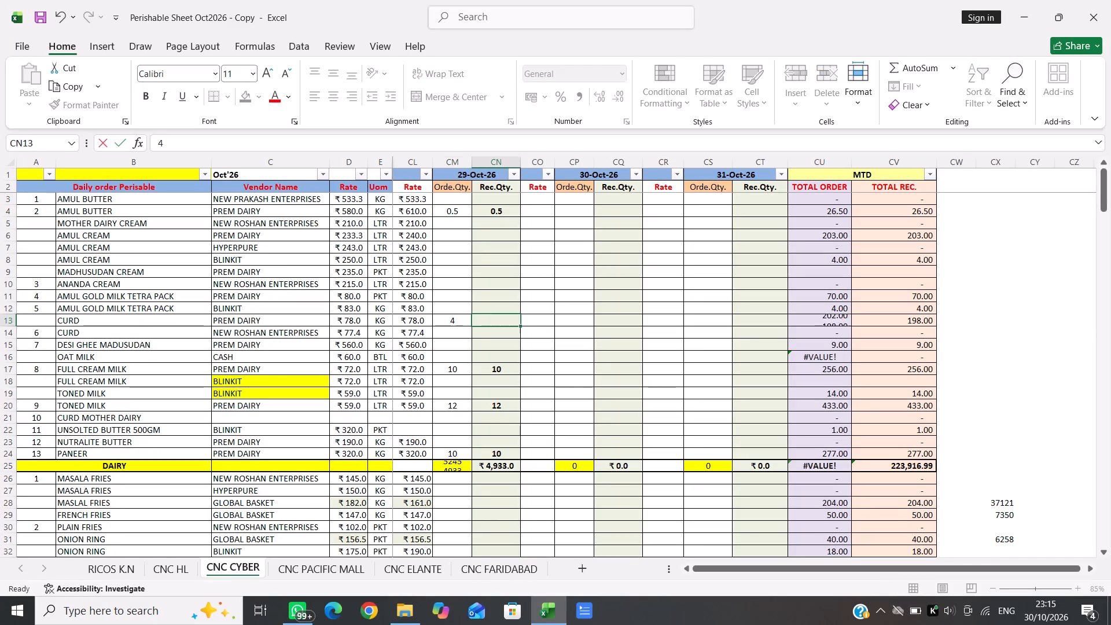
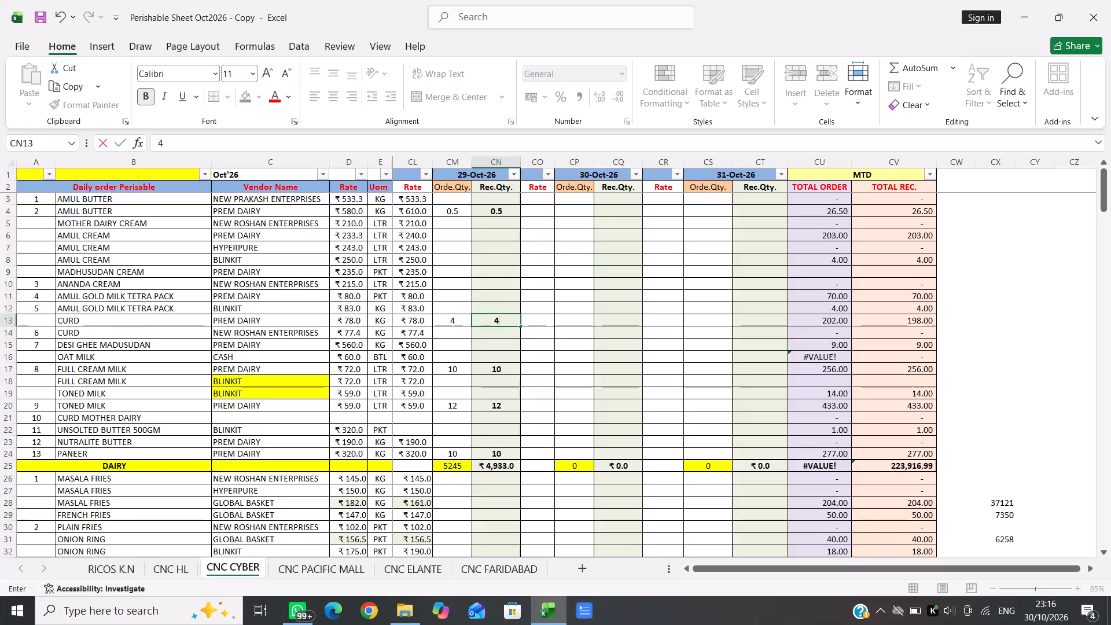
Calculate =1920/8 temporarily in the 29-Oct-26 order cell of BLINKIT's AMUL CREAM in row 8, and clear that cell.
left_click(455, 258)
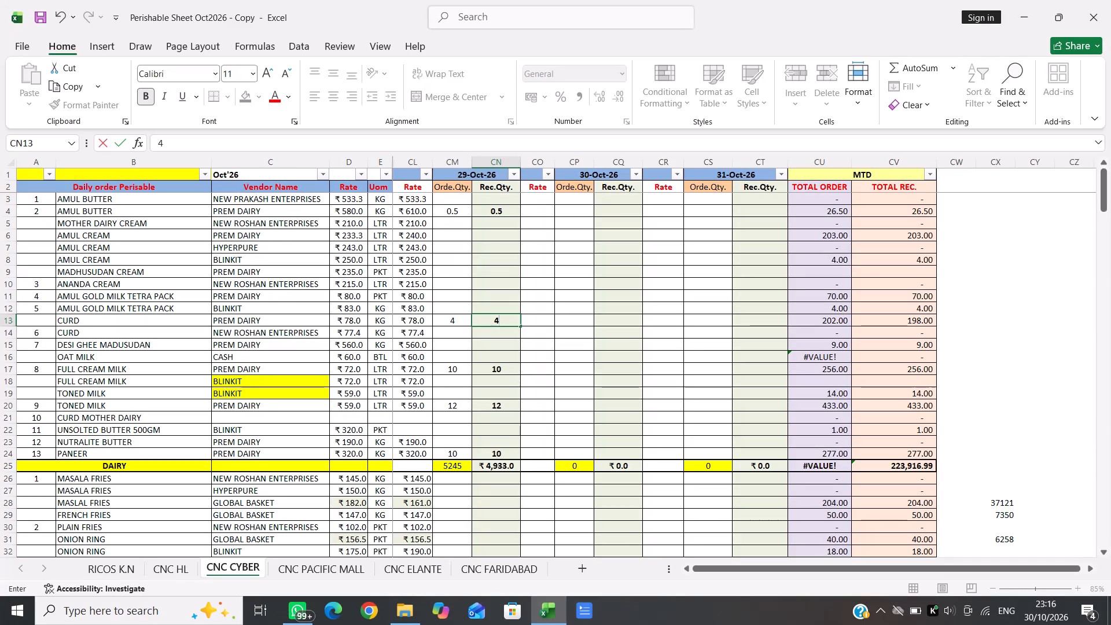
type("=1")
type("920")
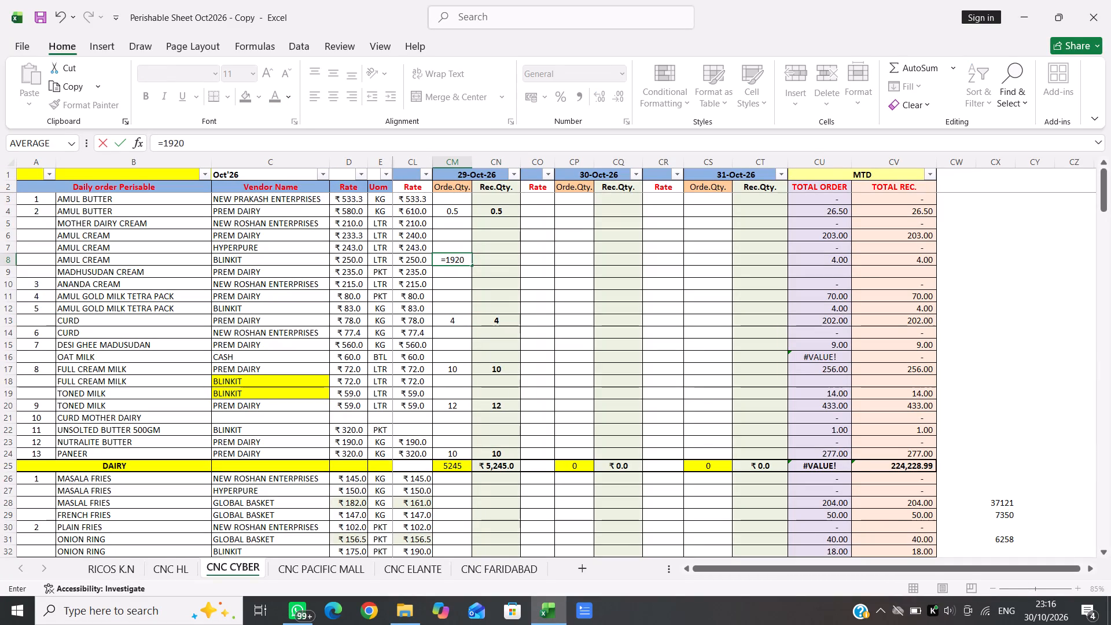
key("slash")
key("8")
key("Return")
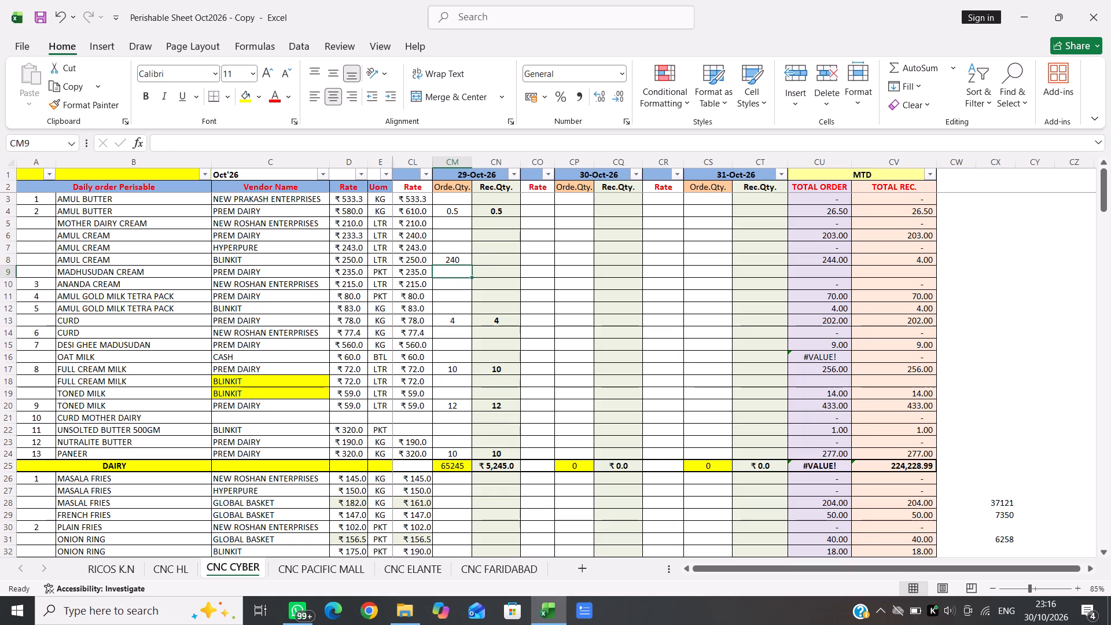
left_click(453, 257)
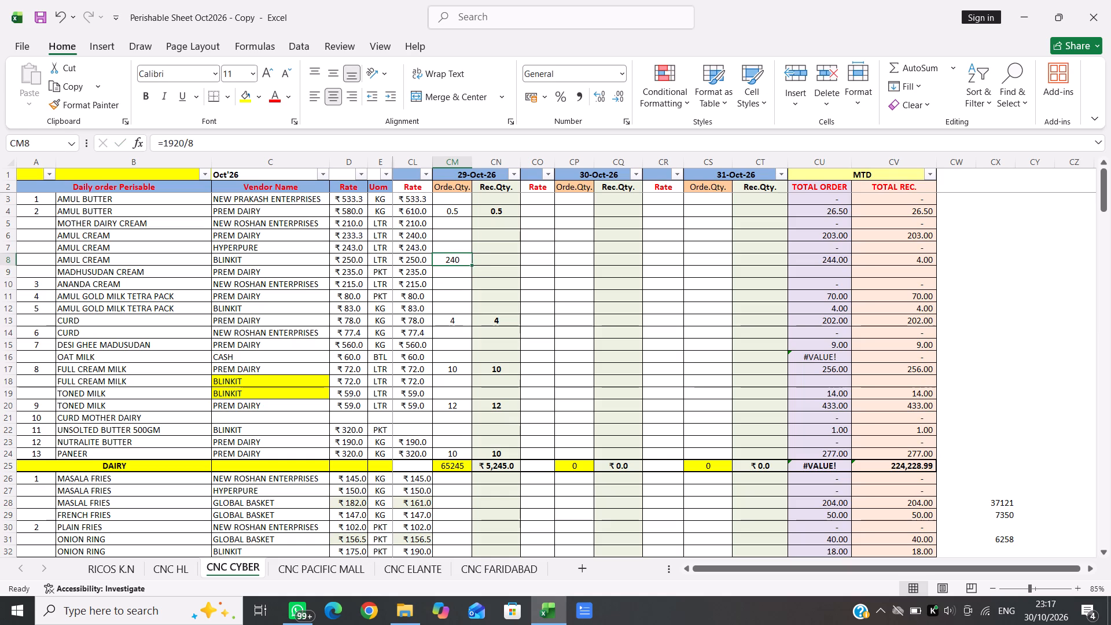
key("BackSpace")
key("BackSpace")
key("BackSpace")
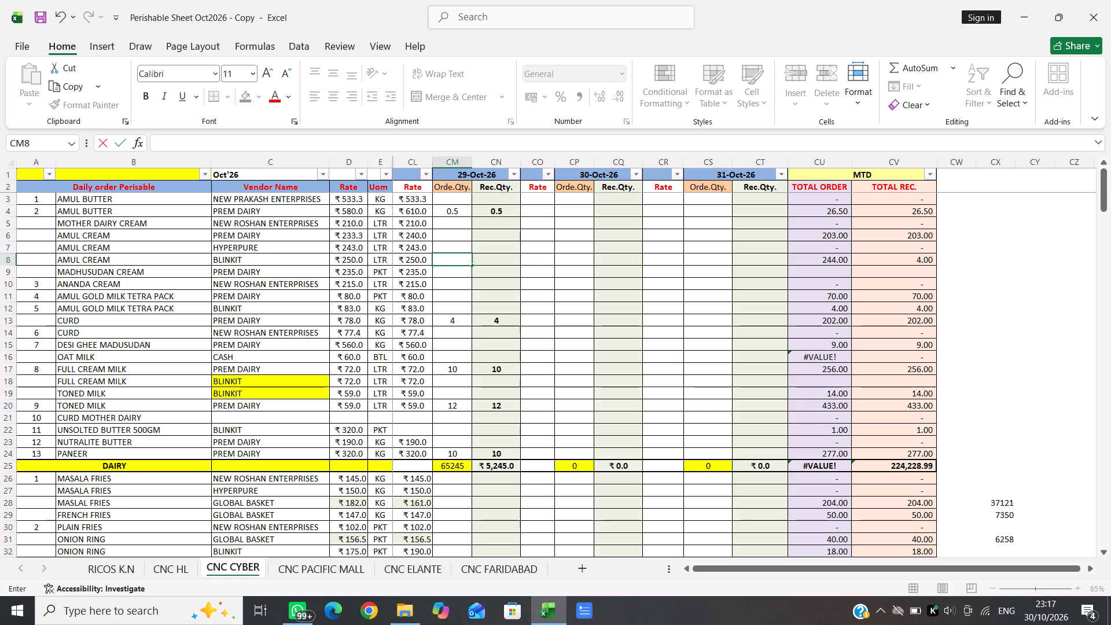
Enter 8 as both the ordered and received quantity for PREM DAIRY's AMUL CREAM in row 6 under 29-Oct-26.
left_click(451, 233)
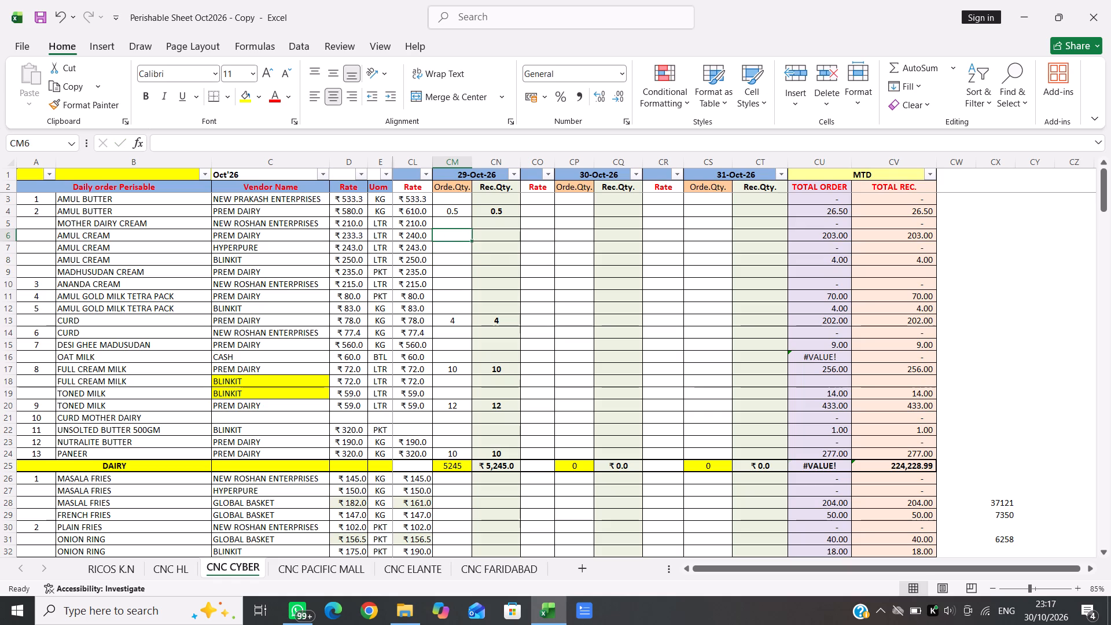
key("8")
key("Right")
key("8")
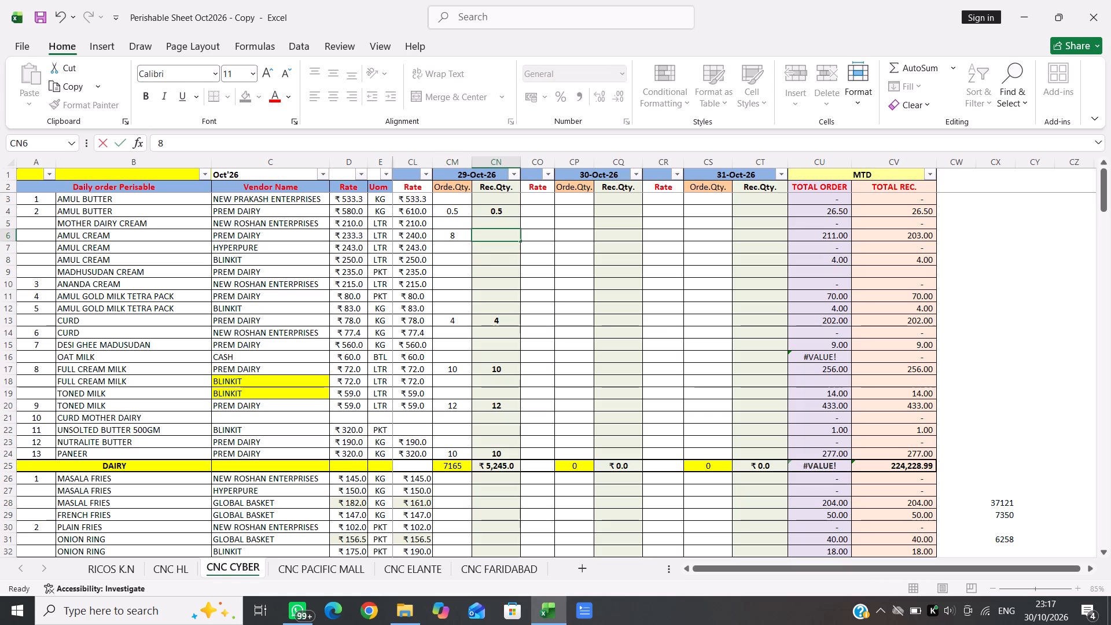
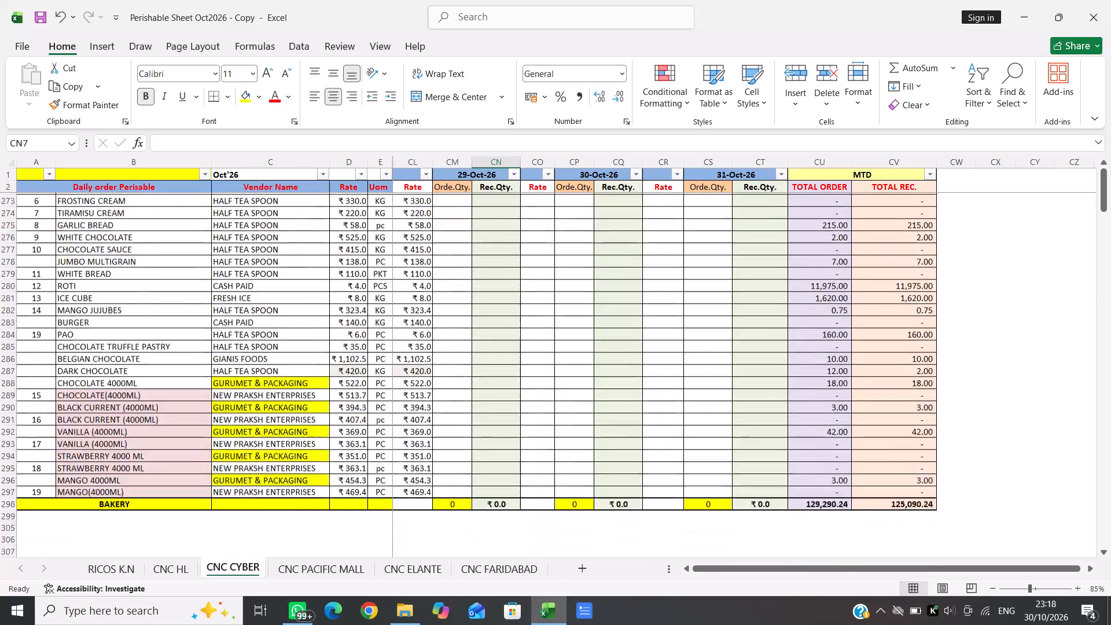
Select the 29-Oct-26 order quantity cell for FRESH ICE's ICE CUBE in row 281.
scroll(521, 334, "up", 1)
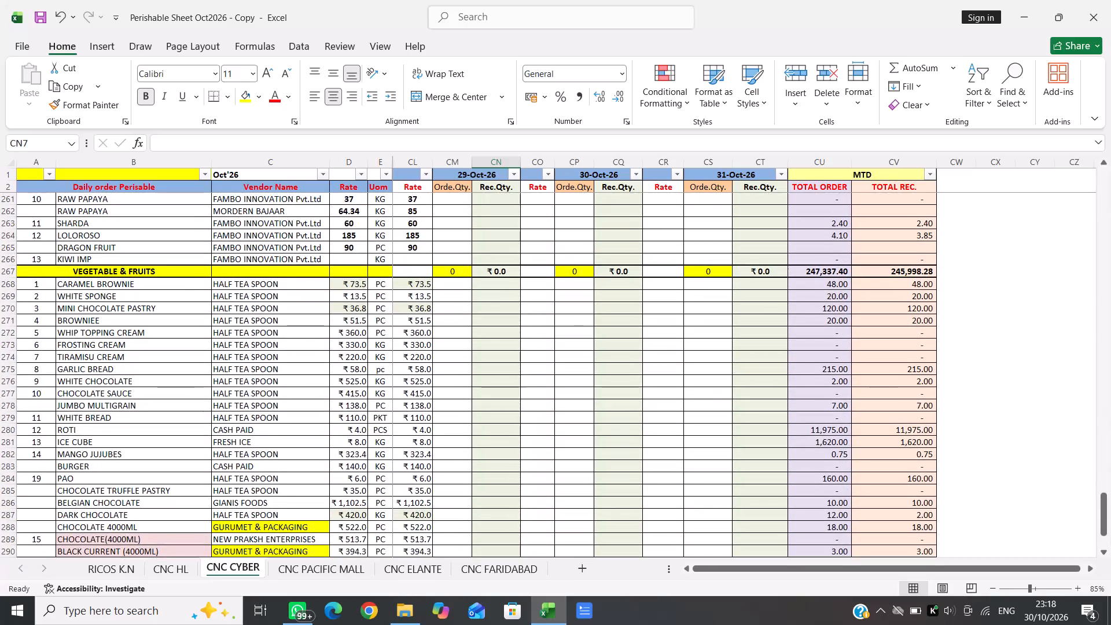
left_click(454, 437)
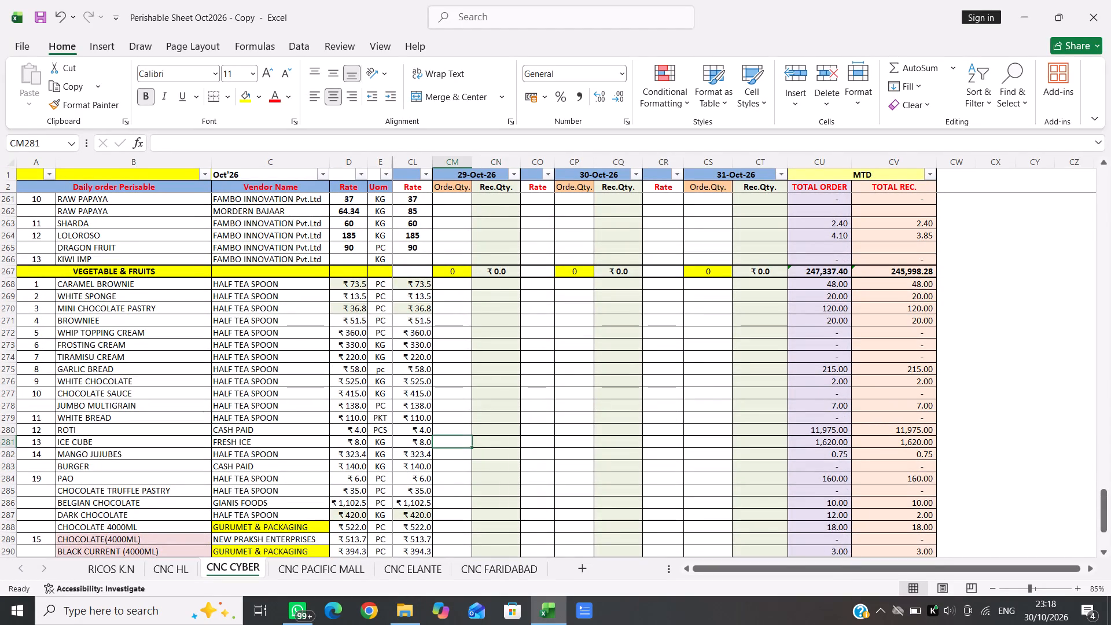
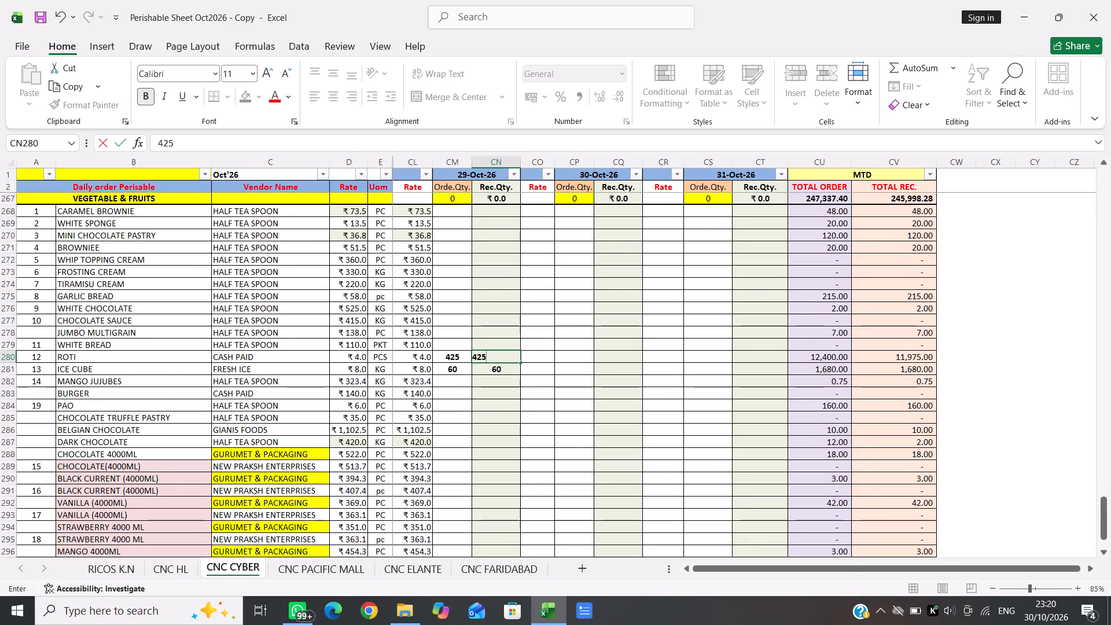
Clear the item and vendor names for MUTTON LEG, MUTTON FAT, MUTTON BONE and MUTTON PATLA in rows 98 to 101.
scroll(454, 425, "up", 16)
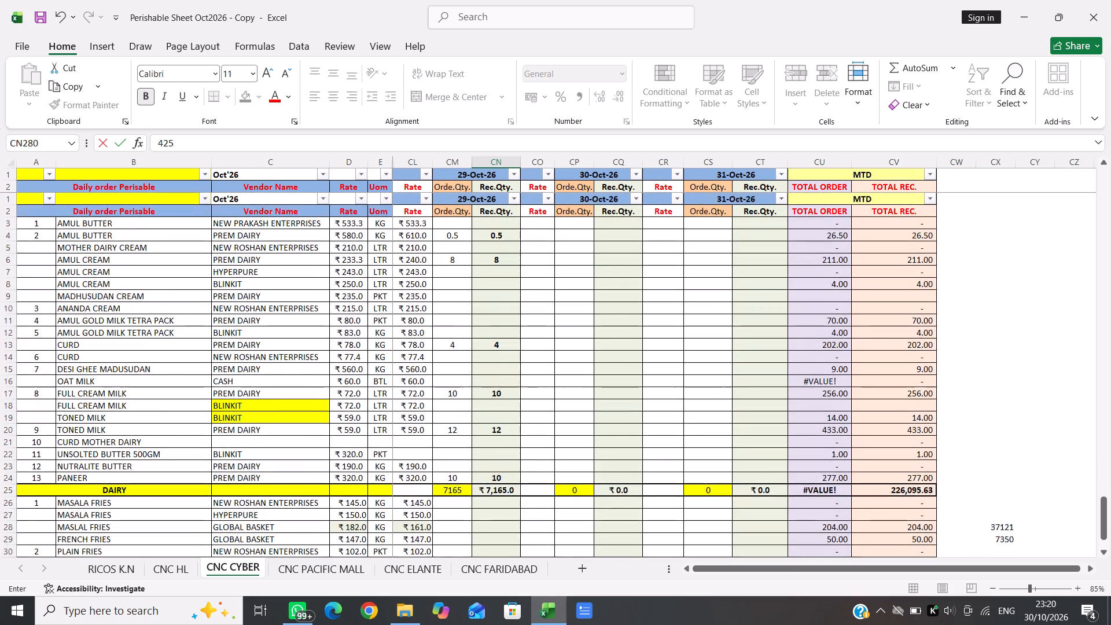
scroll(454, 425, "down", 6)
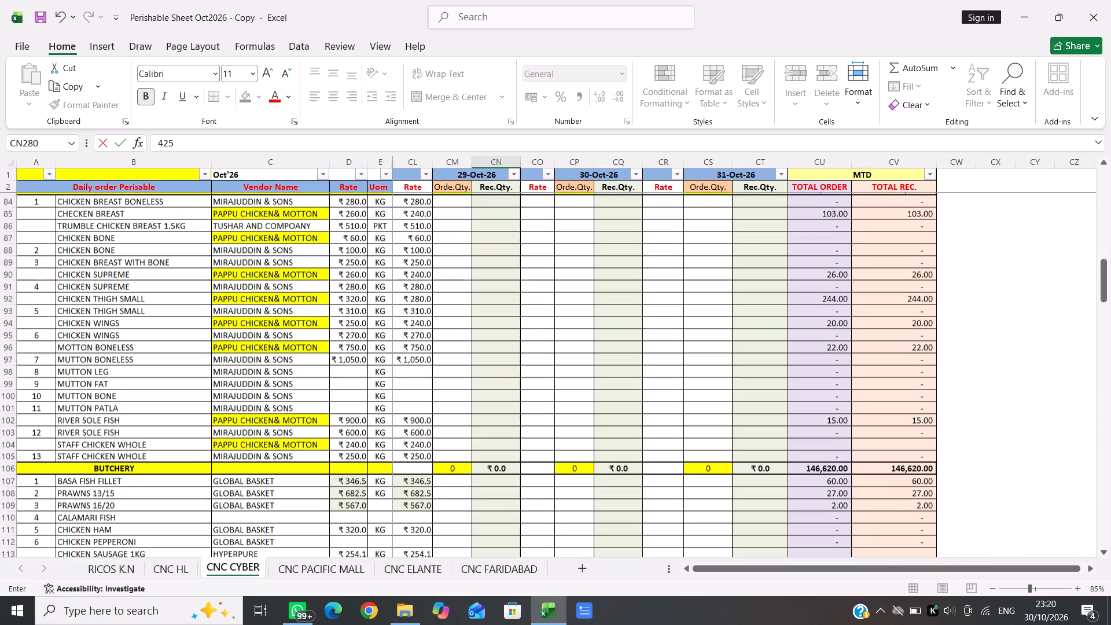
scroll(454, 425, "down", 2)
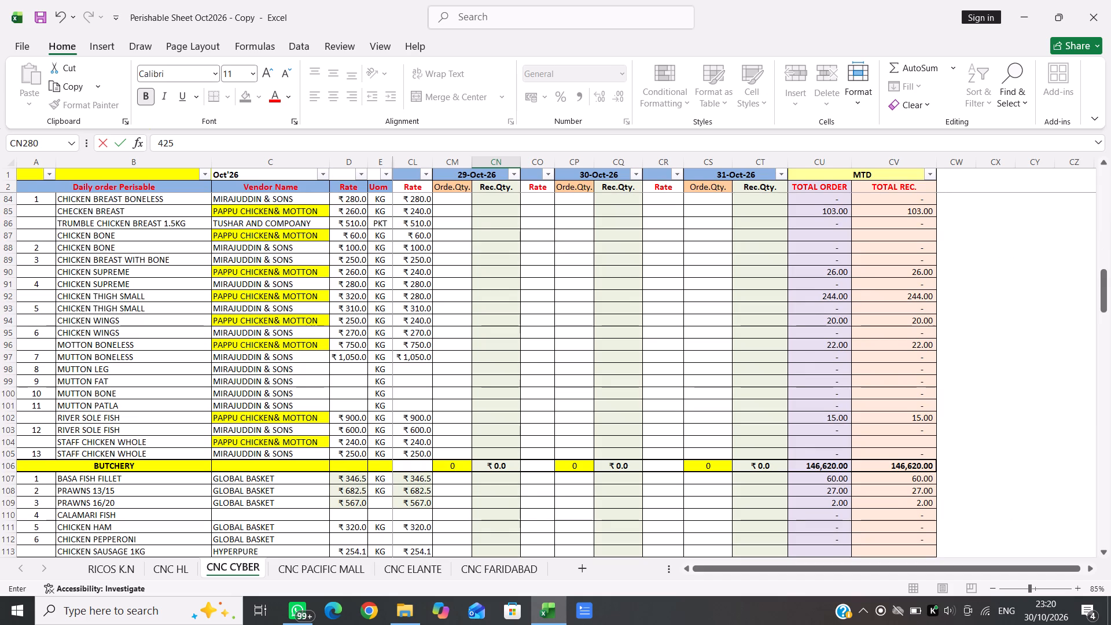
left_click(103, 368)
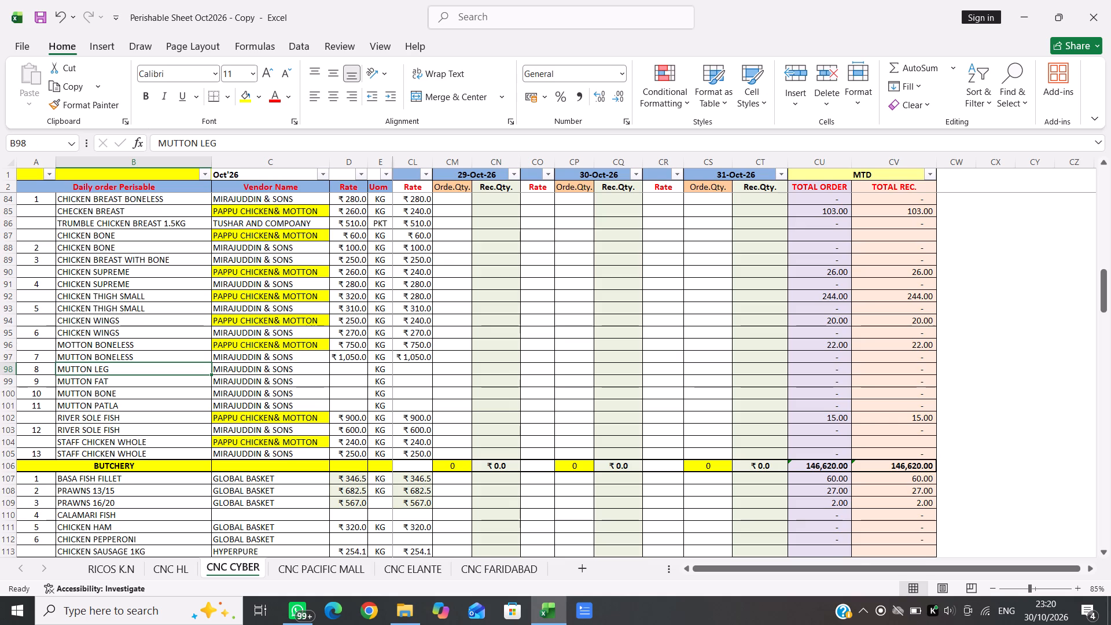
key("shift+Right")
key("shift+Down")
key("shift+Down")
key("shift+Down")
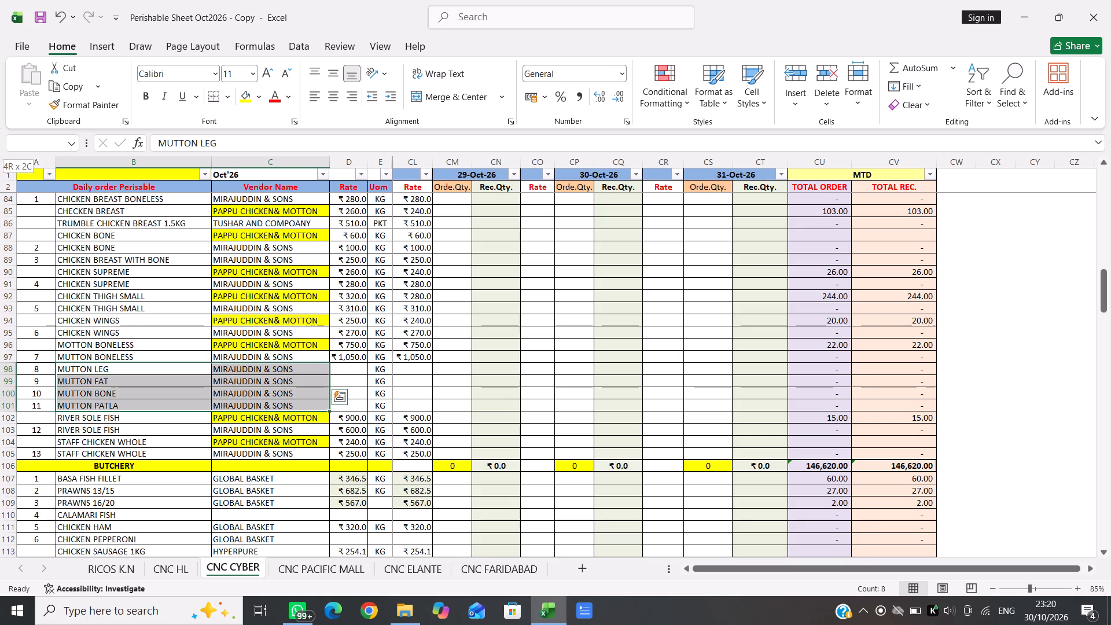
key("shift+Down")
key("shift+Up")
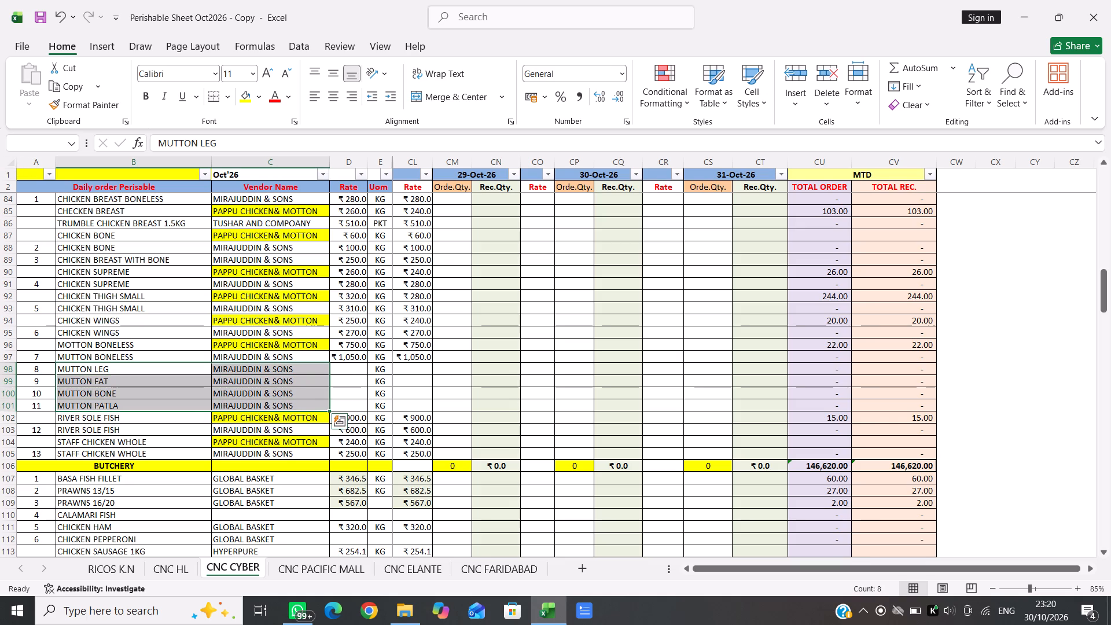
key("Delete")
Select the emptied item name cell in row 98 of the butchery section.
left_click(103, 368)
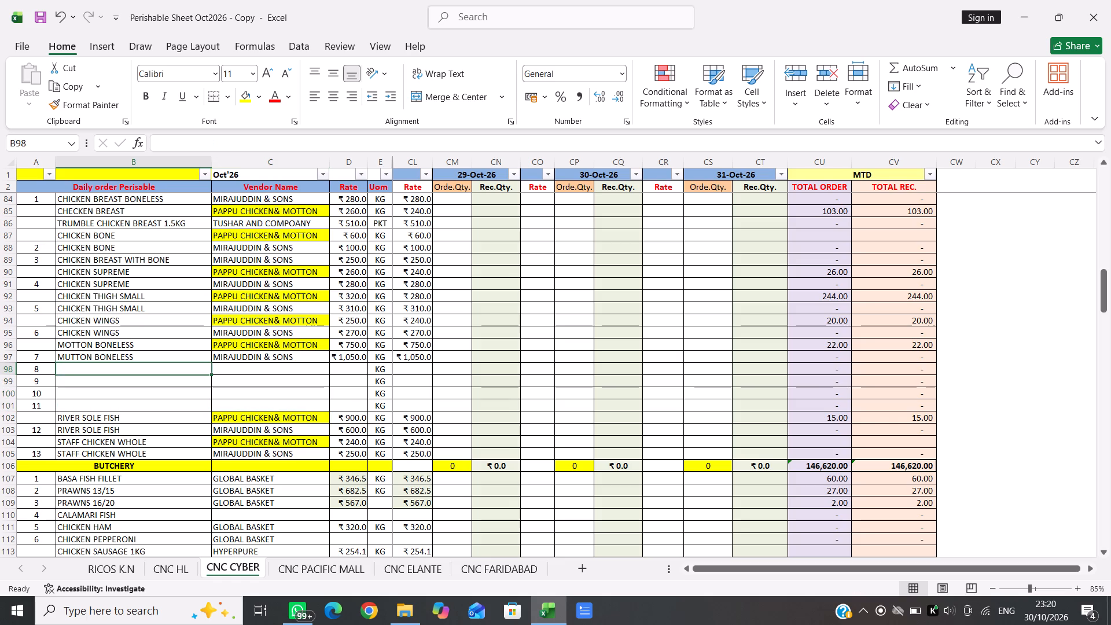
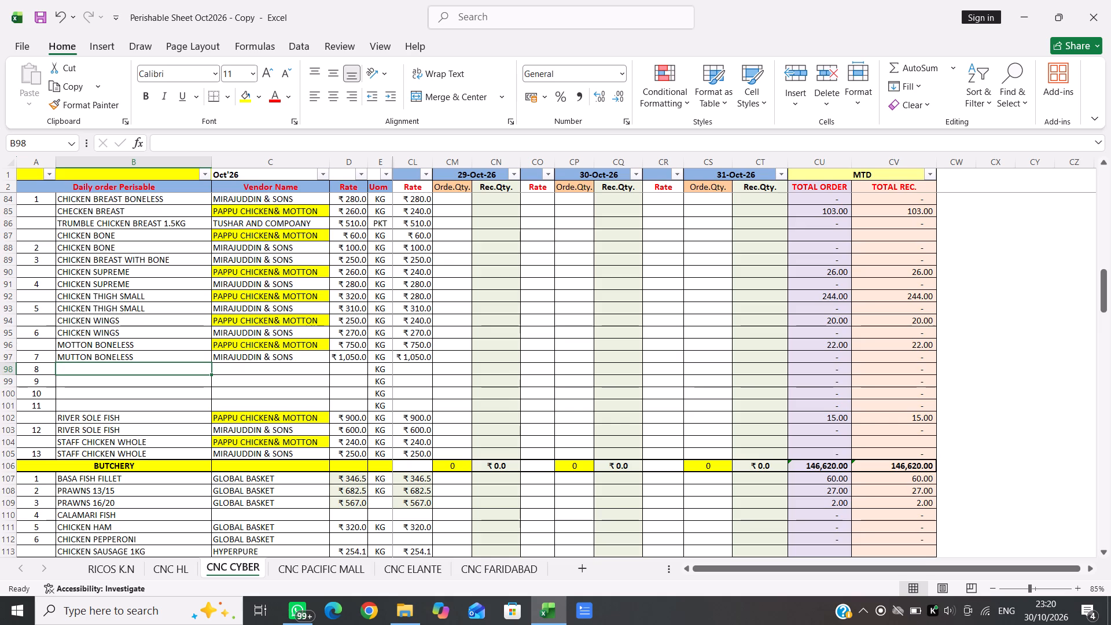
Copy the CHICKEN WINGS item name from row 94 into the empty item name cell in row 101.
left_click(124, 319)
key("ctrl+c")
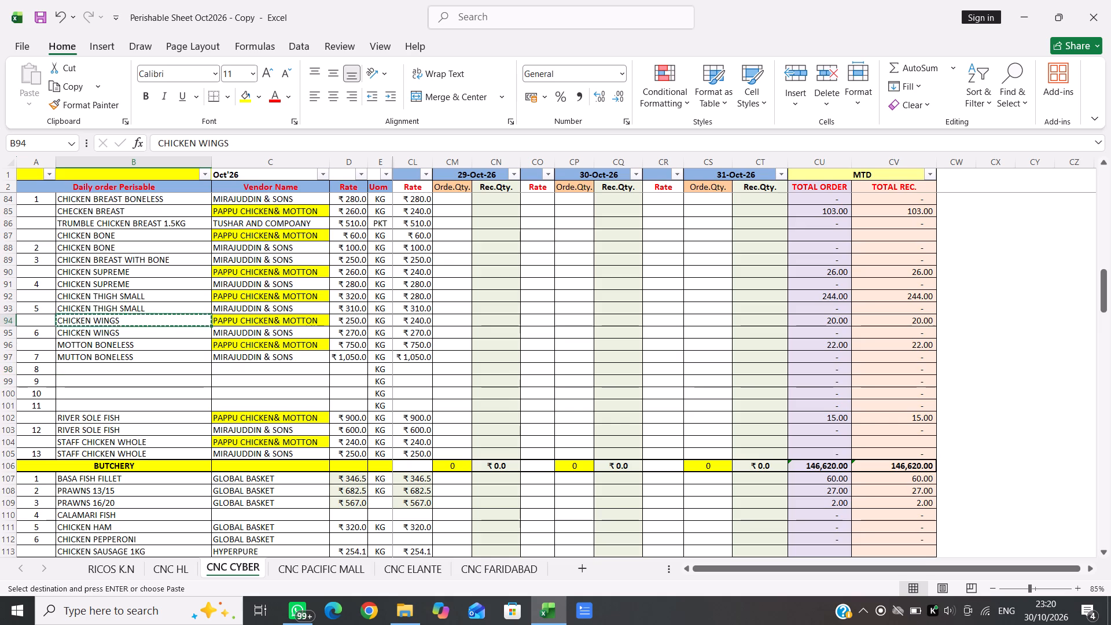
left_click(108, 409)
key("Return")
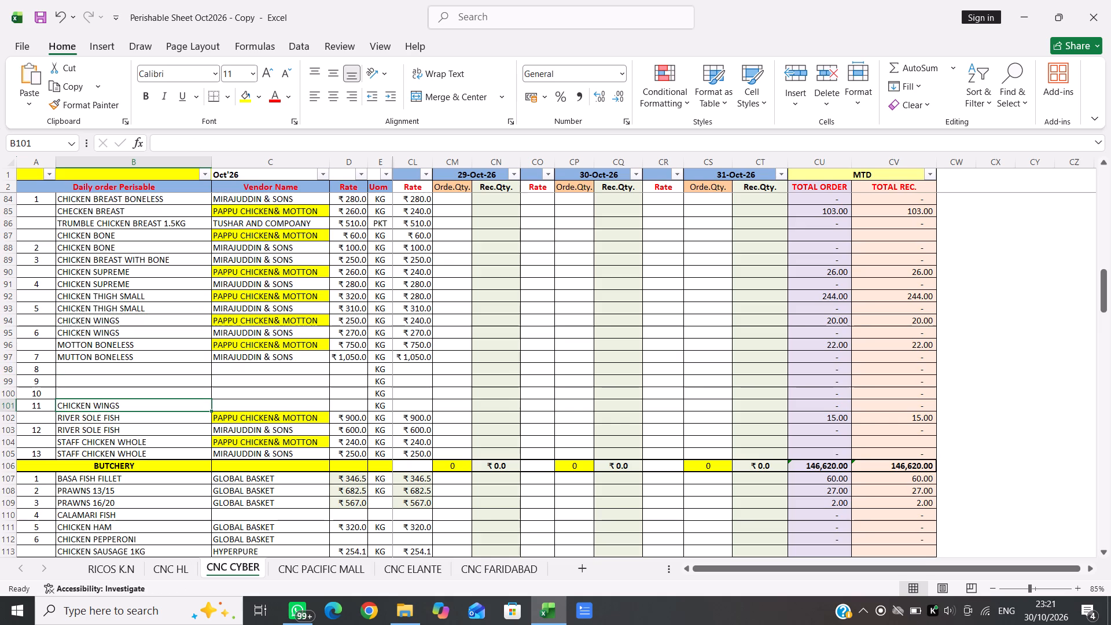
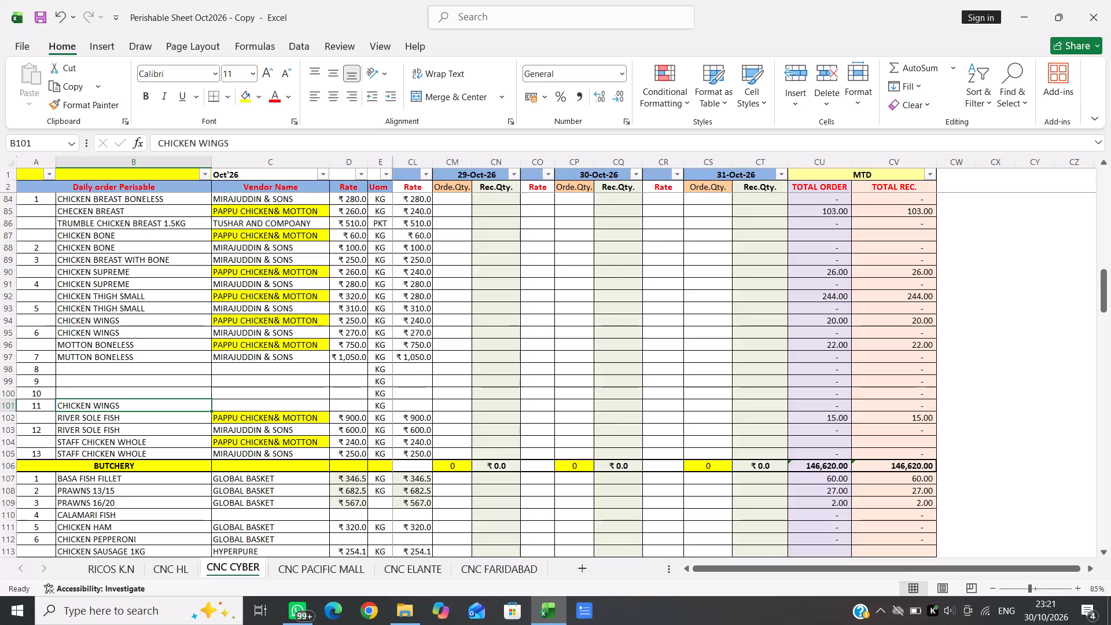
Copy the CHICKEN SUPREME item name from row 90 into the empty item name cell in row 100.
left_click(115, 276)
key("ctrl+c")
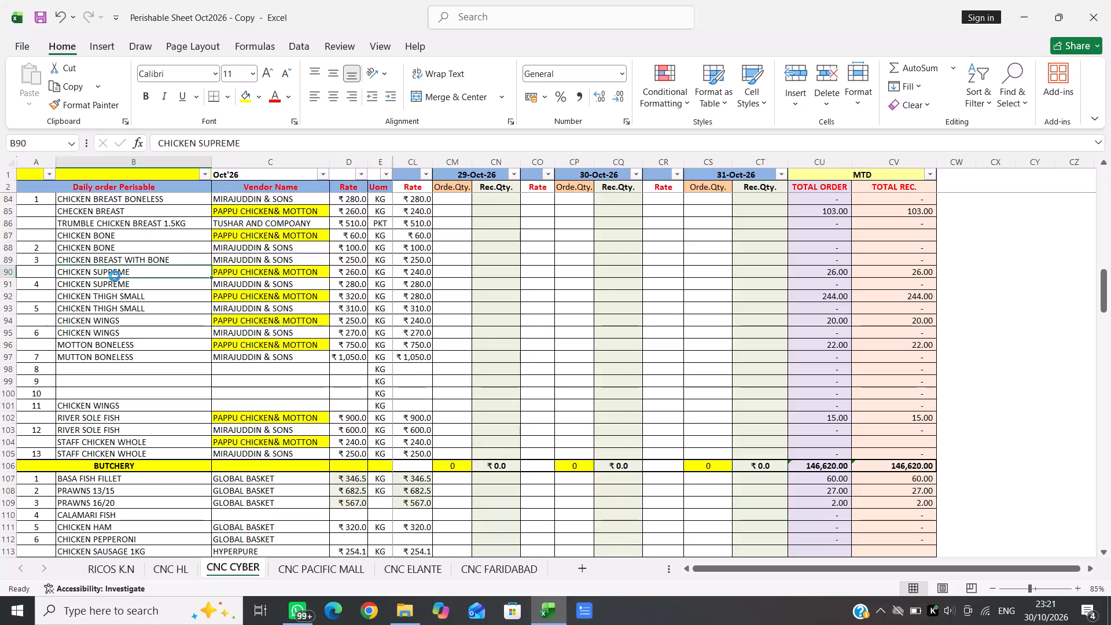
left_click(98, 395)
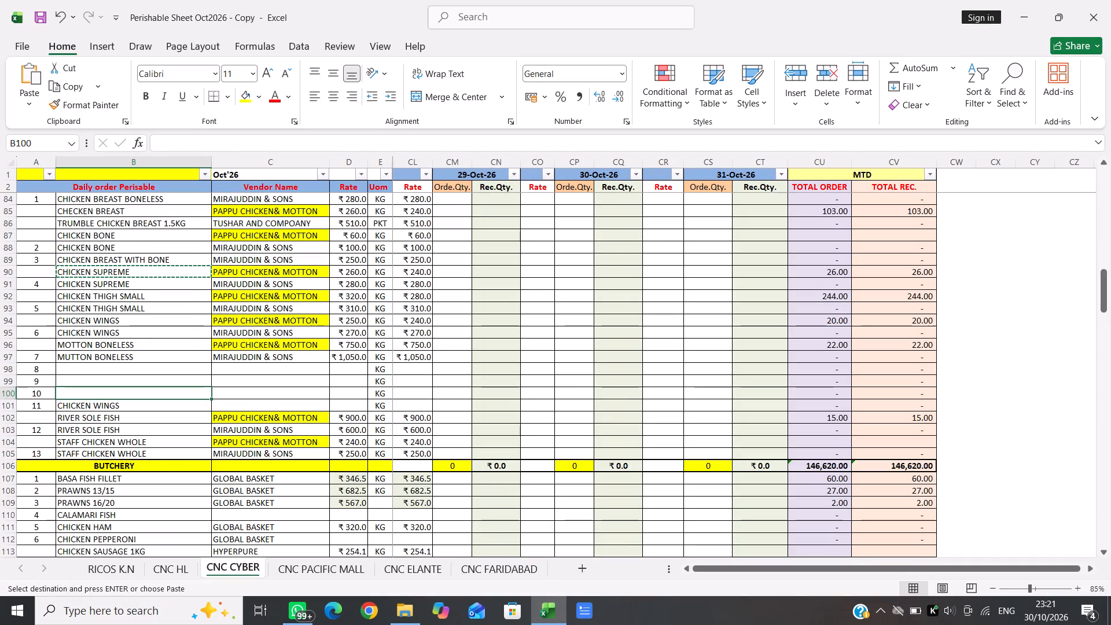
key("Return")
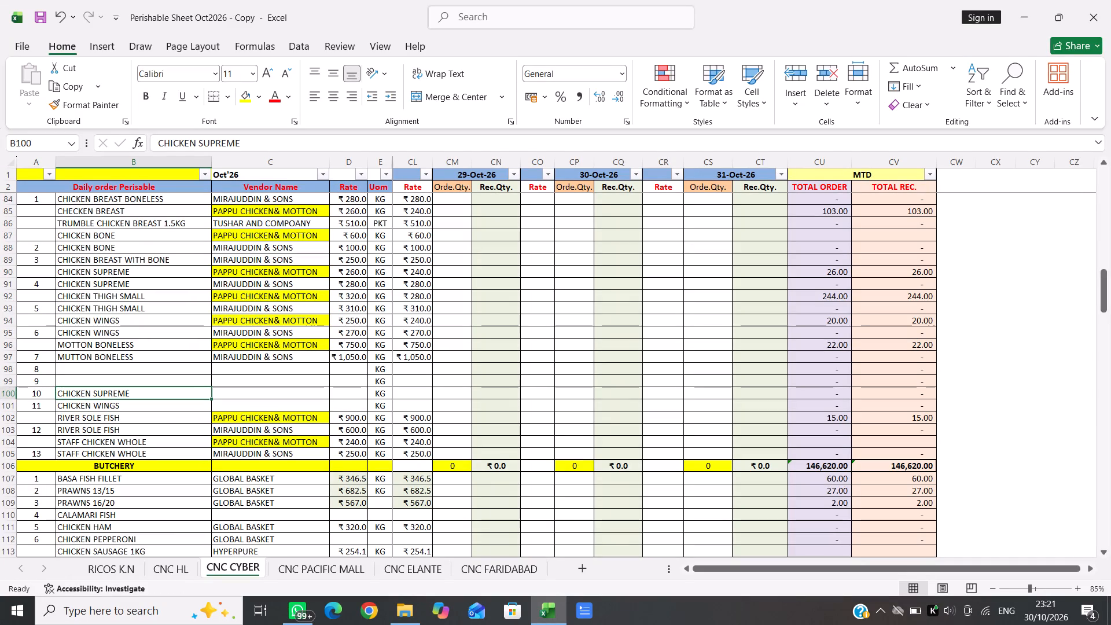
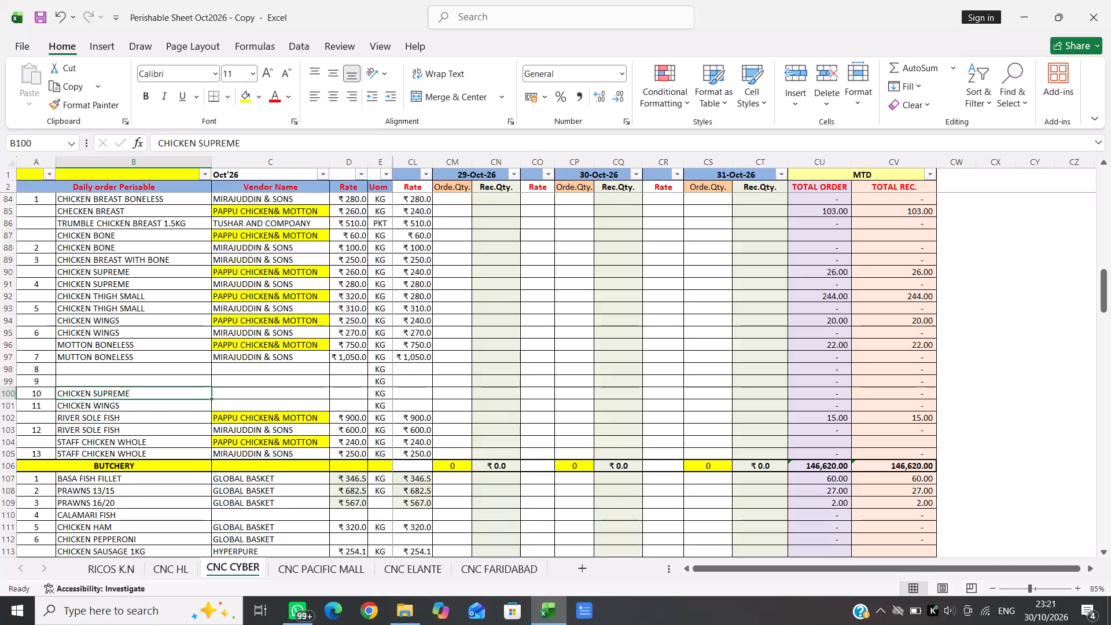
Copy the CHECKEN BREAST item name from row 85 into the empty item name cell in row 99.
scroll(119, 228, "up", 1)
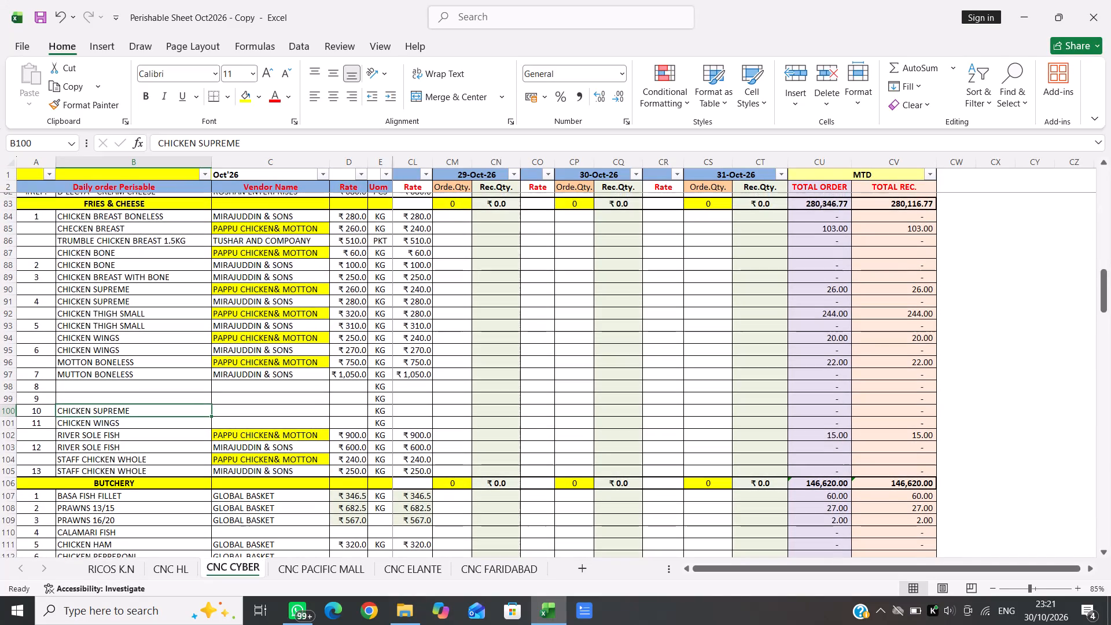
left_click(109, 220)
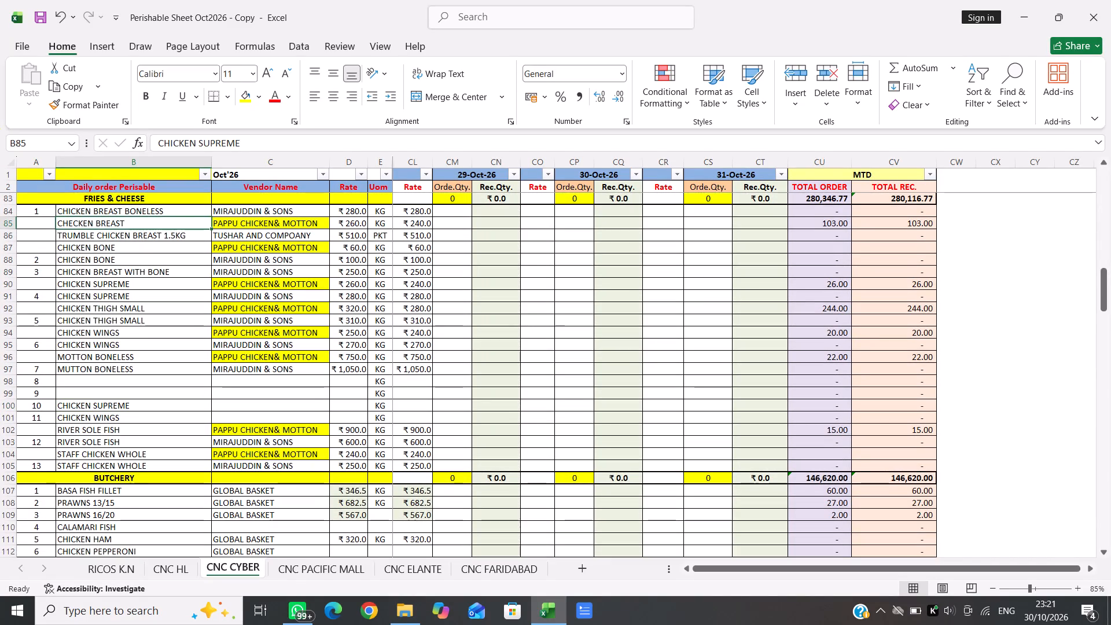
key("ctrl+c")
left_click(99, 390)
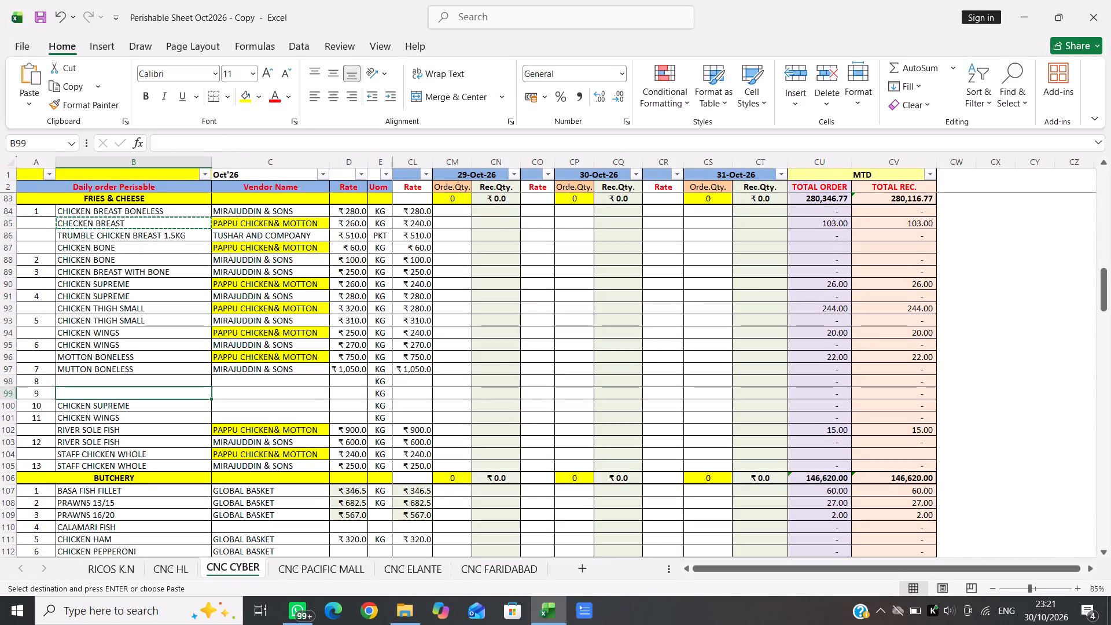
key("Return")
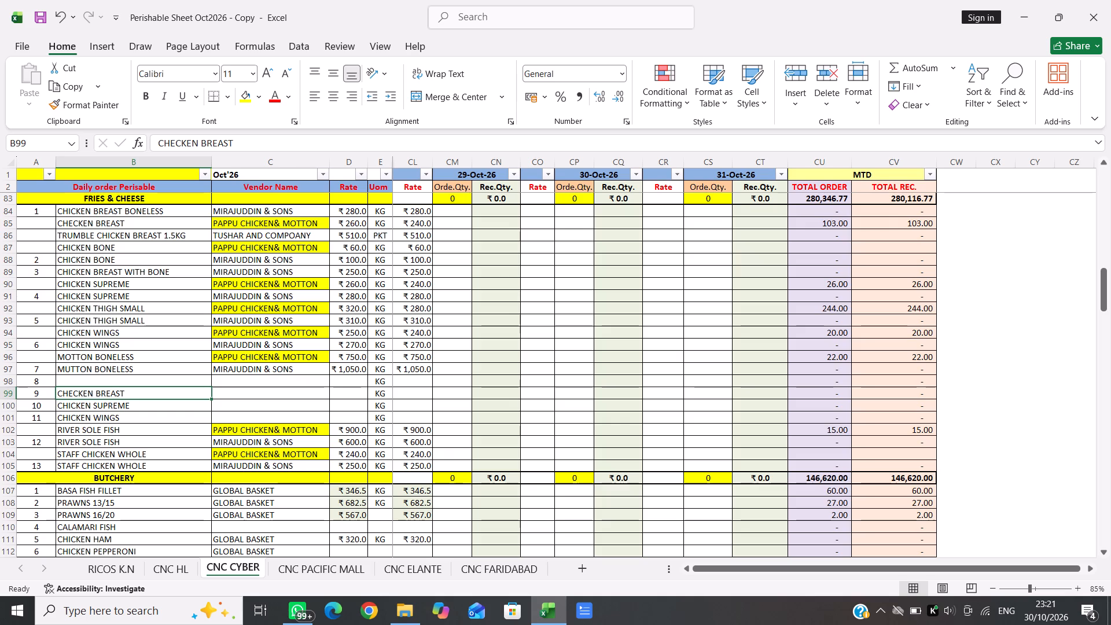
Fill the three copied item name cells in rows 99 to 101 with Orange, Accent 6, Lighter 80%.
key("shift+Down")
key("shift+Down")
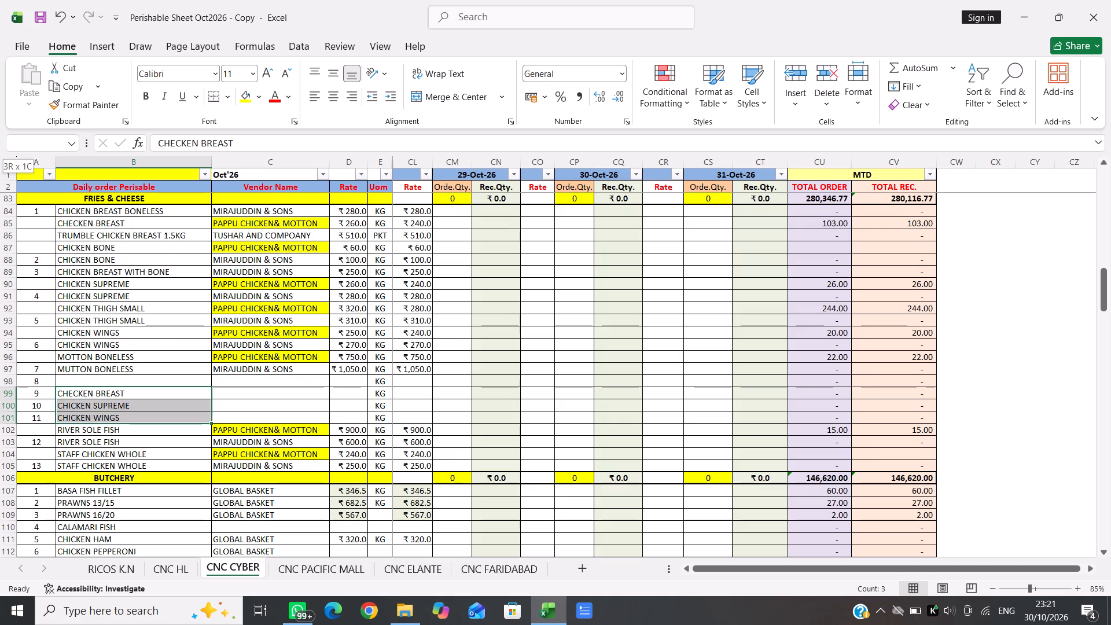
key("shift+Down")
key("shift+Up")
left_click(253, 96)
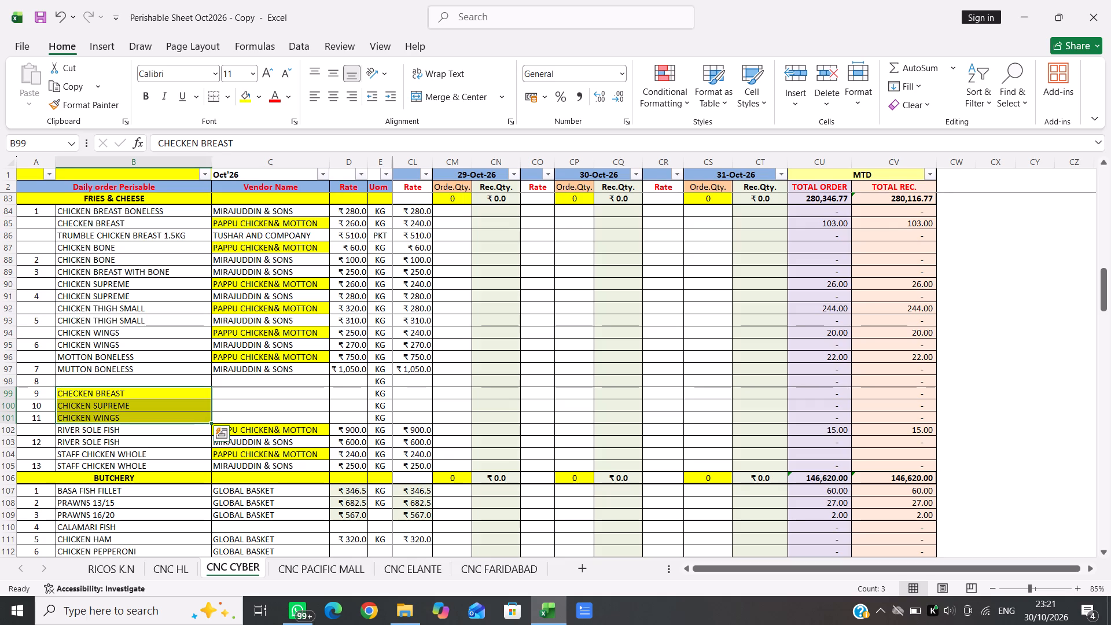
left_click(257, 97)
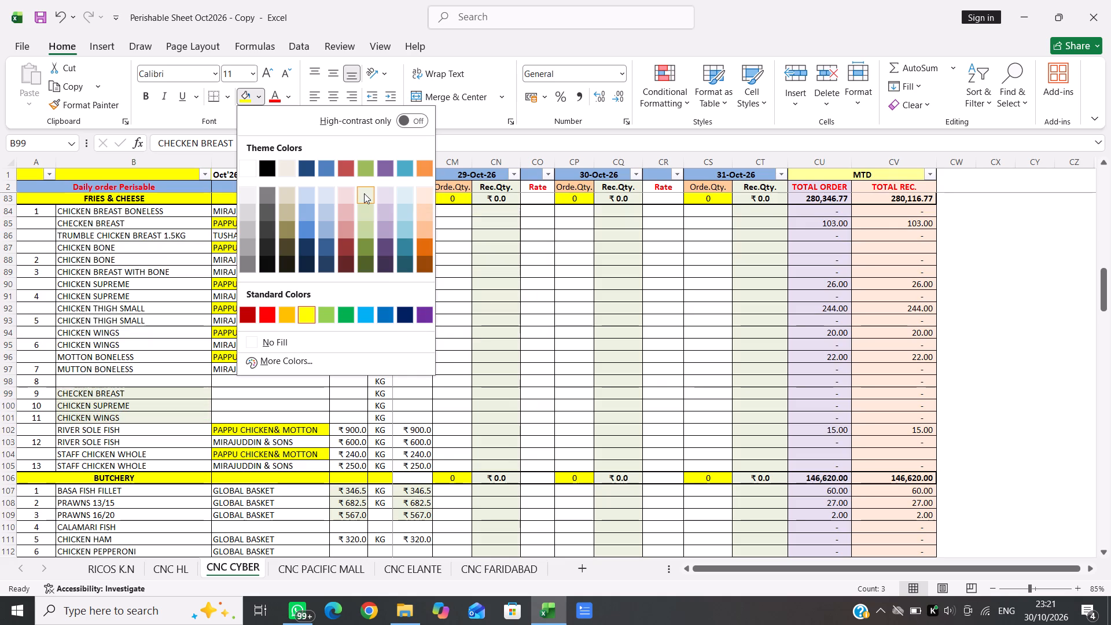
left_click(423, 193)
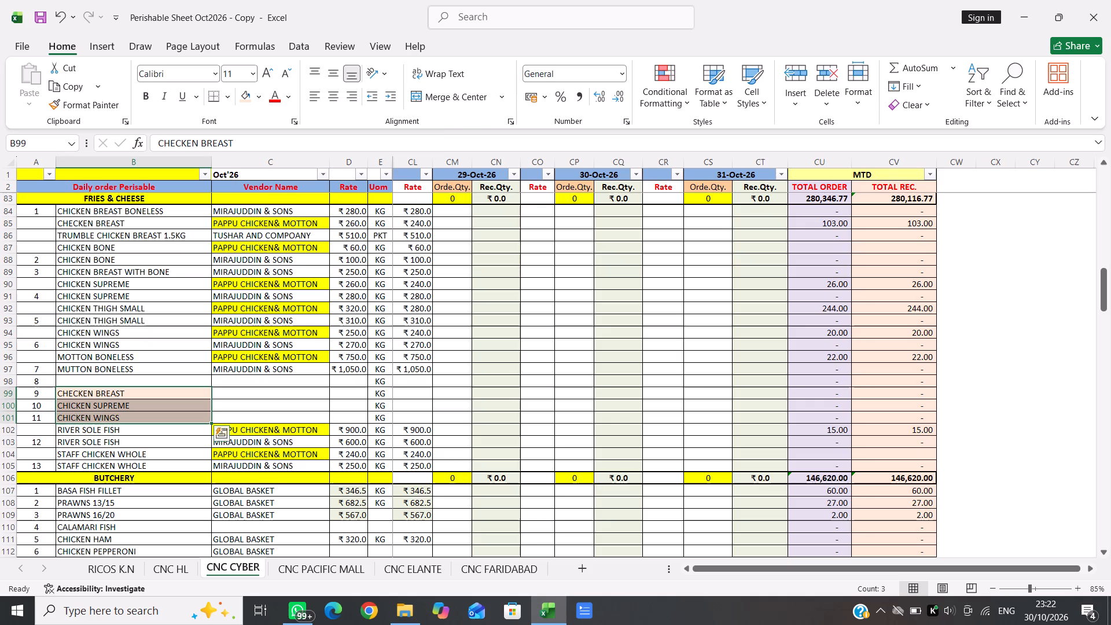
Enter CHICKEN HAUSE as the vendor name for the CHECKEN BREAST item in row 99.
left_click(255, 395)
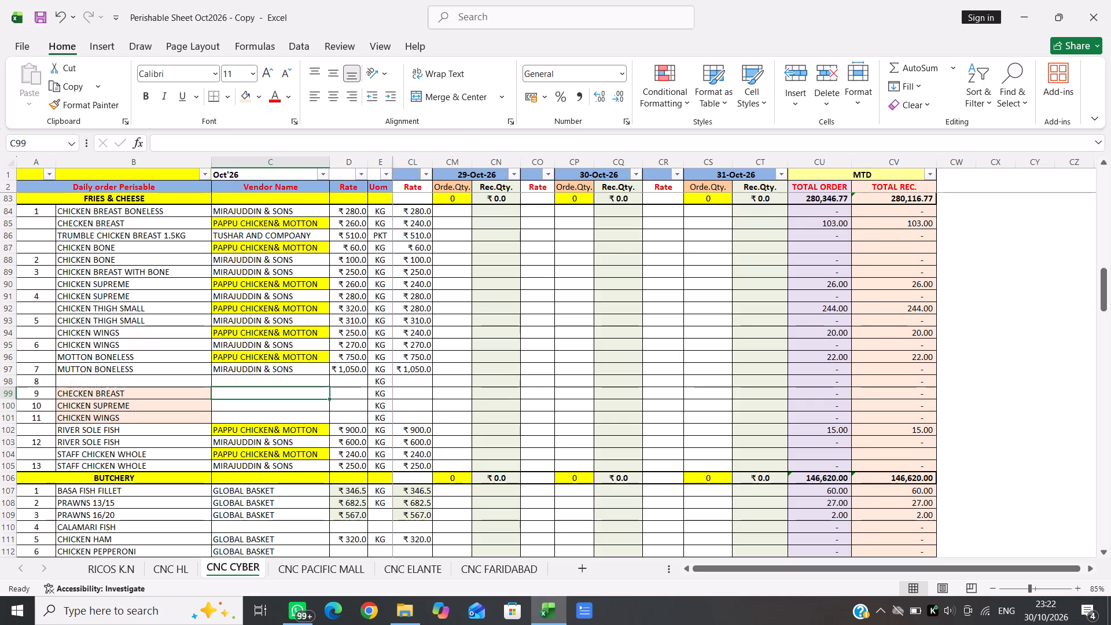
type("chi")
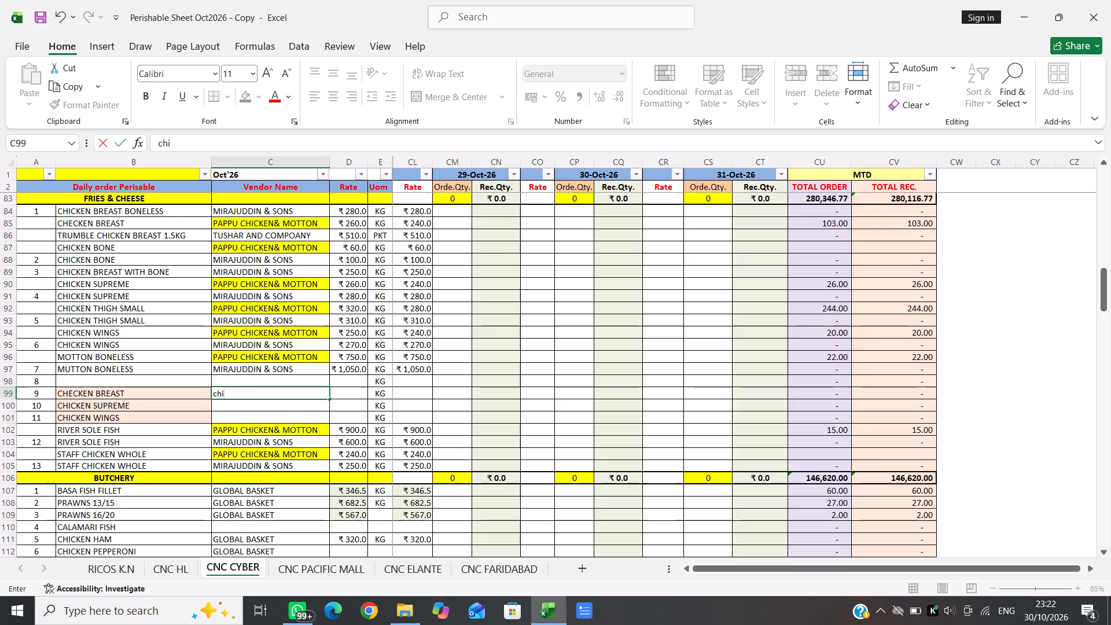
key("BackSpace")
key("BackSpace")
key("BackSpace")
key("BackSpace")
key("BackSpace")
key("BackSpace")
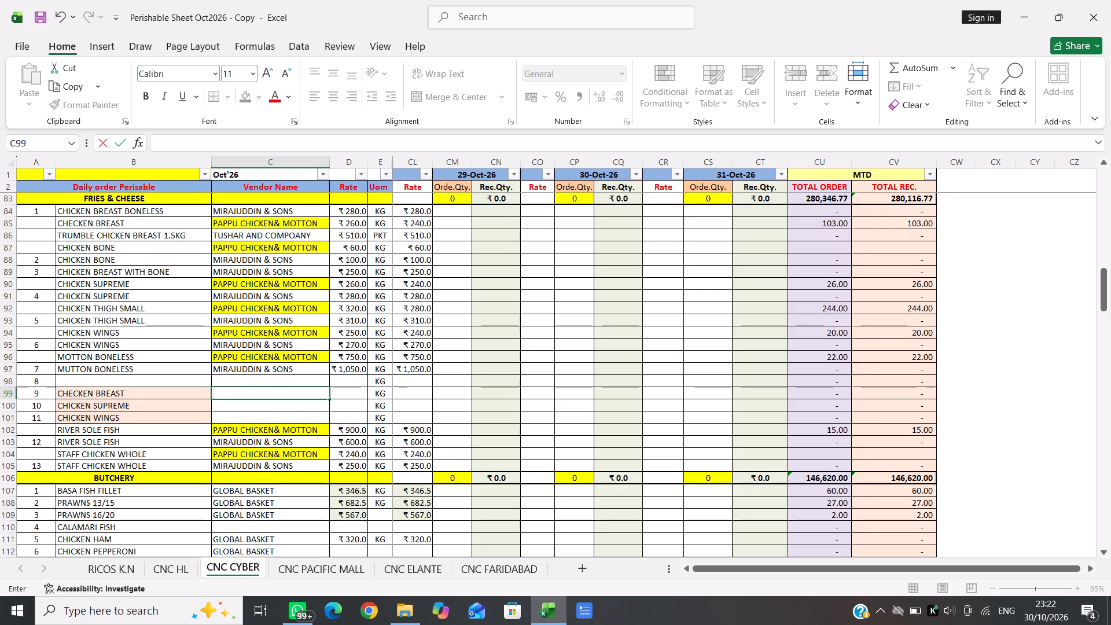
type("CHICKEN")
key("space")
type("HAUSE")
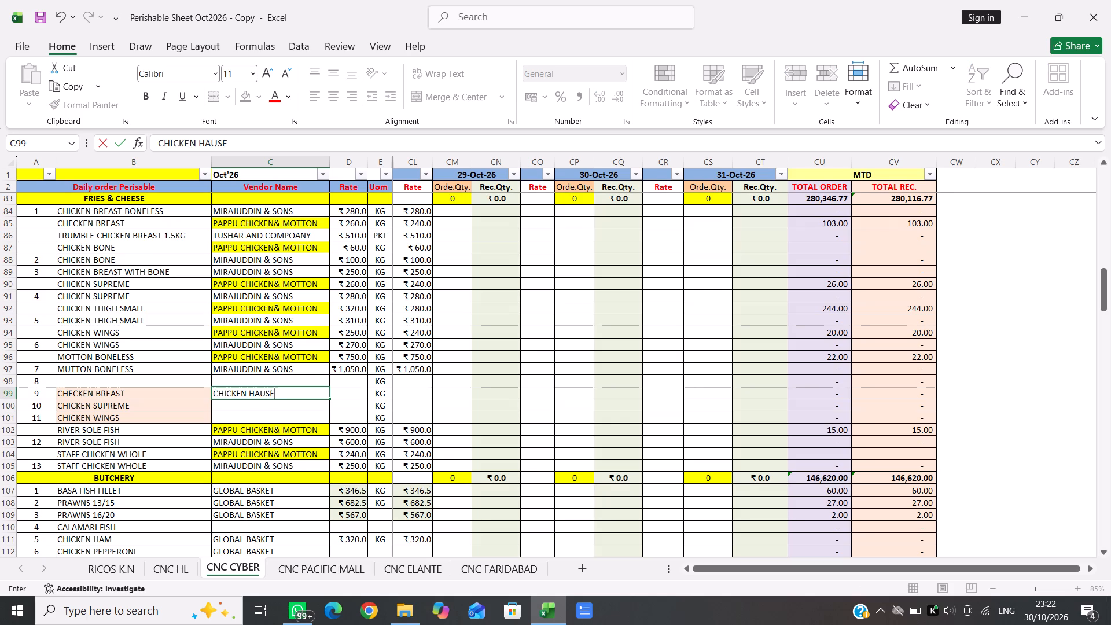
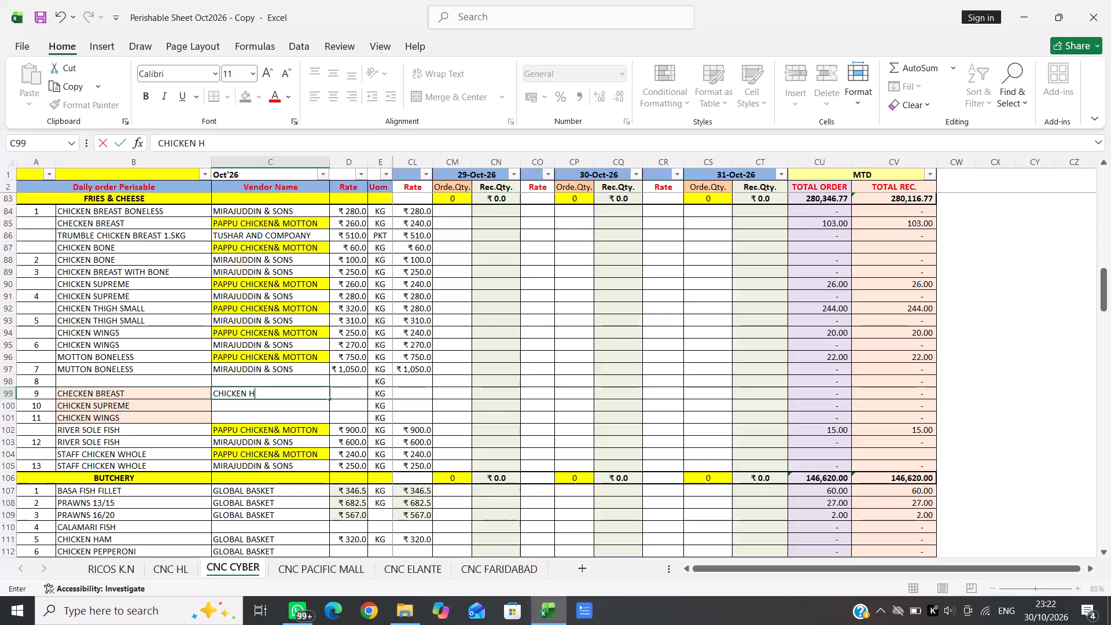
Complete the vendor name for the CHECKEN BREAST item in row 99 as CHICKEN HOUSE.
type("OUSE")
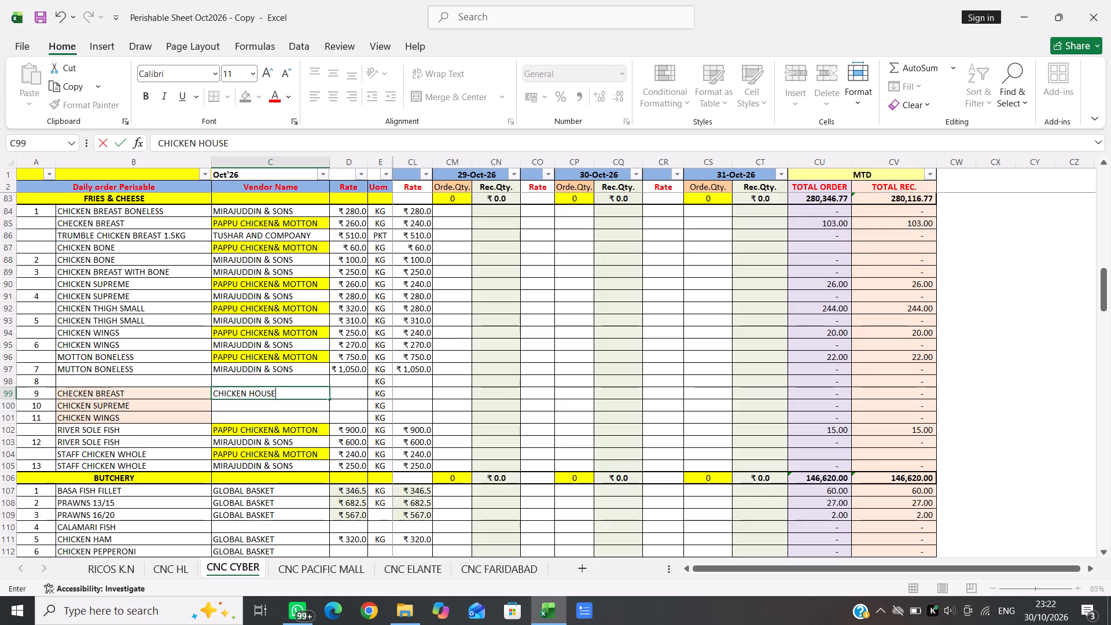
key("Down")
Copy the CHICKEN HOUSE vendor name from row 99 to the CHICKEN SUPREME and CHICKEN WINGS items in rows 100 and 101.
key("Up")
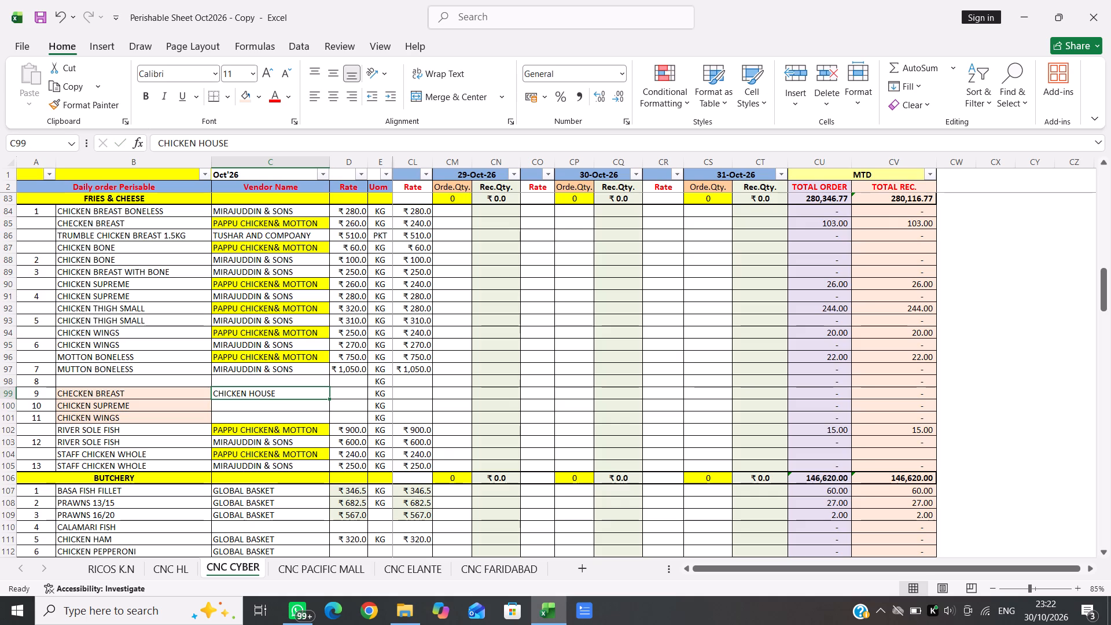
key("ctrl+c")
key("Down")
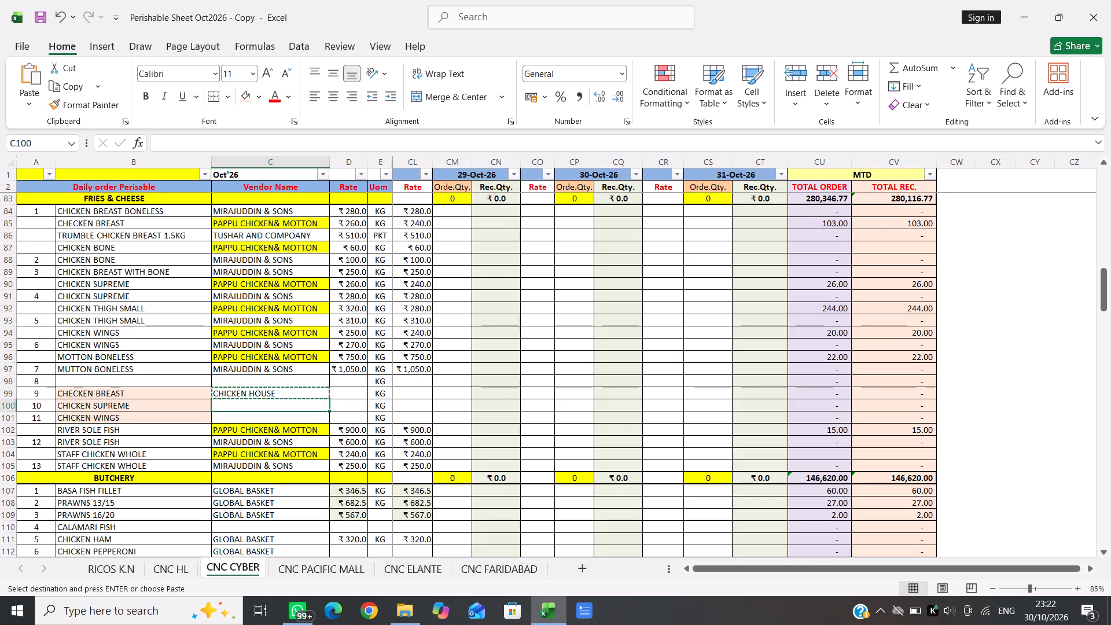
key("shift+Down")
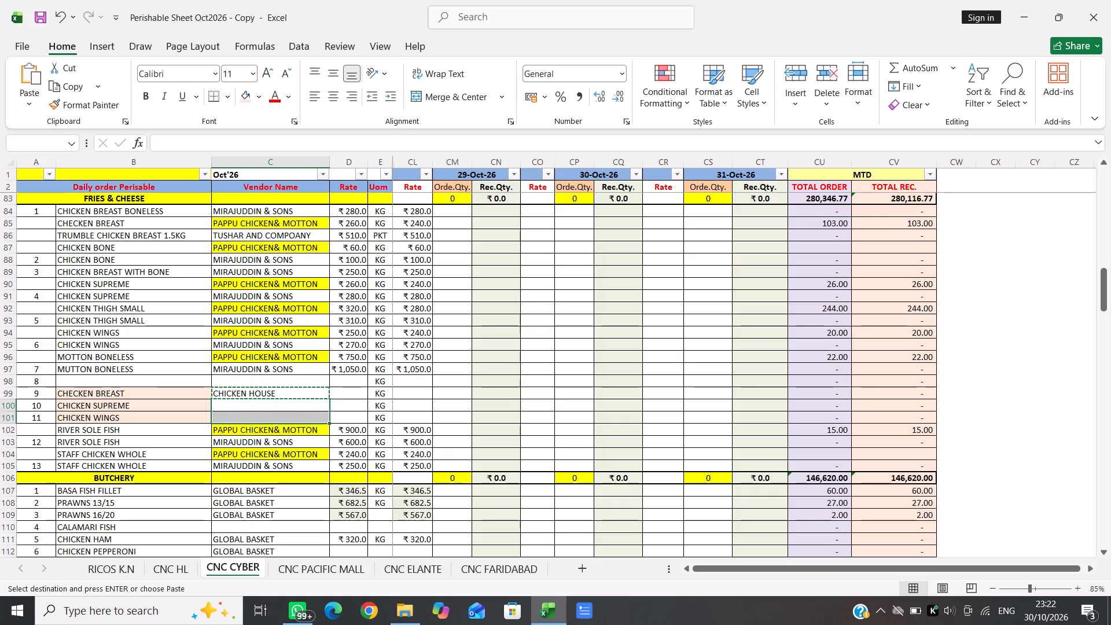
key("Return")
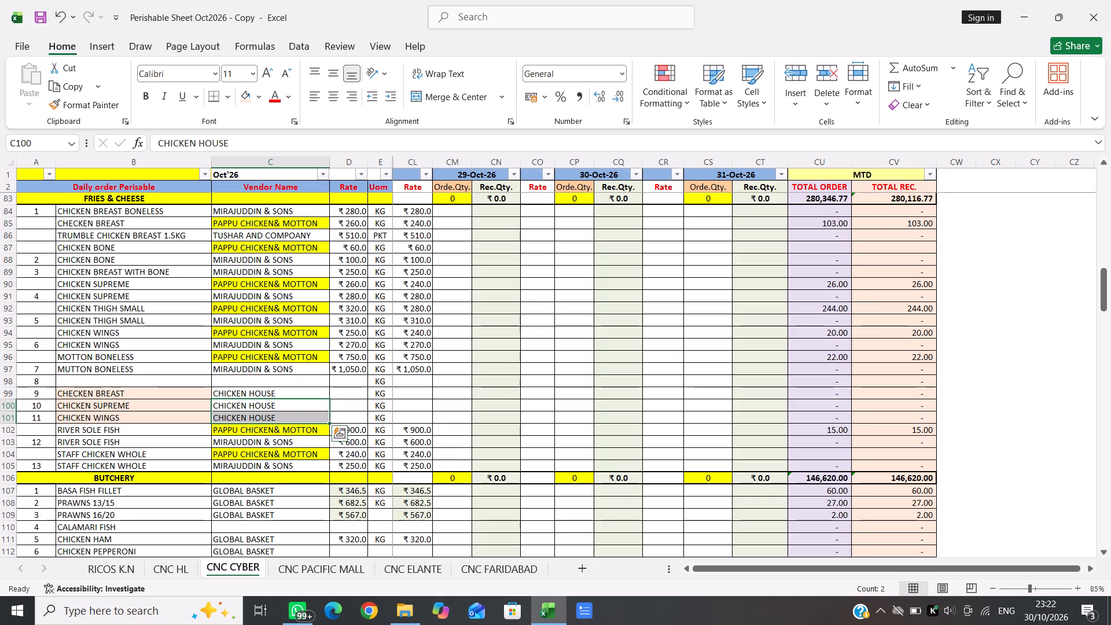
Select the empty rate cell of the CHECKEN BREAST item in row 99.
left_click(347, 391)
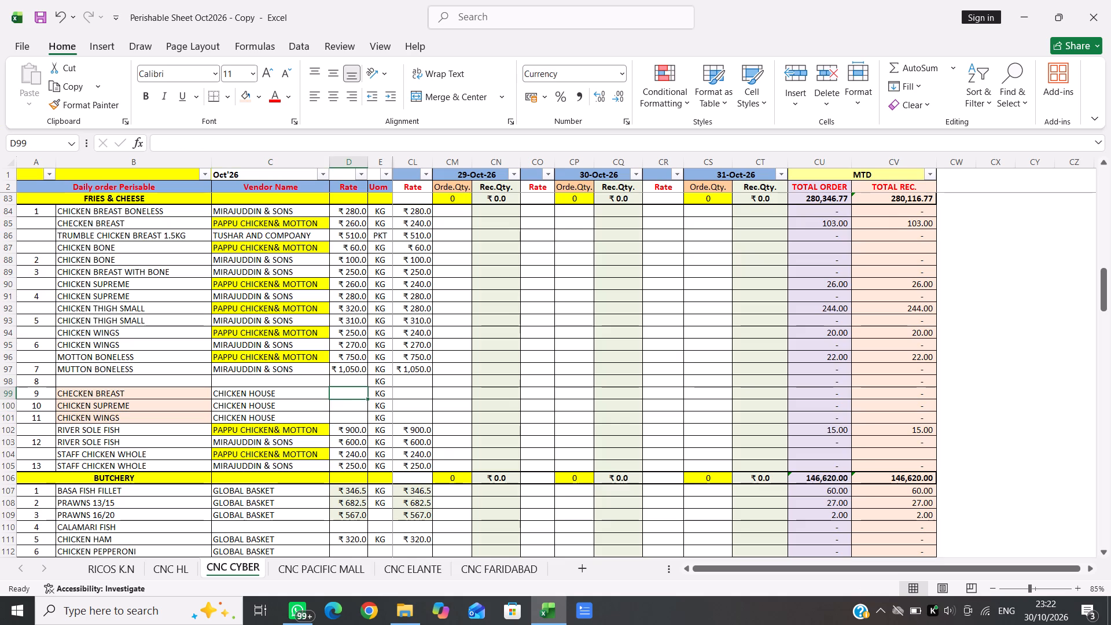
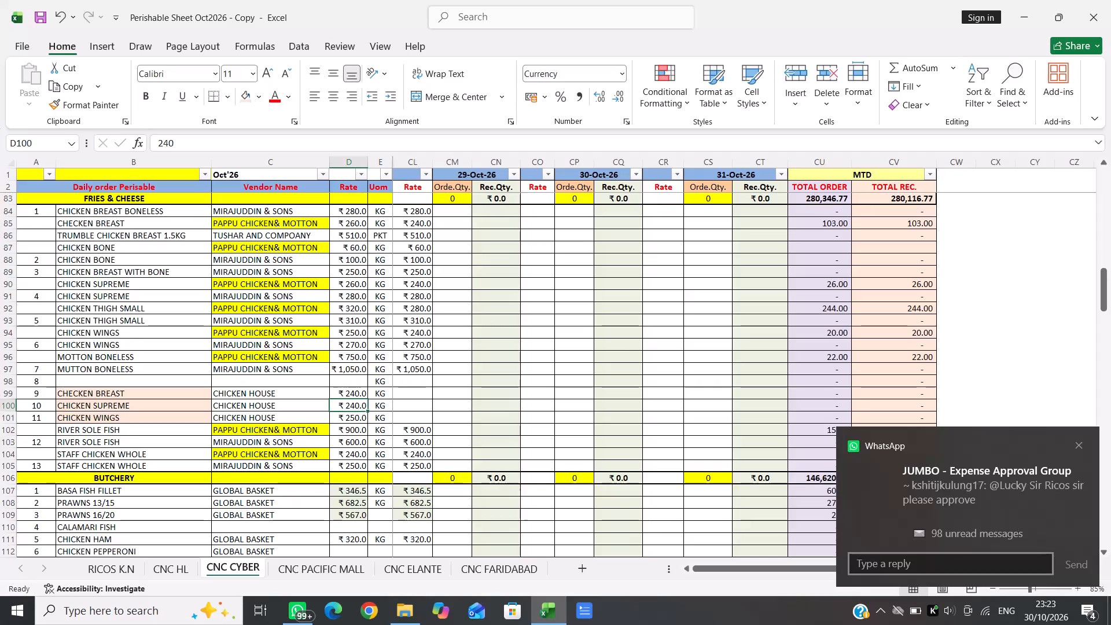
Copy the three CHICKEN HOUSE rates (240, 240 and 250) from D99:D101 into the empty Rate cells CL99:CL101 beside 29-Oct-26.
key("Down")
key("ctrl+c")
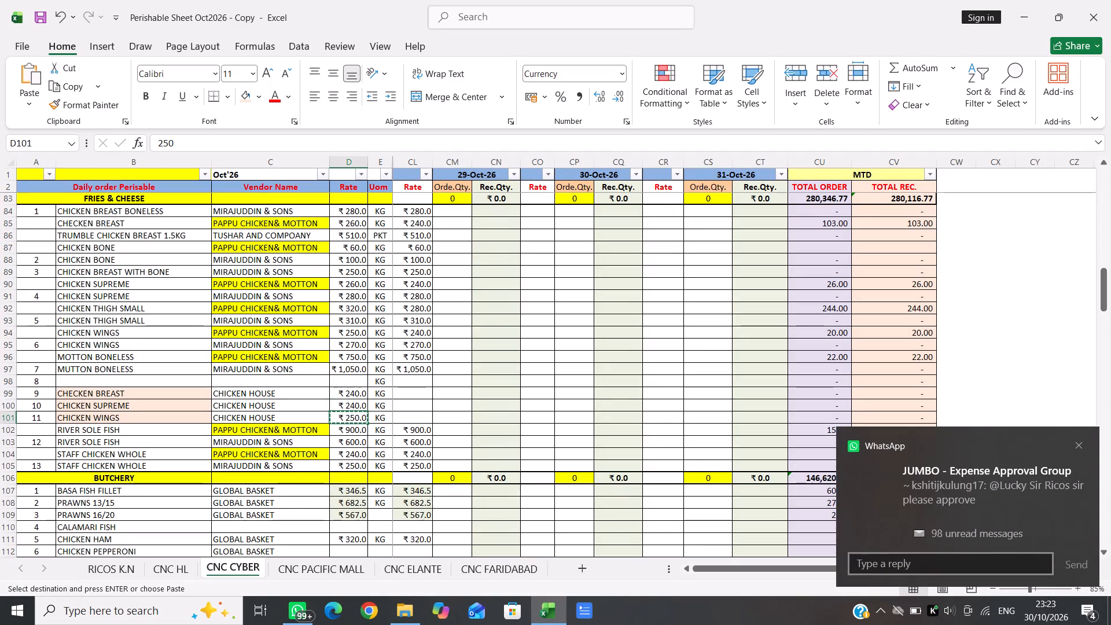
key("Escape")
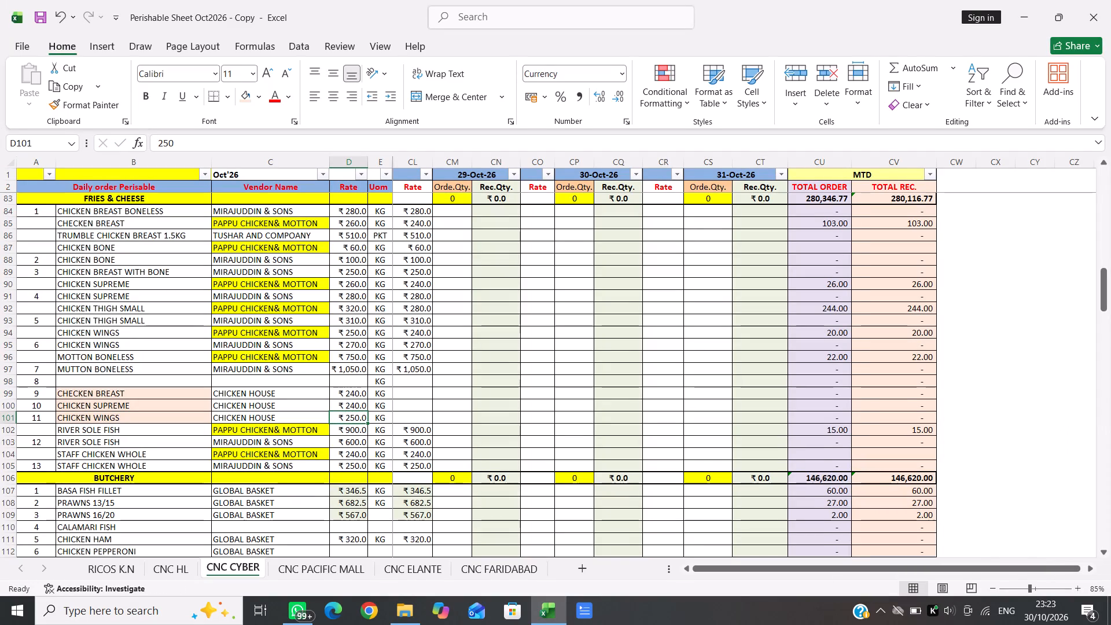
key("shift+Up")
key("shift+Up")
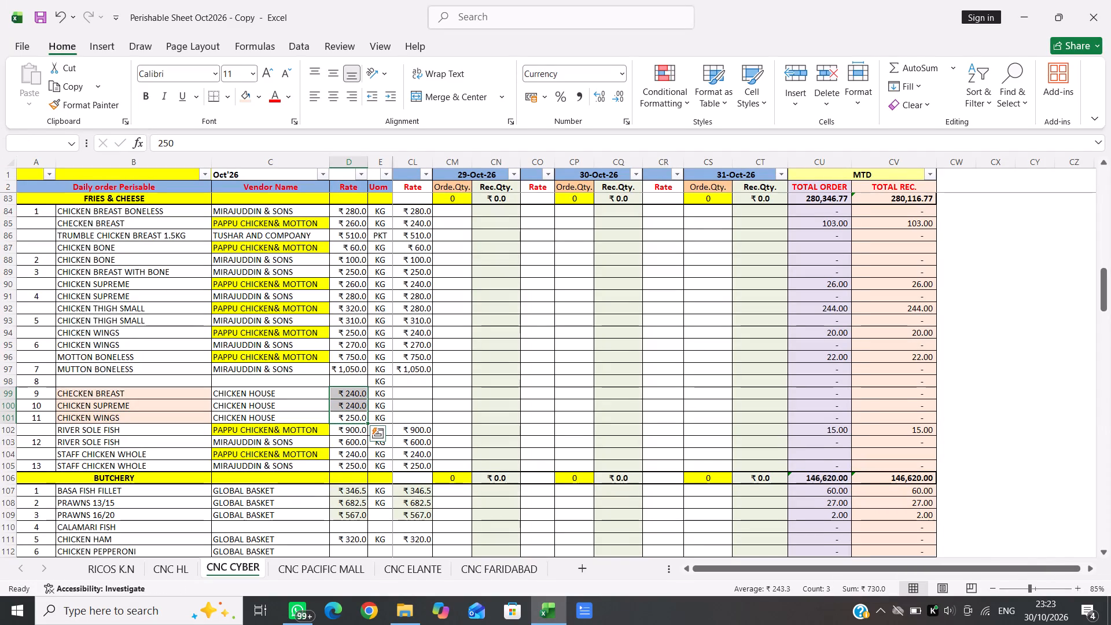
key("ctrl+c")
key("Right")
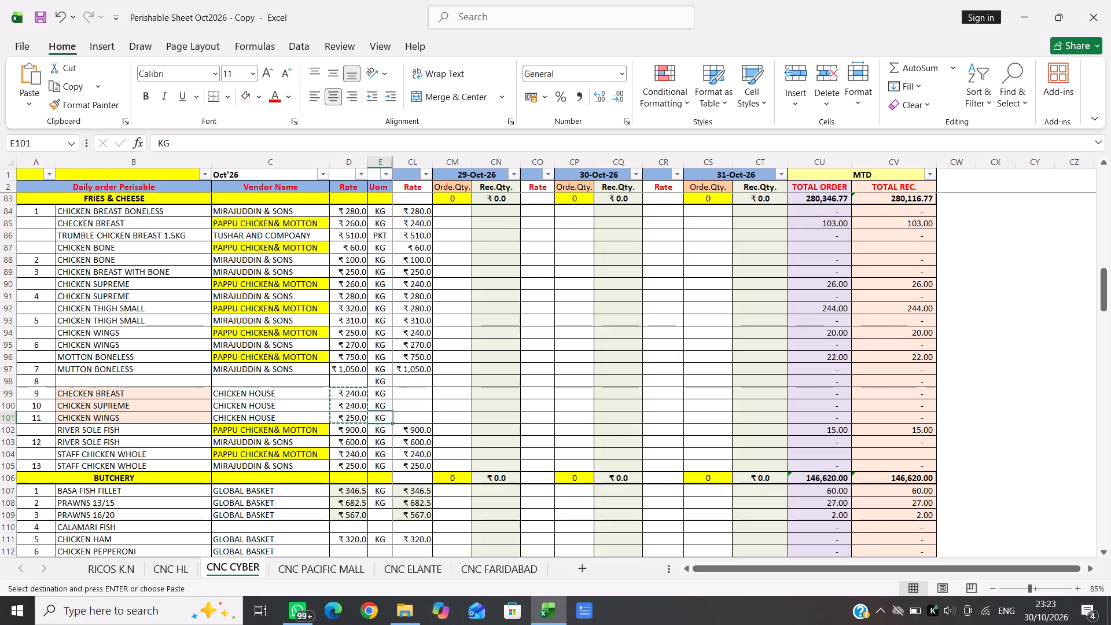
key("Right")
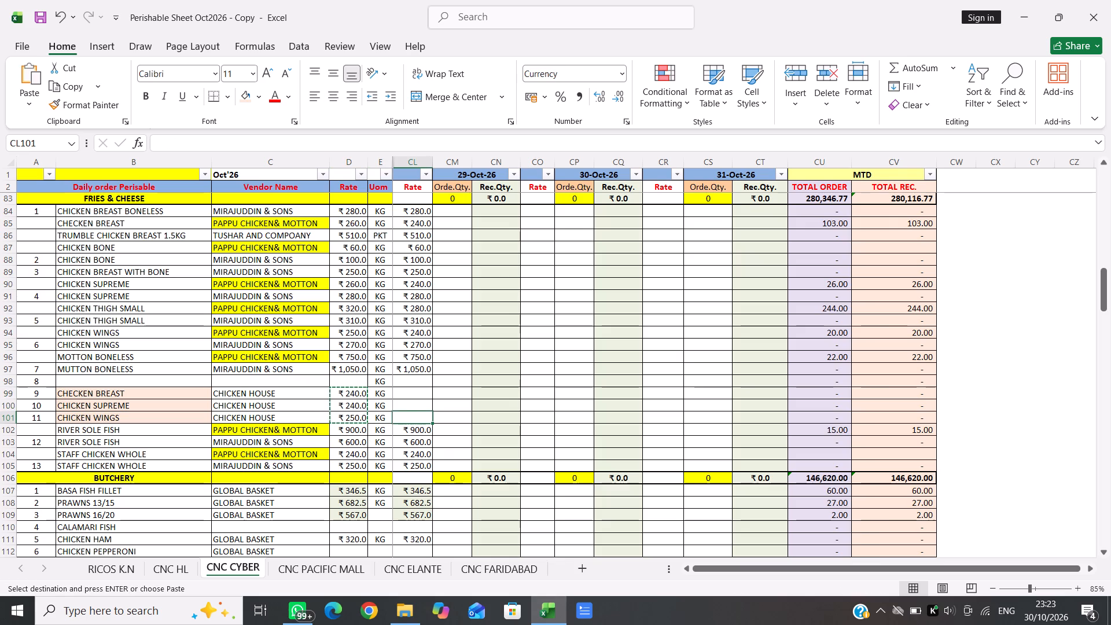
key("Return")
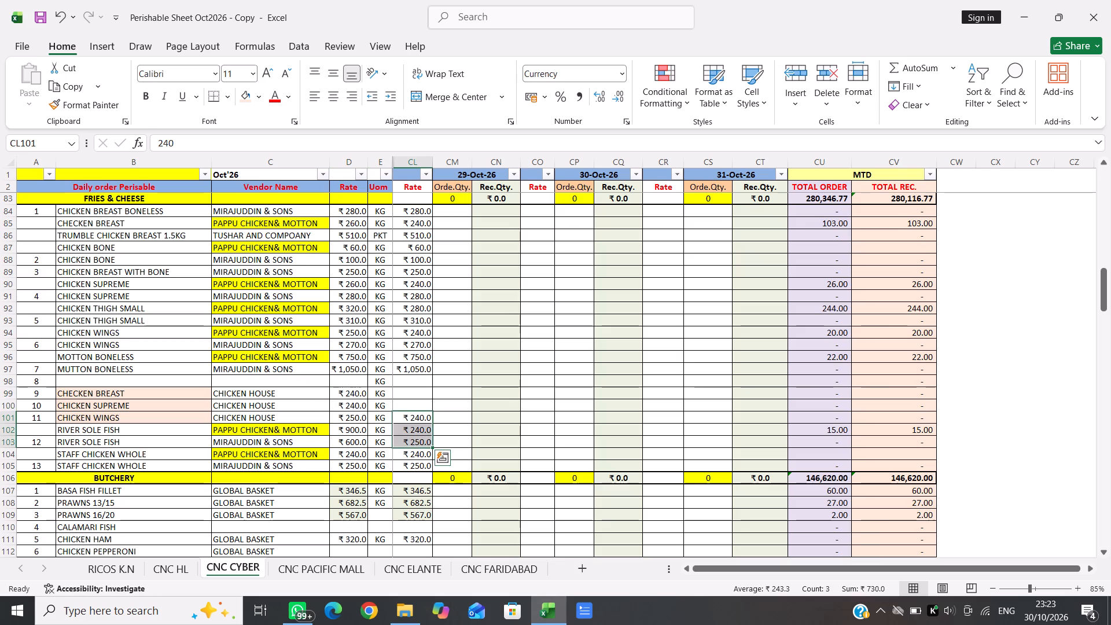
key("ctrl+z")
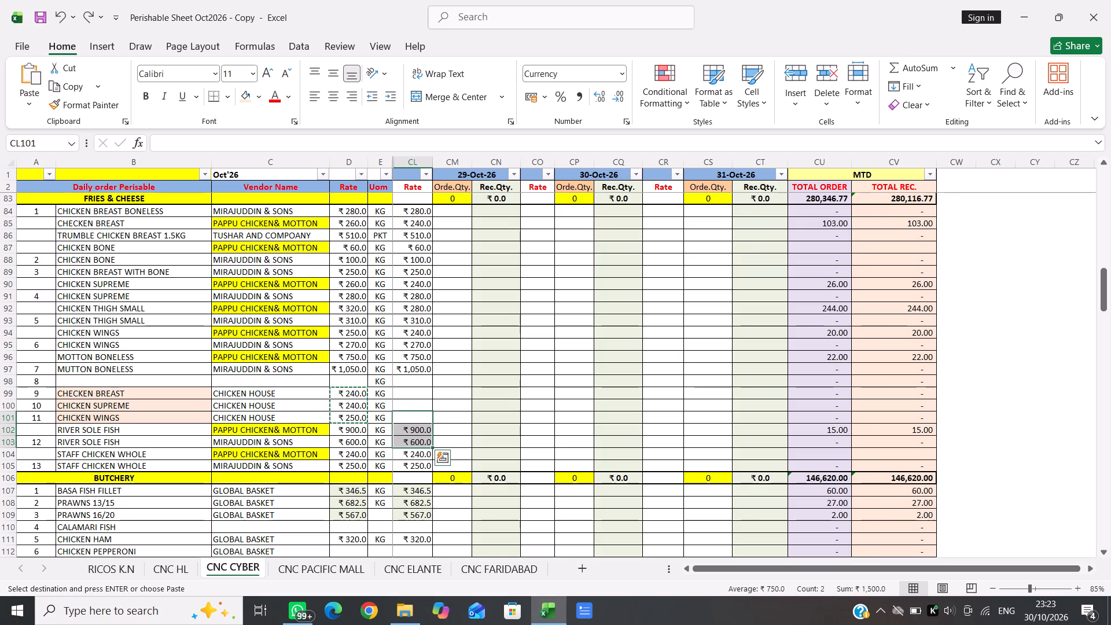
left_click(399, 392)
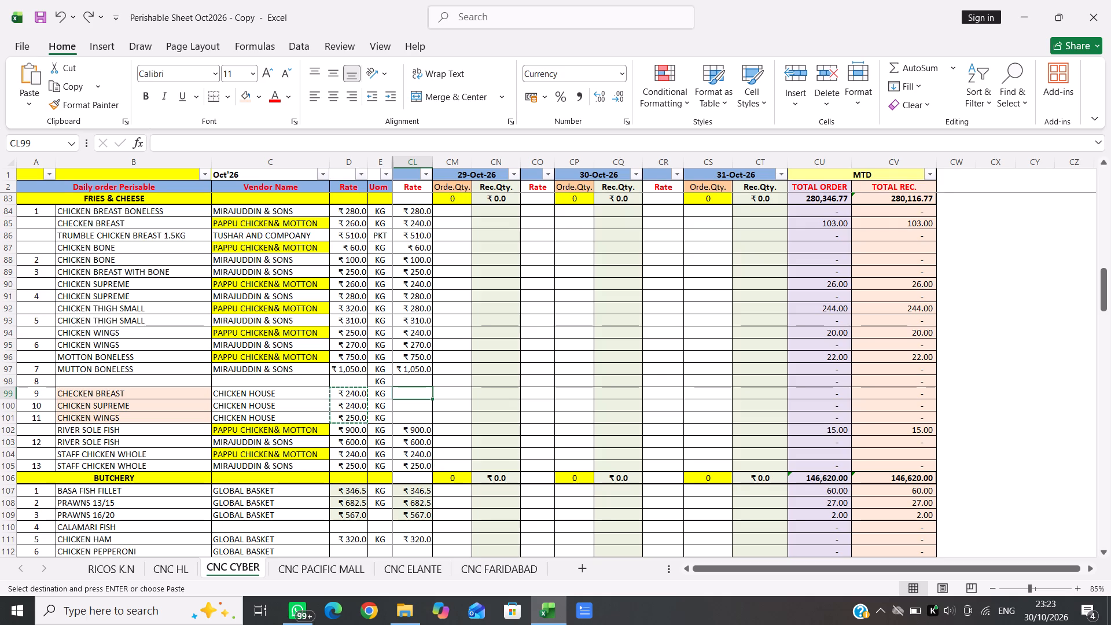
key("Return")
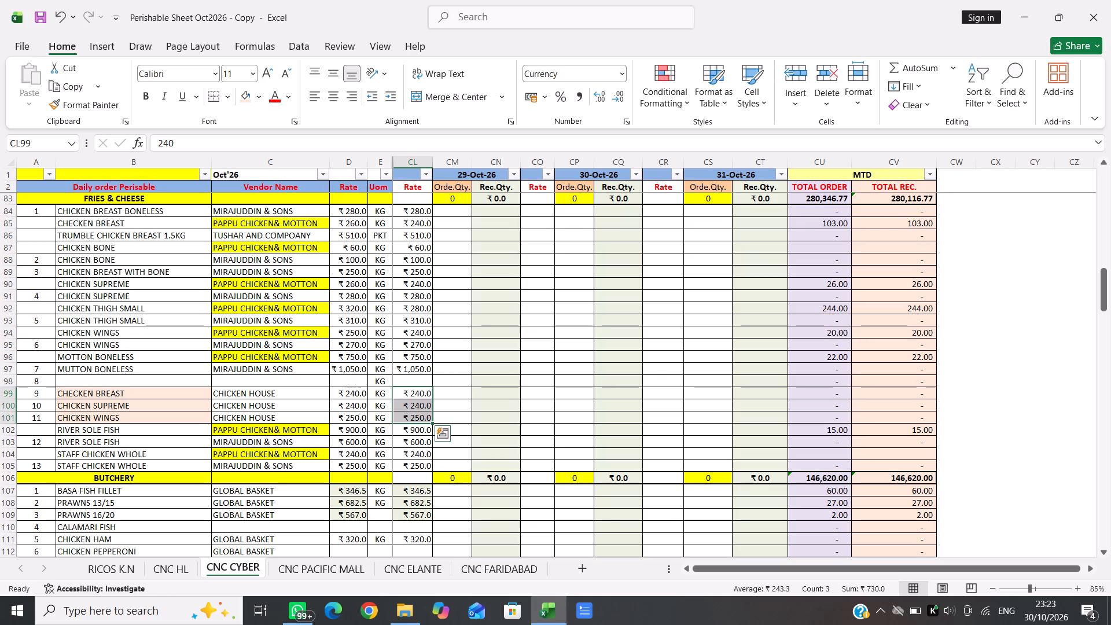
left_click(449, 393)
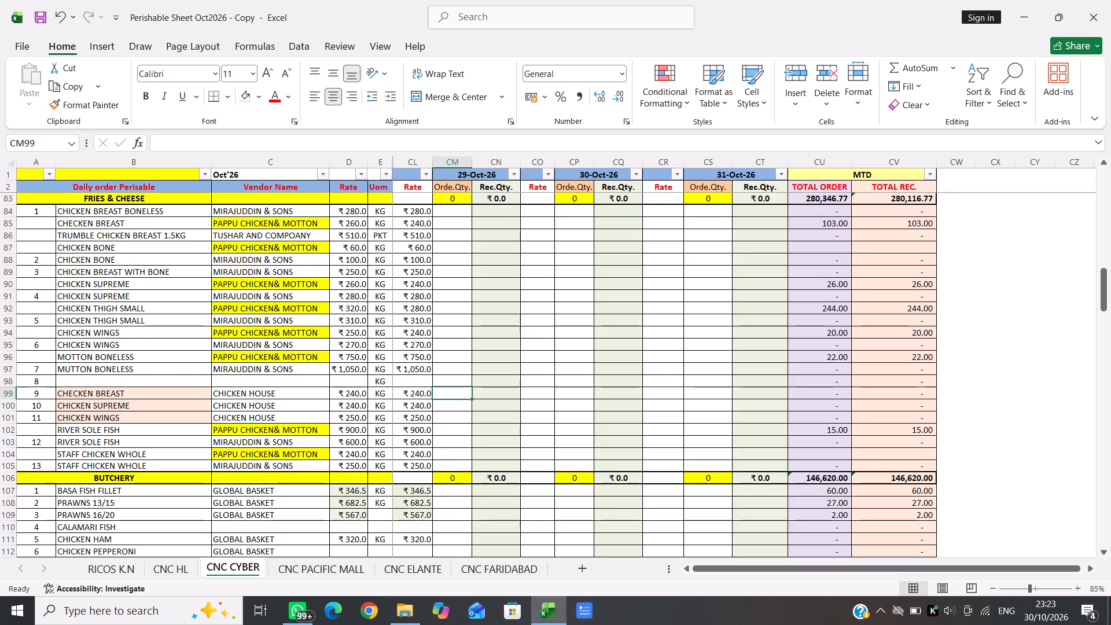
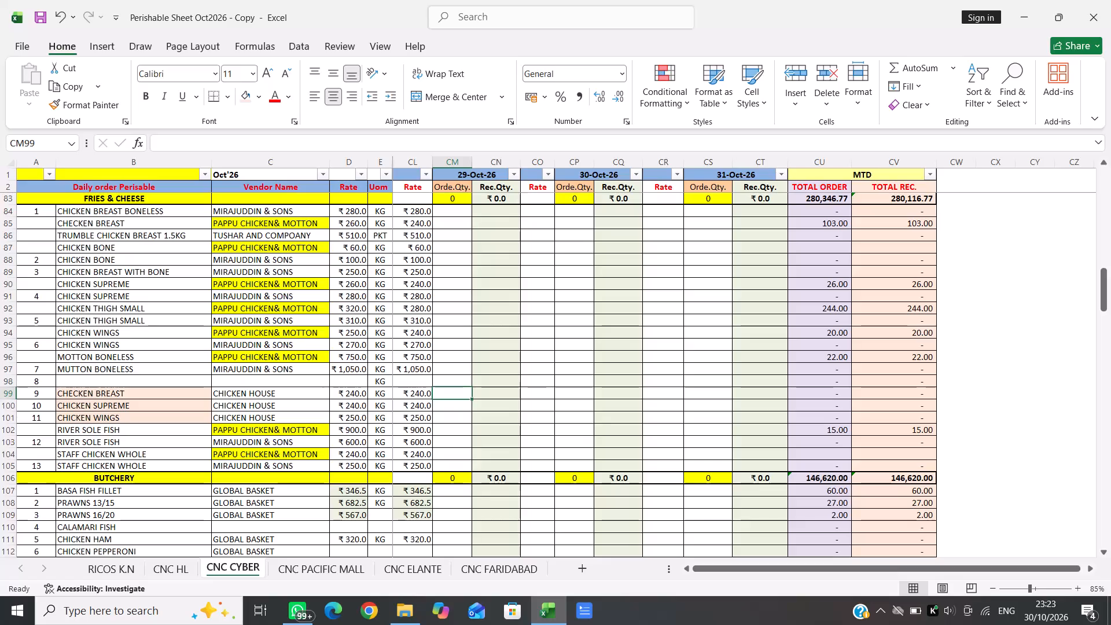
Enter the 29-Oct-26 order quantities for CHICKEN HOUSE: 5 for CHECKEN BREAST, 5 for CHICKEN SUPREME and 3 for CHICKEN WINGS.
left_click(453, 421)
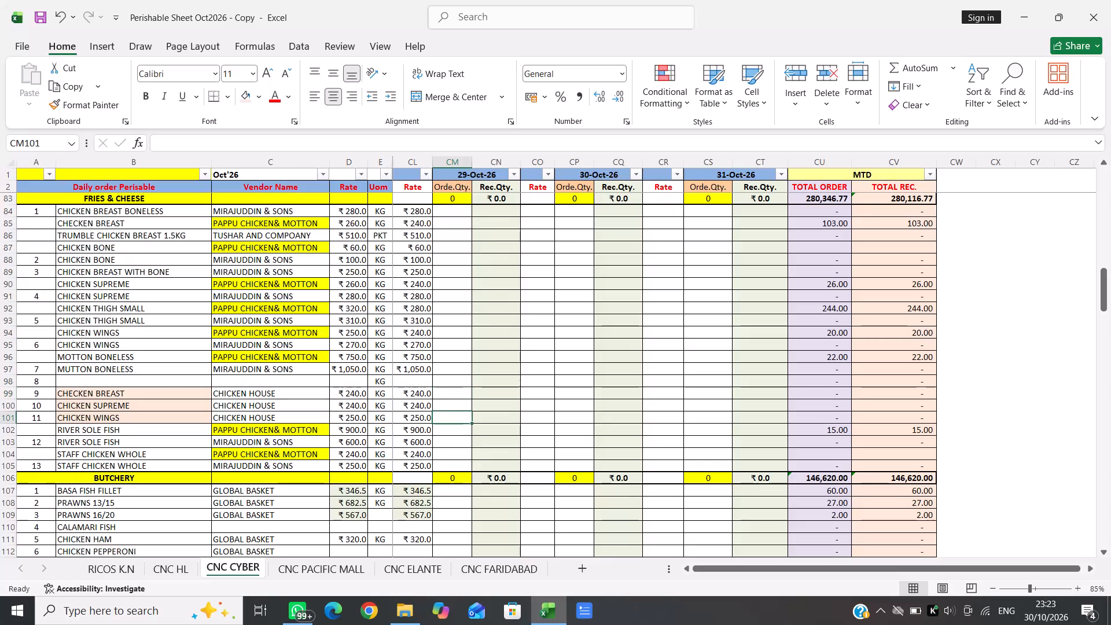
type("35")
key("BackSpace")
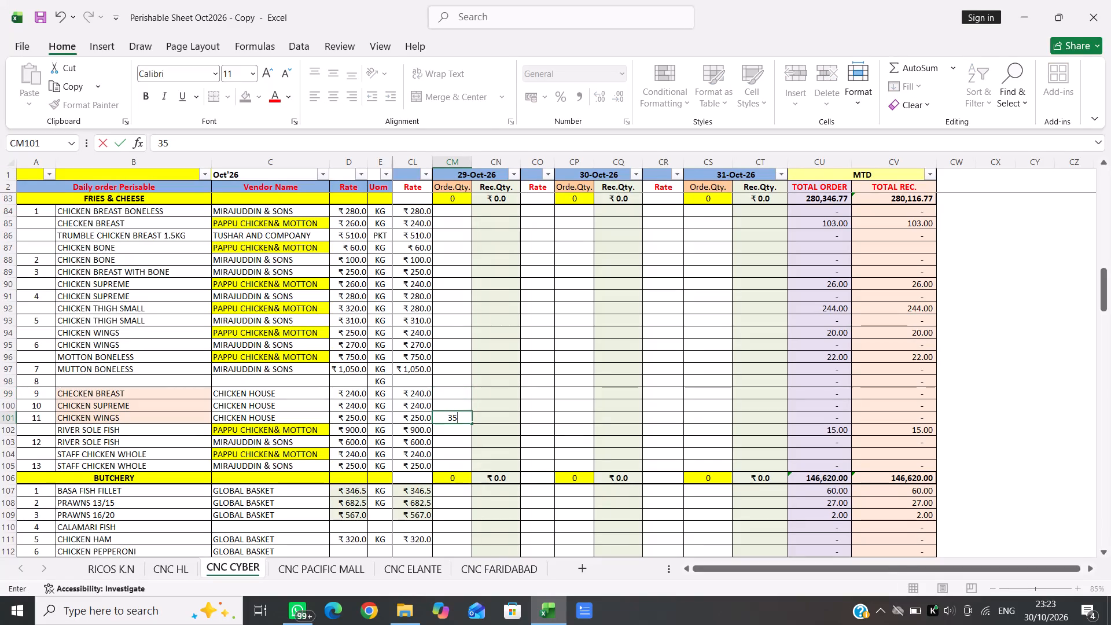
key("Up")
key("BackSpace")
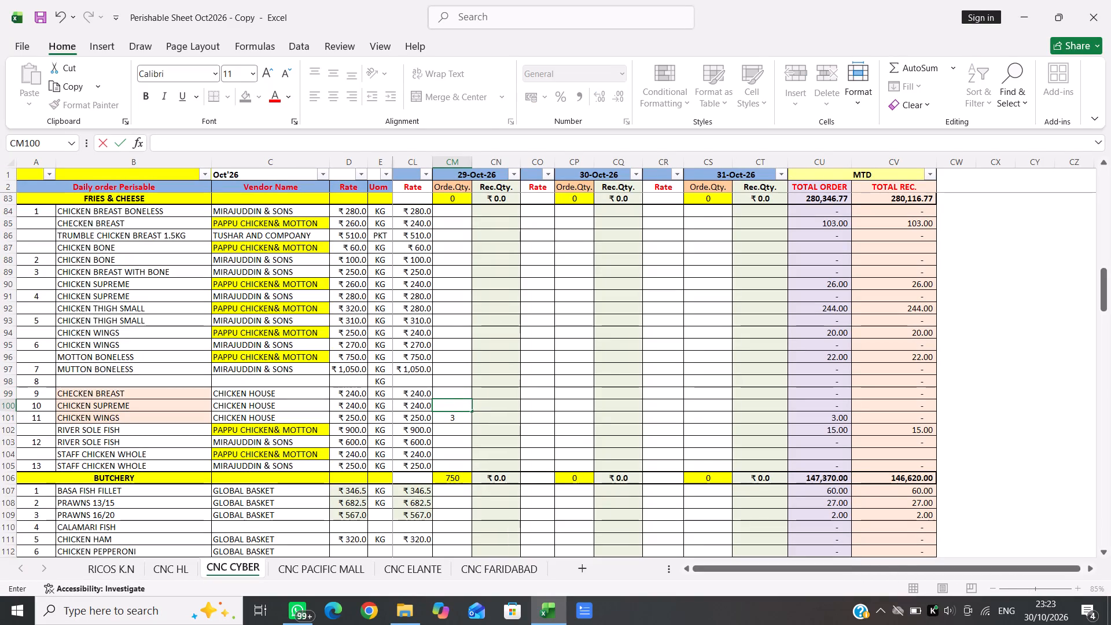
key("Up")
key("BackSpace")
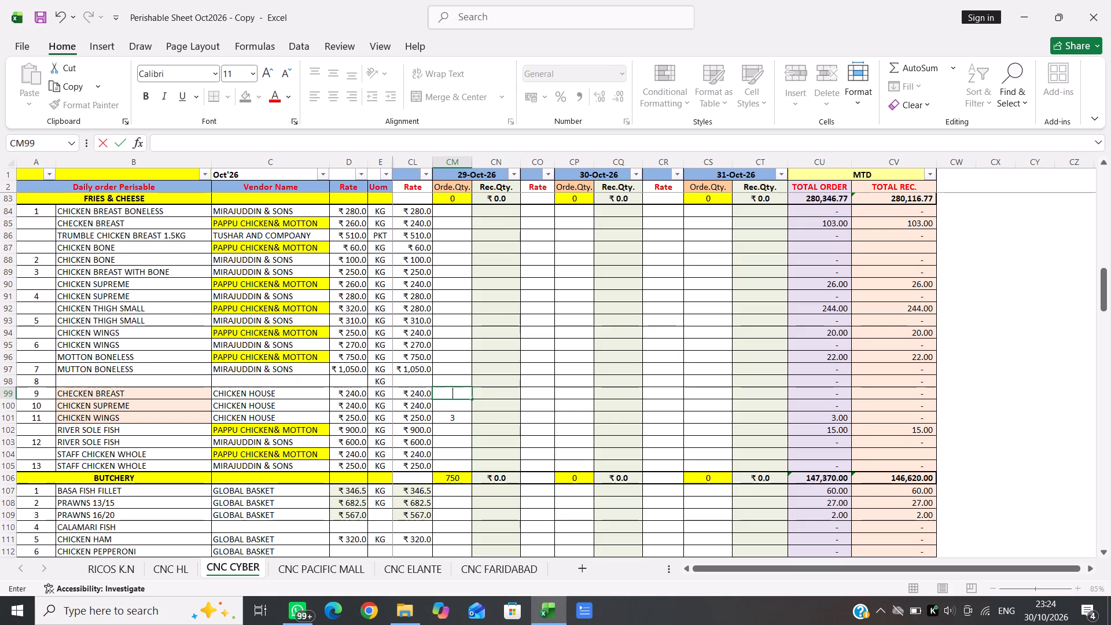
key("5")
key("Down")
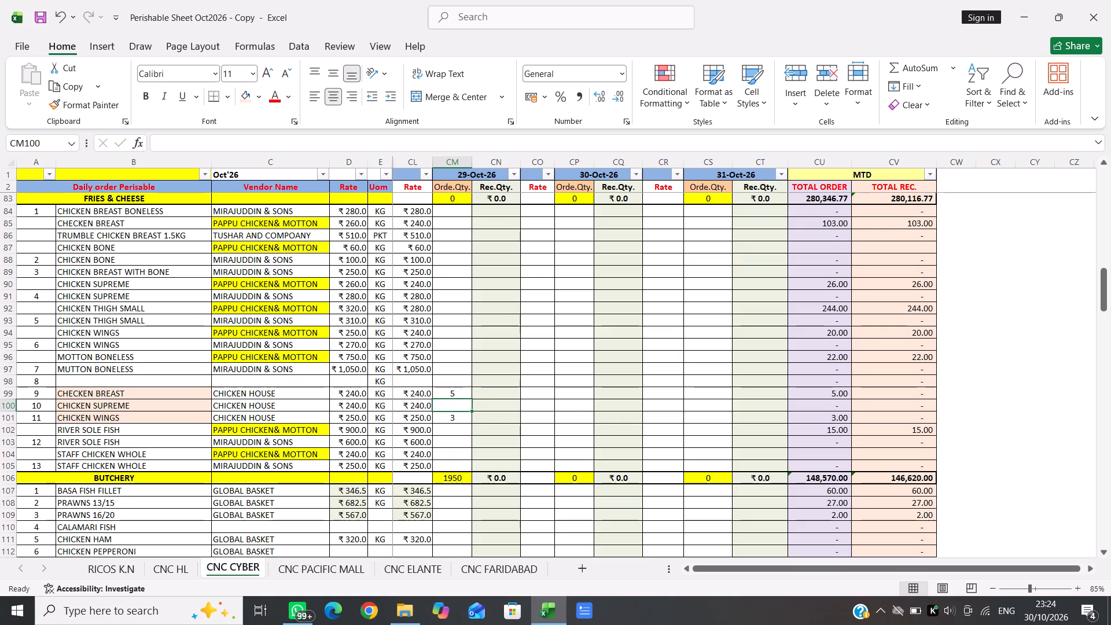
key("5")
key("Right")
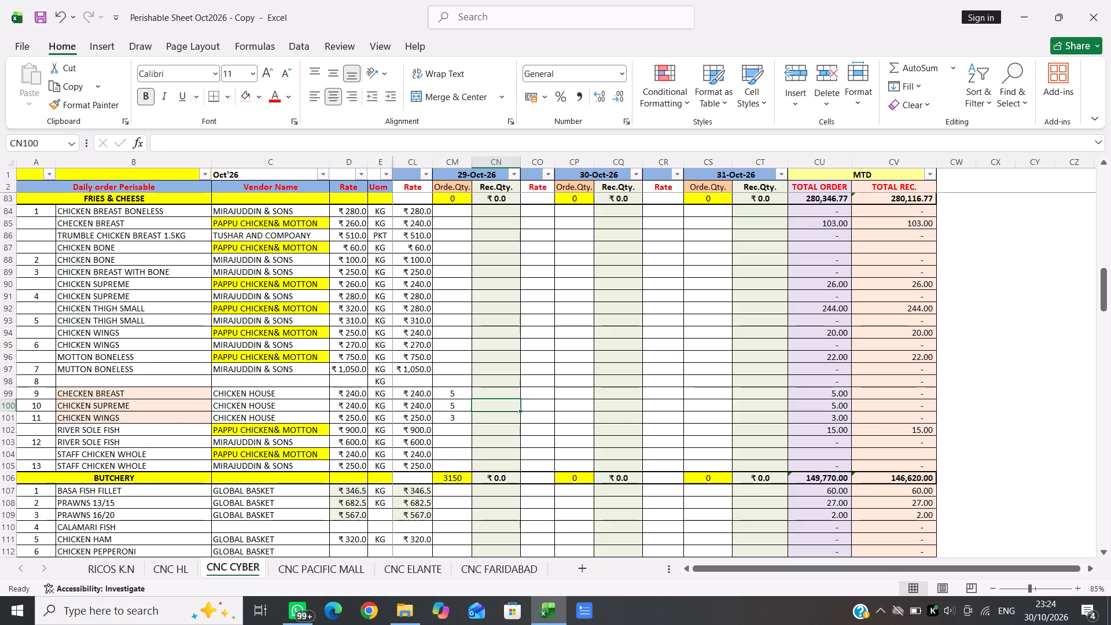
Enter the 29-Oct-26 received quantities in rows 99 to 101: 5 CHECKEN BREAST, 5 CHICKEN SUPREME and 3 CHICKEN WINGS.
left_click(502, 394)
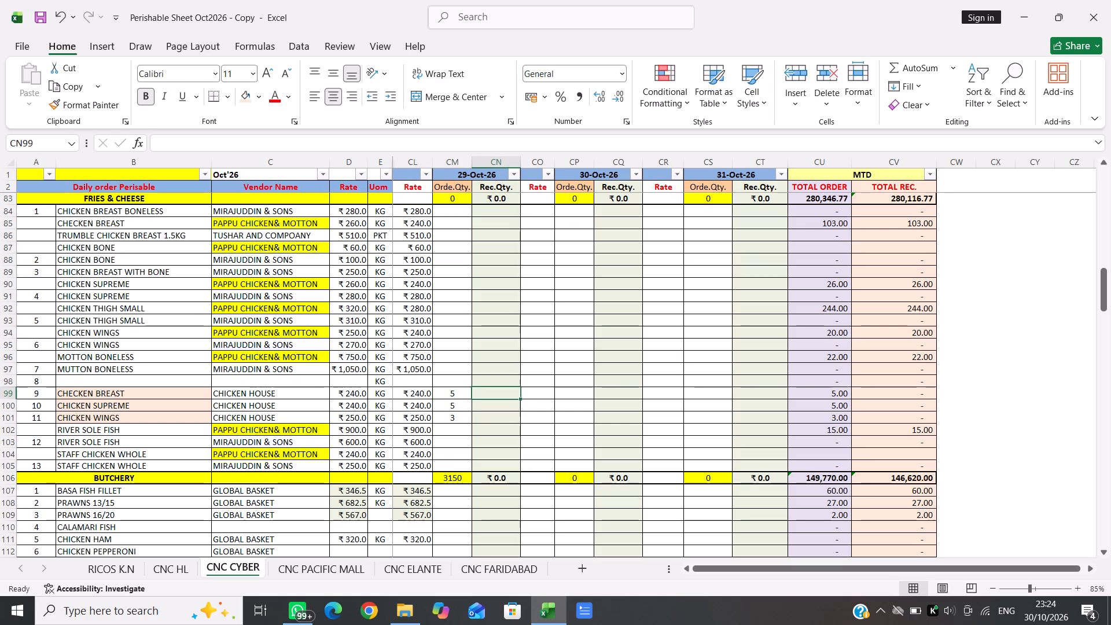
key("5")
key("Down")
key("5")
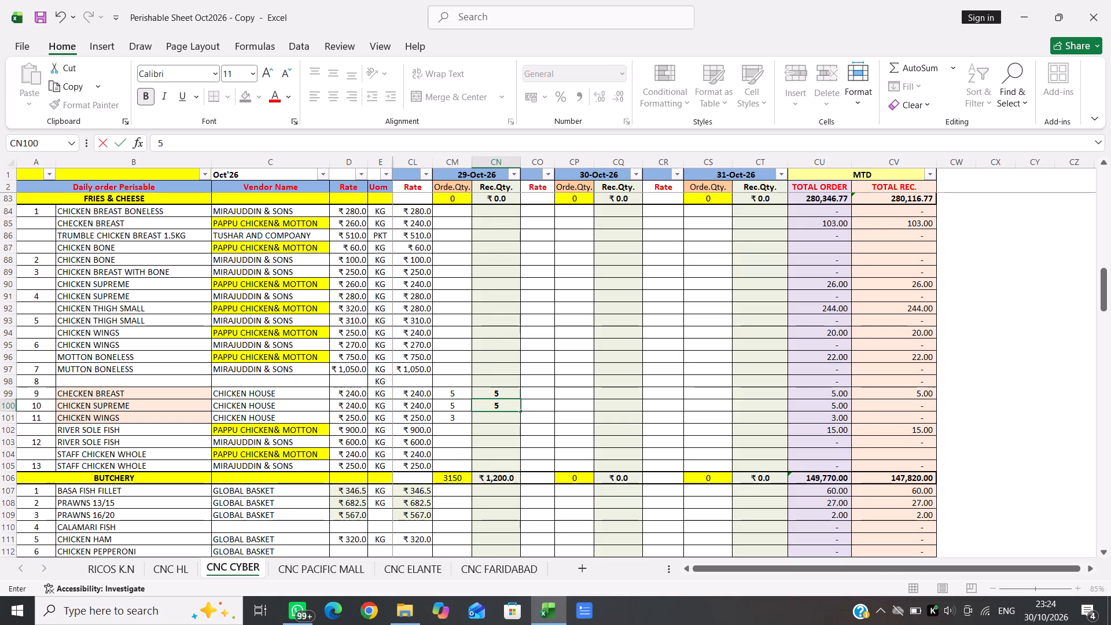
key("Down")
key("3")
key("Down")
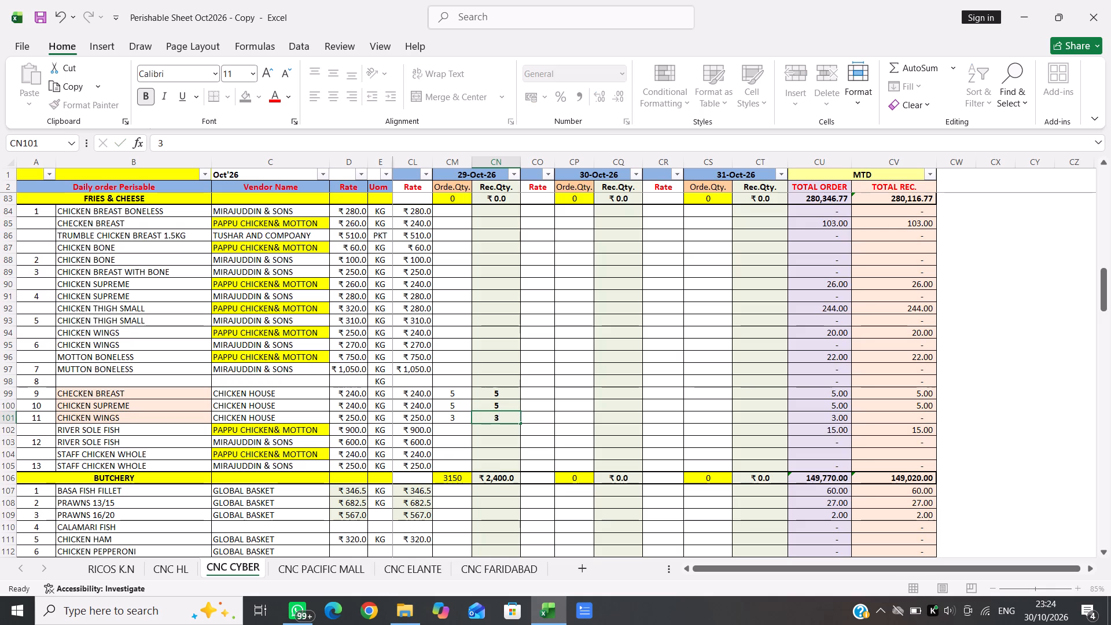
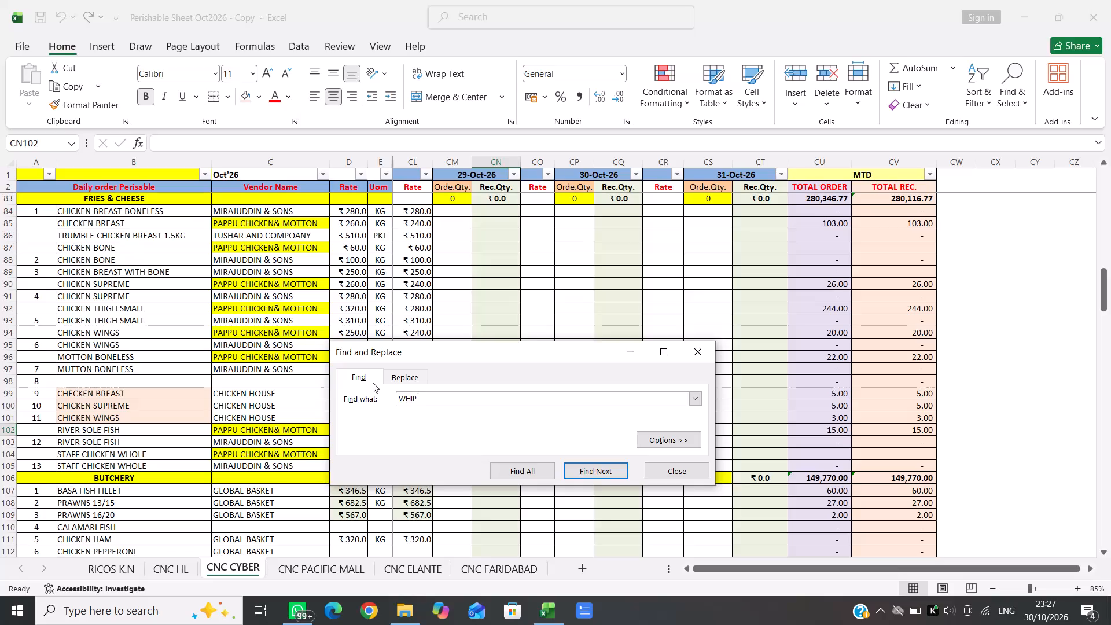
Search the sheet for "WHIP C" and move along the WHIP CREAM row from the item name.
key("Return")
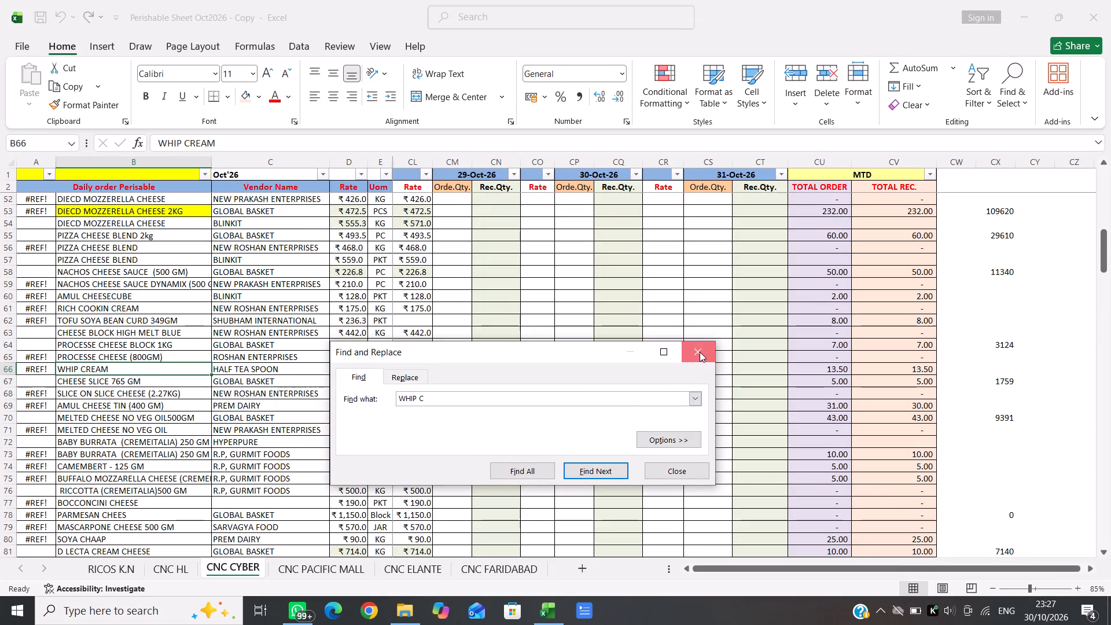
left_click(700, 352)
key("Right")
key("Right")
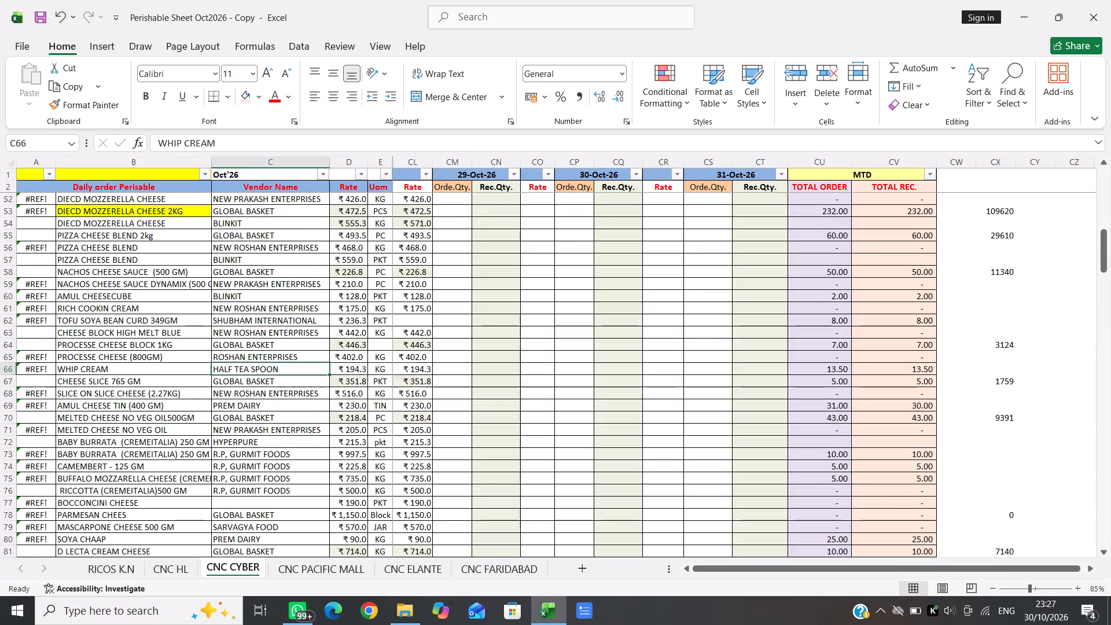
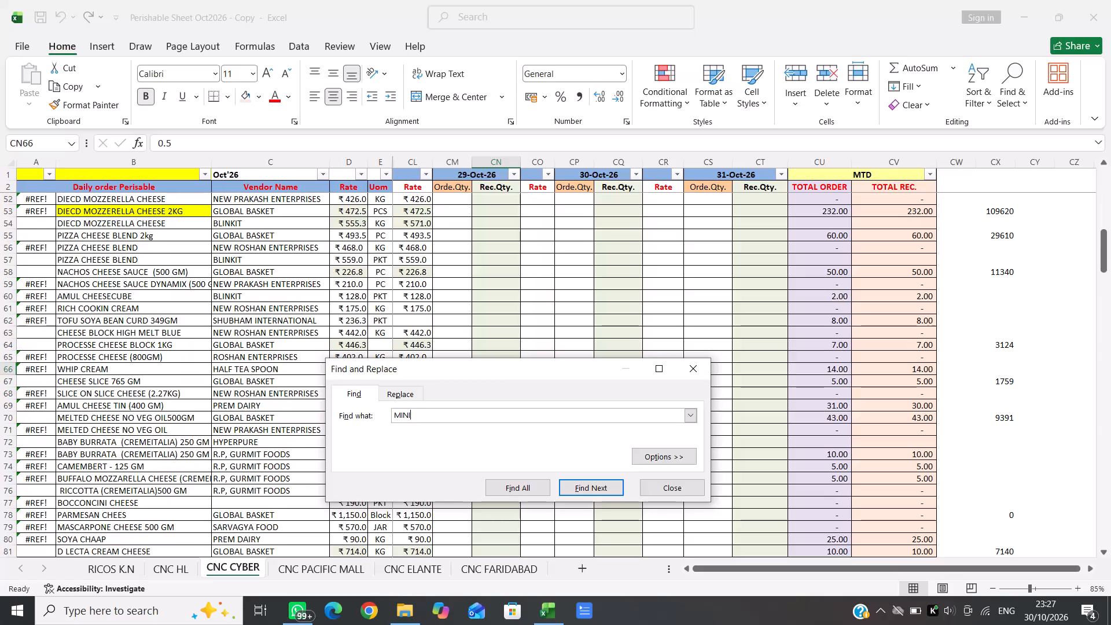
Search the sheet for "MINI" and go to the 29-Oct-26 order quantity cell in the MINI CHOCOLATE PASTRY row.
key("Return")
left_click(700, 367)
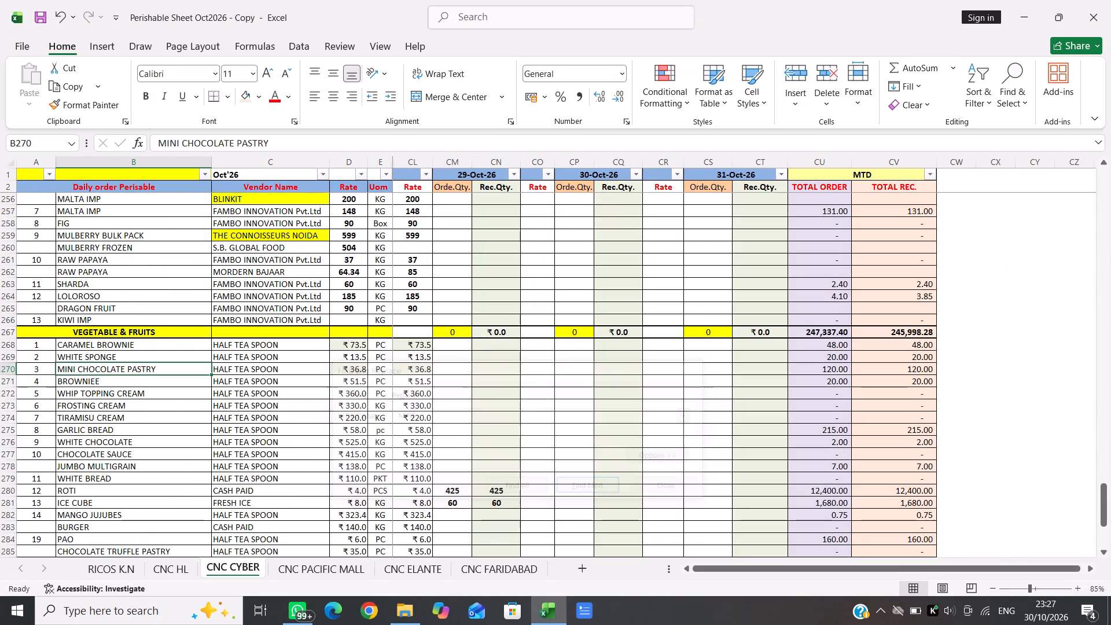
key("Right")
key("Right")
key("Right")
key("Right")
key("Right")
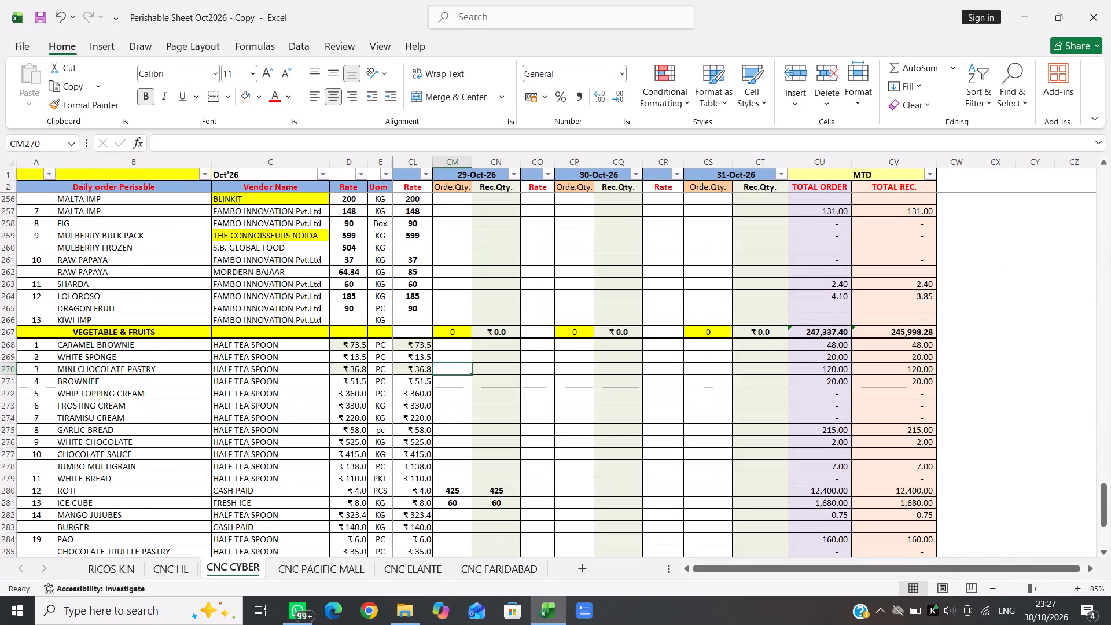
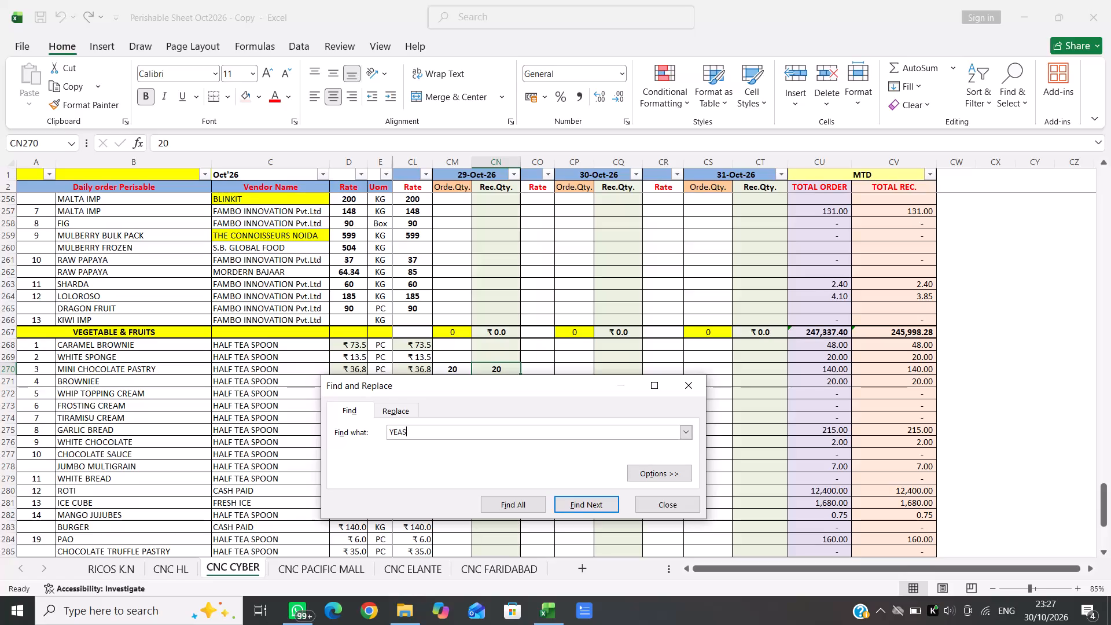
Find the YEAST entry and record 29-Oct-26 ordered and received quantities of 0.5 each in the FRESH YEAST row.
key("Return")
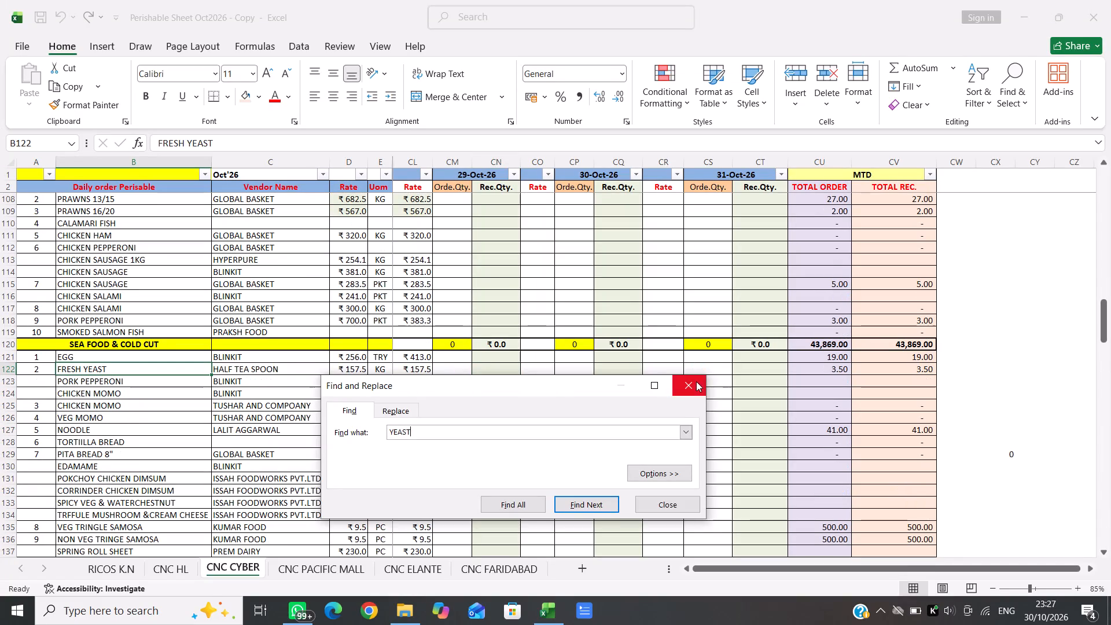
left_click(696, 381)
key("Right")
key("Right")
key("Right")
key("Right")
key("Right")
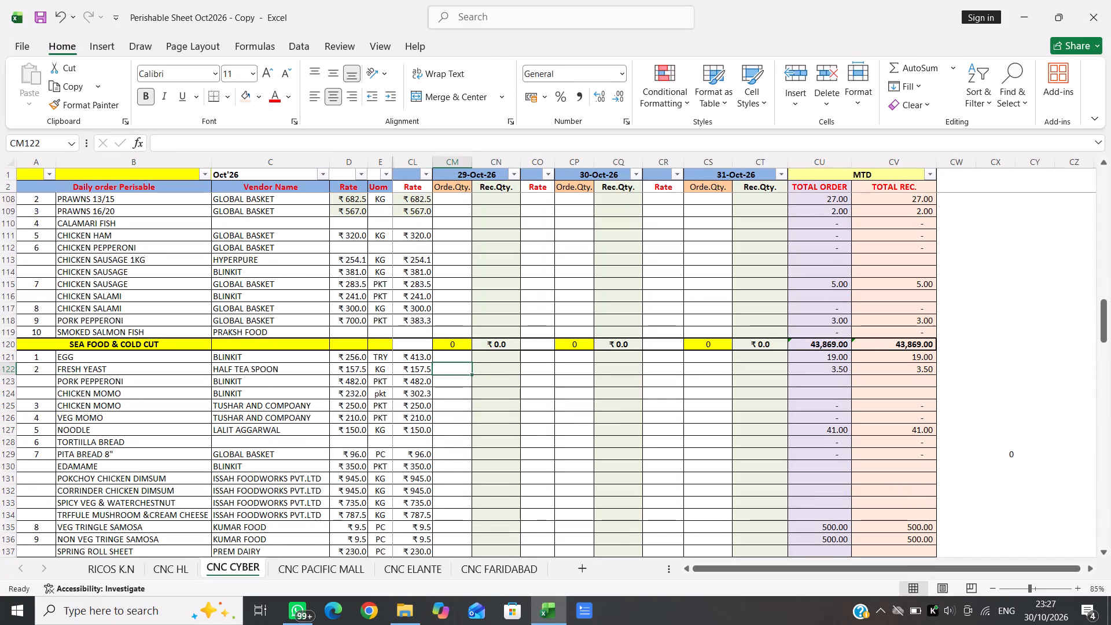
type("0.5")
key("Right")
type("0.5")
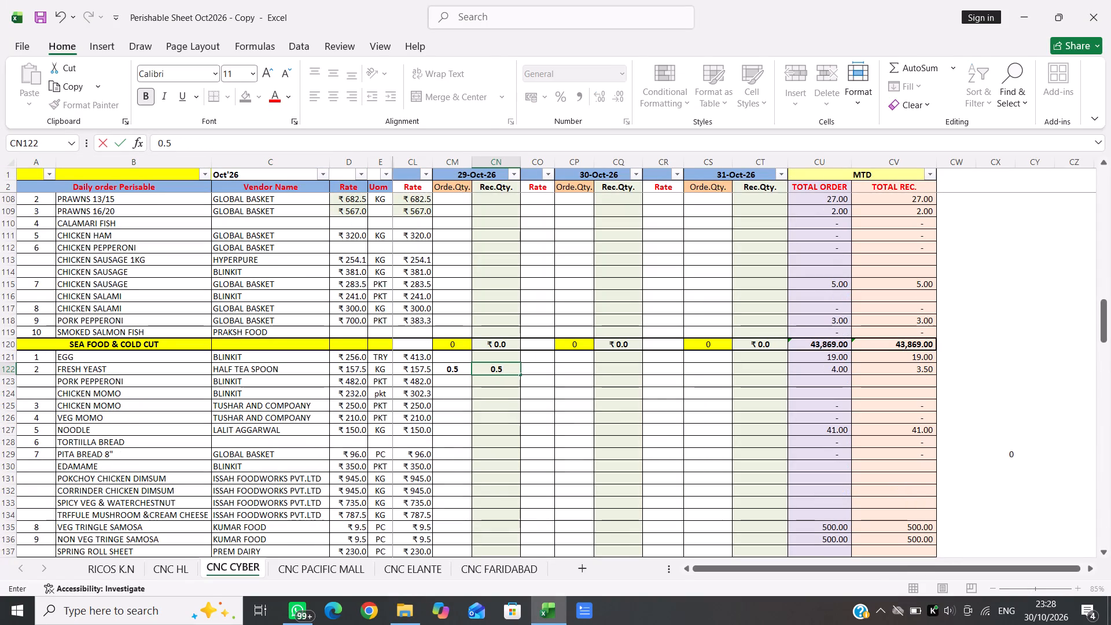
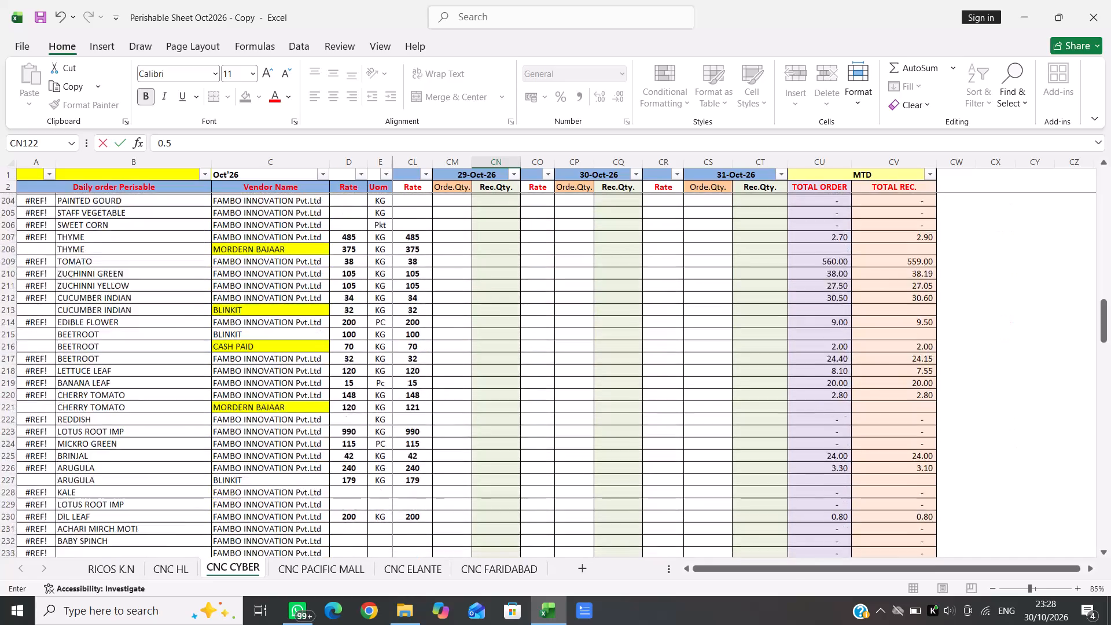
Finish the pending 0.5 received quantity entry and select the 29-Oct-26 ordered quantity cell for CARAMEL BROWNIE.
scroll(696, 381, "up", 6)
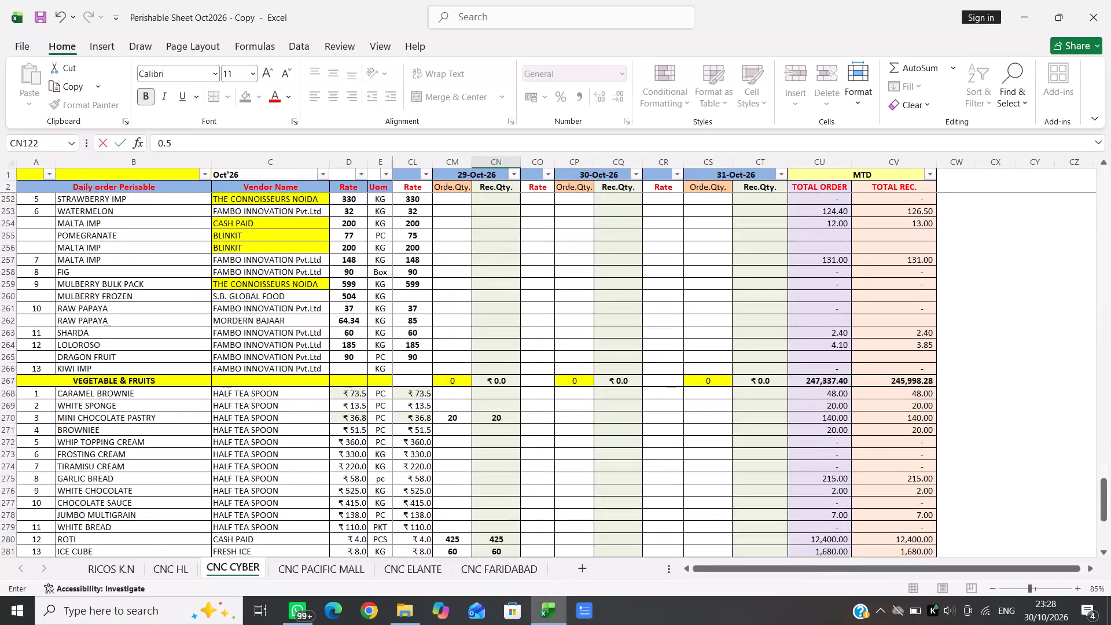
left_click(455, 394)
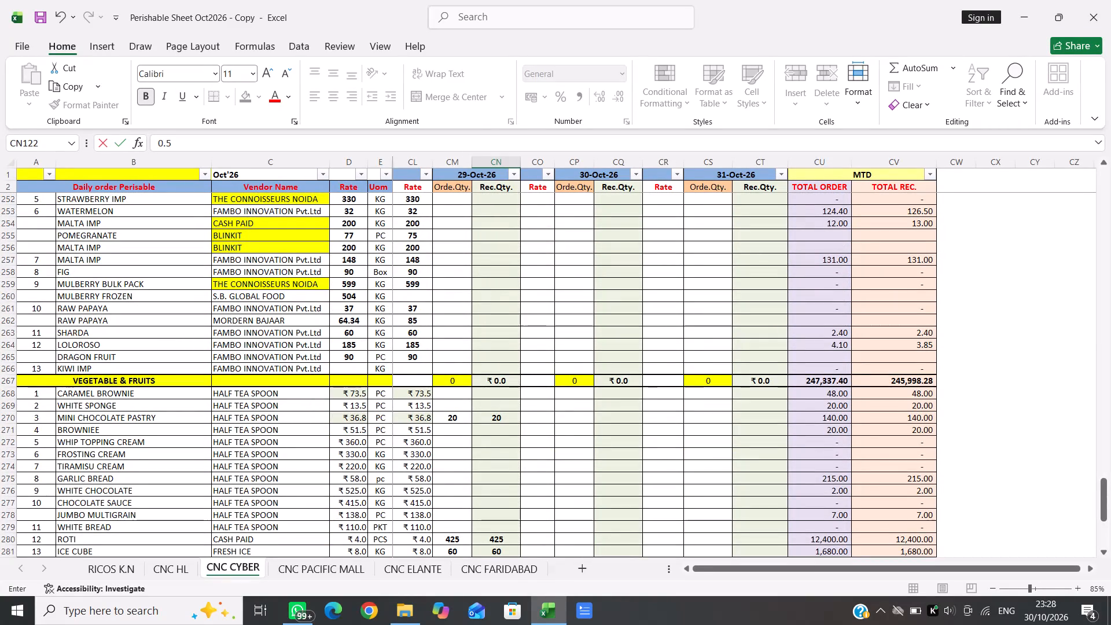
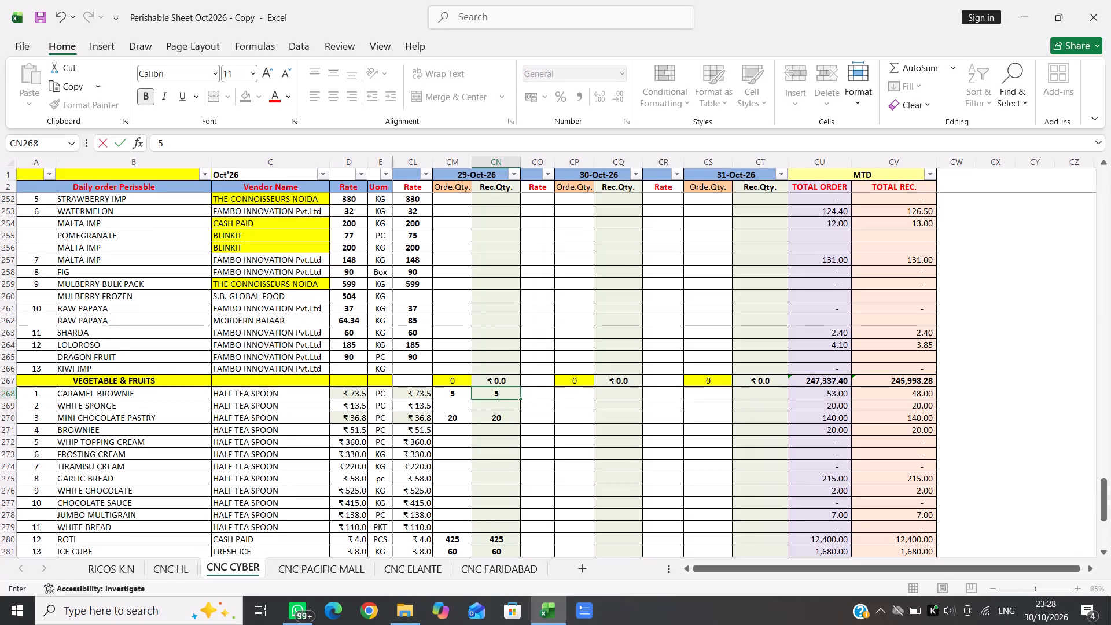
Commit the pending 29-Oct-26 received quantity of 5 for CARAMEL BROWNIE and select the ordered quantity cell for BROWNIEE.
left_click(453, 430)
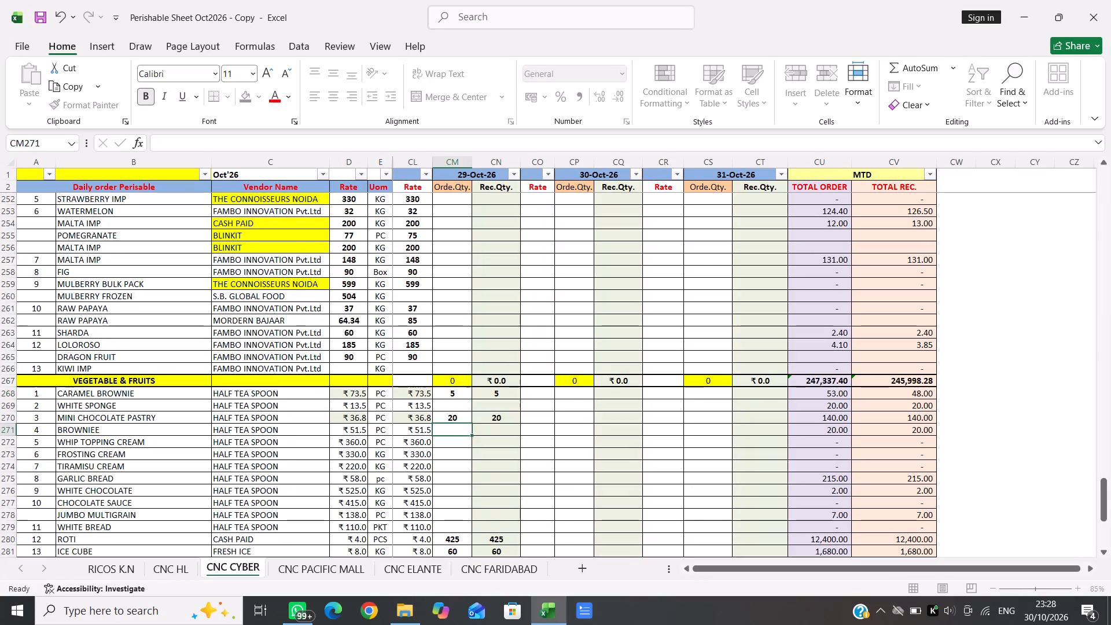
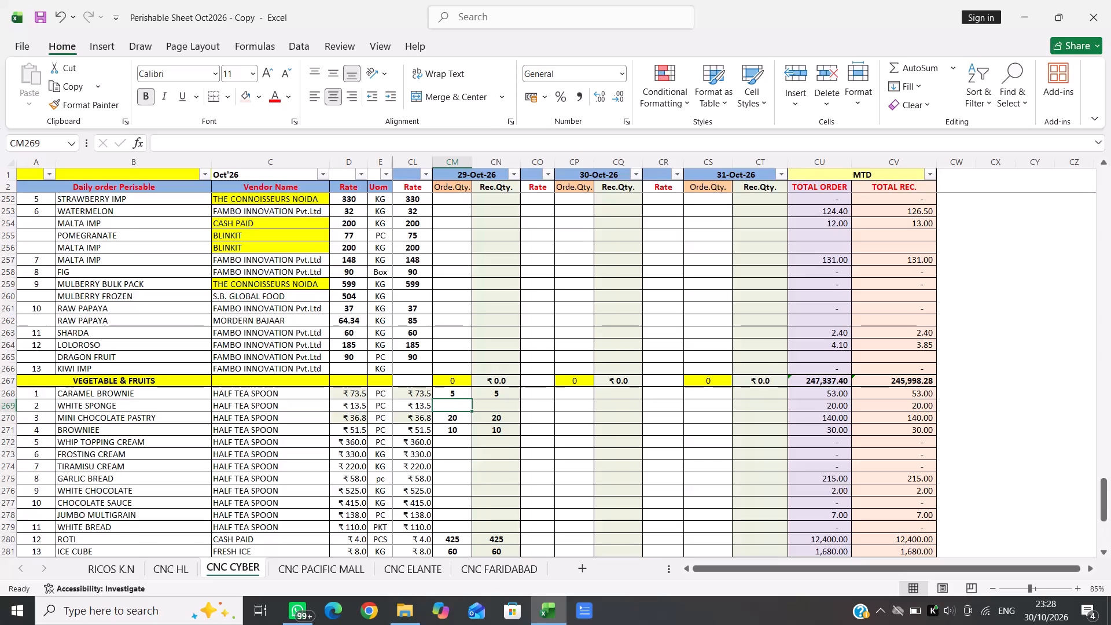
Enter 10 as both the ordered and received quantity for WHITE SPONGE under 29-Oct-26.
type("10")
key("Right")
type("10")
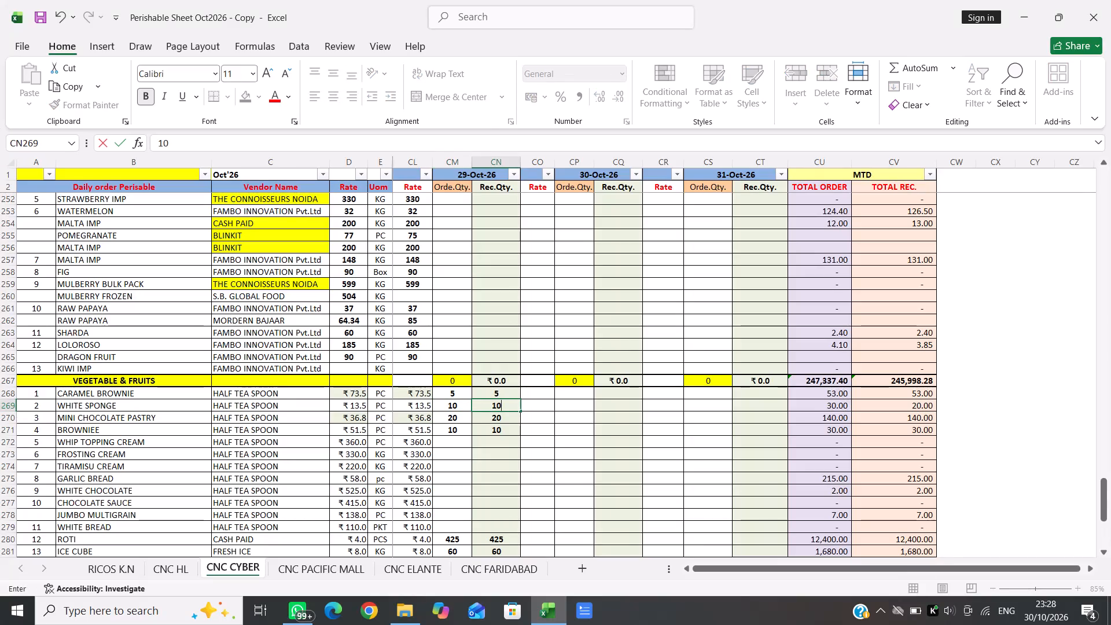
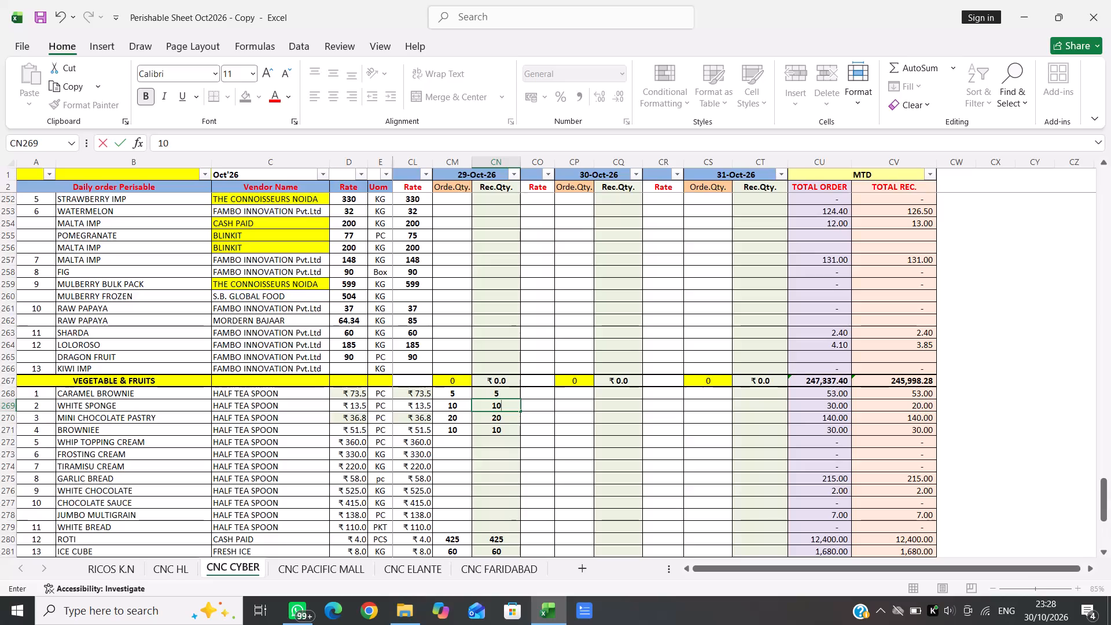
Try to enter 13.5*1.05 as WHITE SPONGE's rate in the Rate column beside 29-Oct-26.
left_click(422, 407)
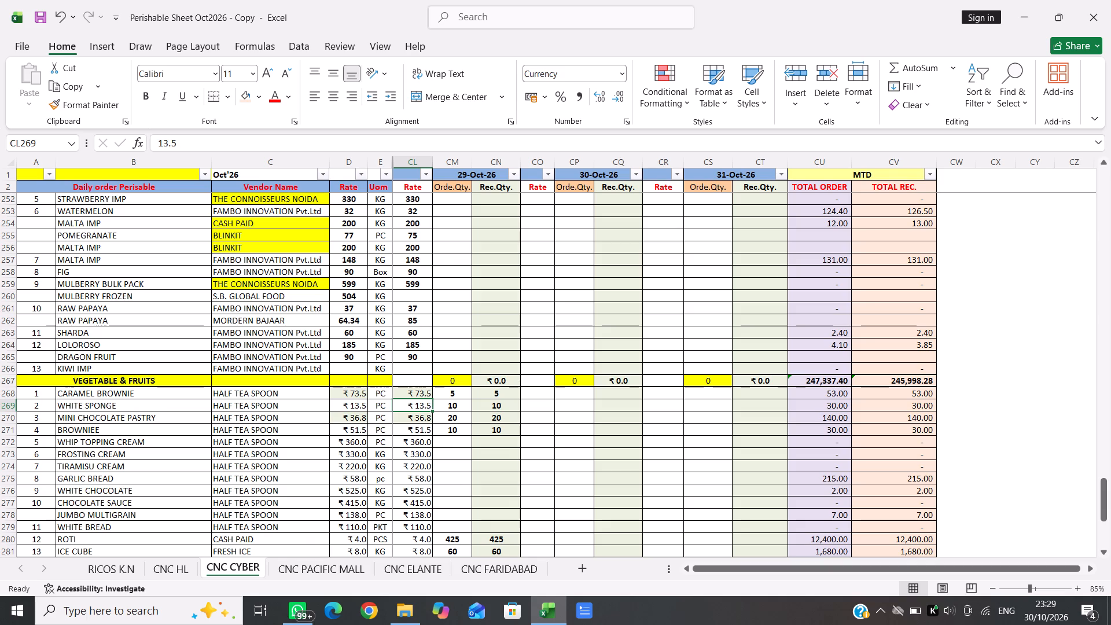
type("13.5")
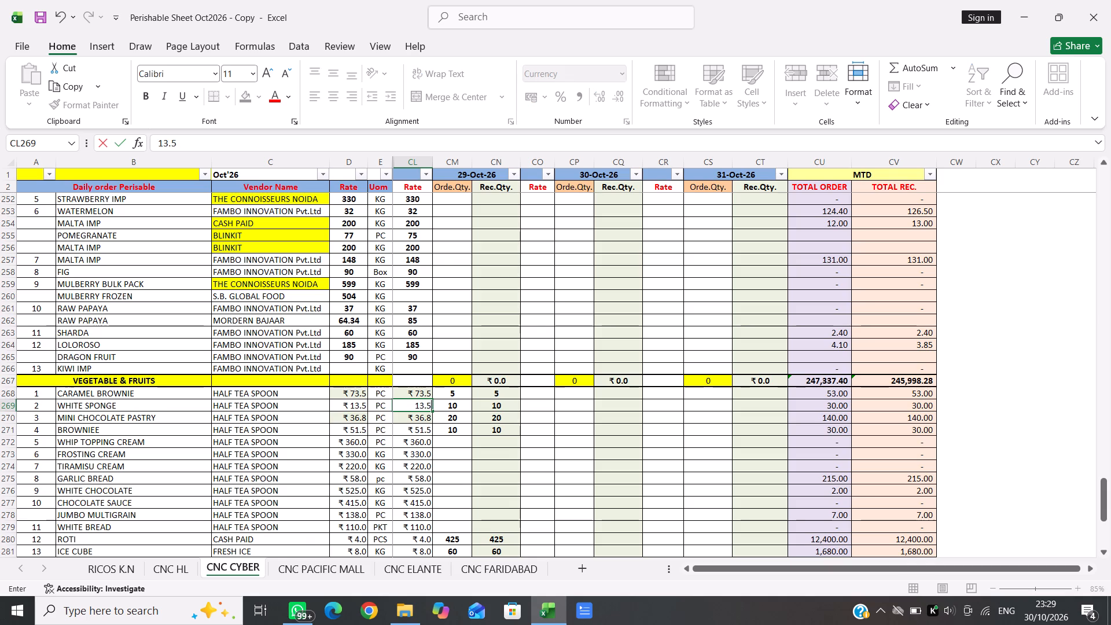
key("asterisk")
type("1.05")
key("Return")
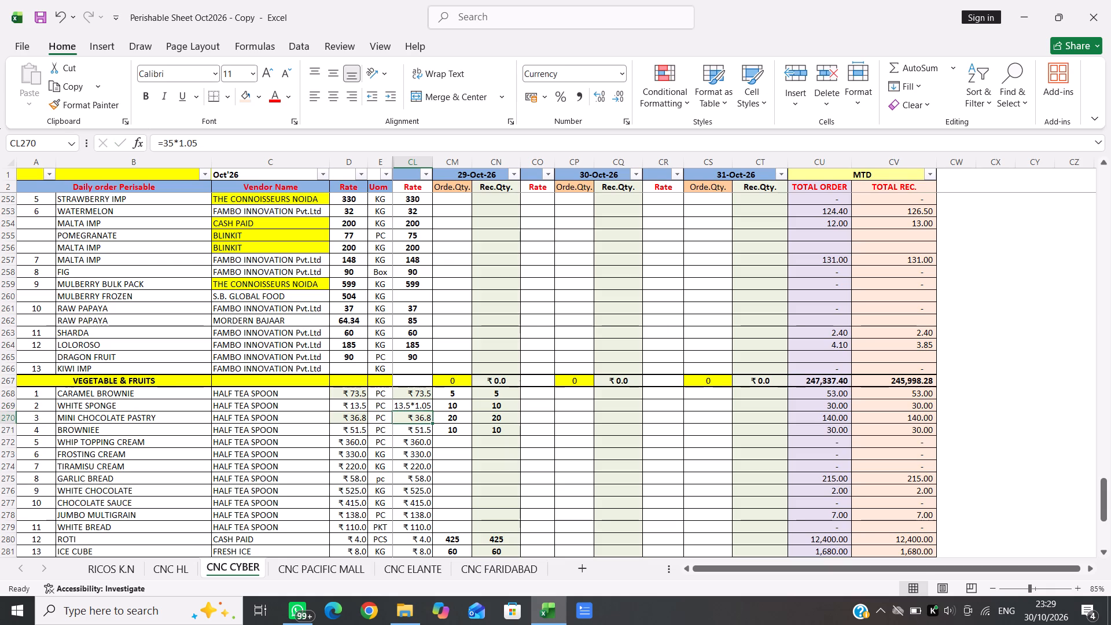
Replace WHITE SPONGE's rate entry beside 29-Oct-26 with the formula =13.5*1.05.
left_click(418, 408)
key("BackSpace")
key("BackSpace")
key("BackSpace")
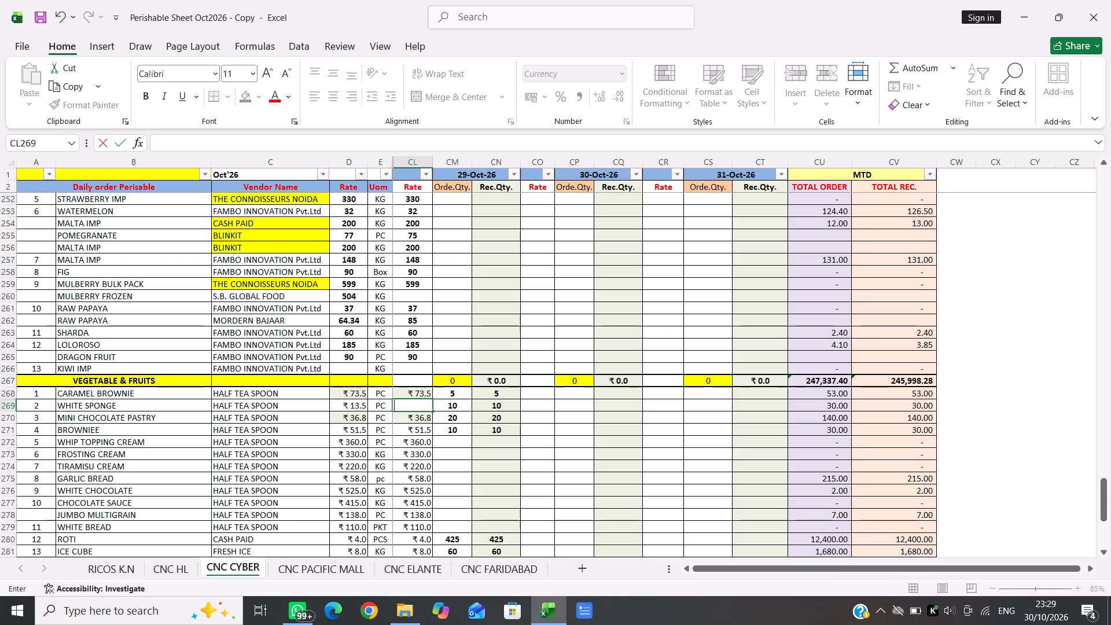
key("BackSpace")
key("BackSpace")
key("BackSpace")
key("equal")
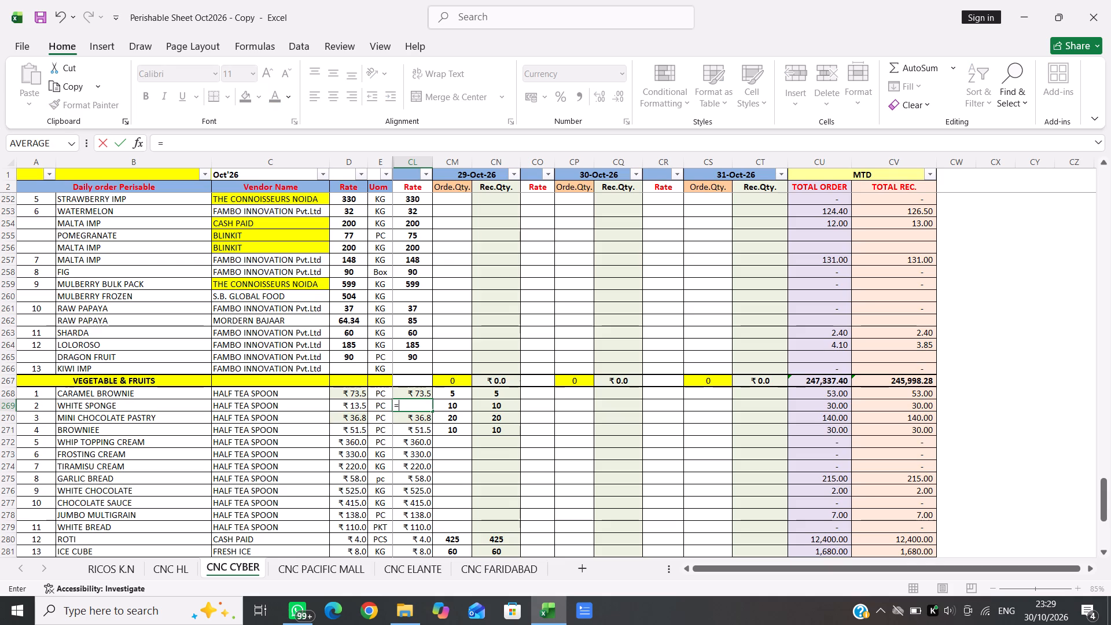
type("13")
key("period")
type("5*1.05")
key("Return")
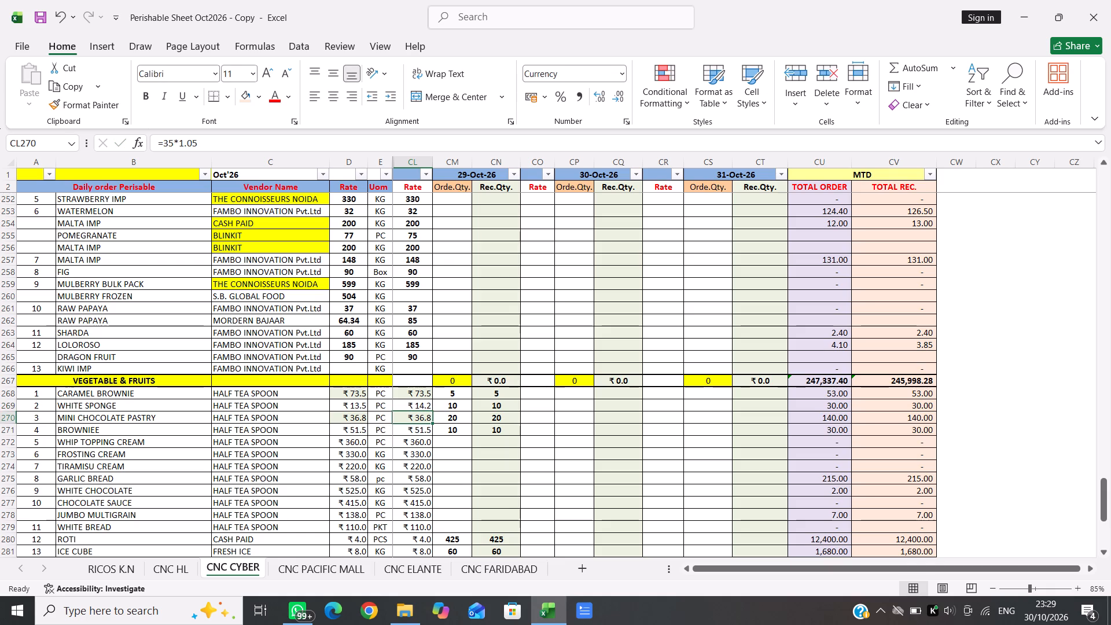
Set WHITE SPONGE's main rate, in the Rate column next to the vendor name, to 14.2.
left_click(361, 407)
type("14")
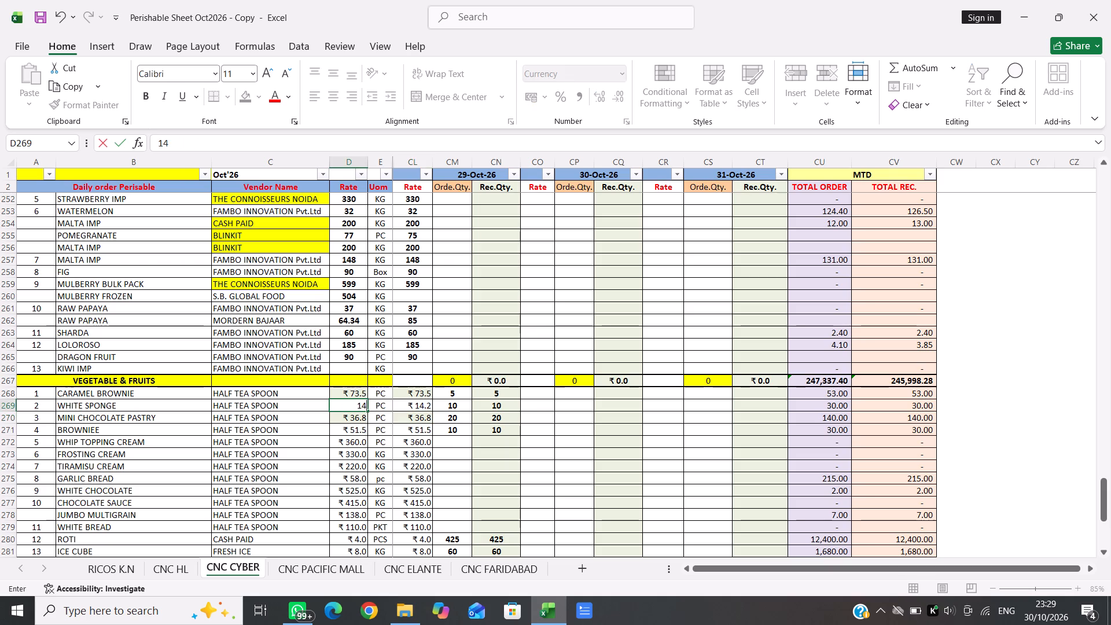
type(".2")
key("Right")
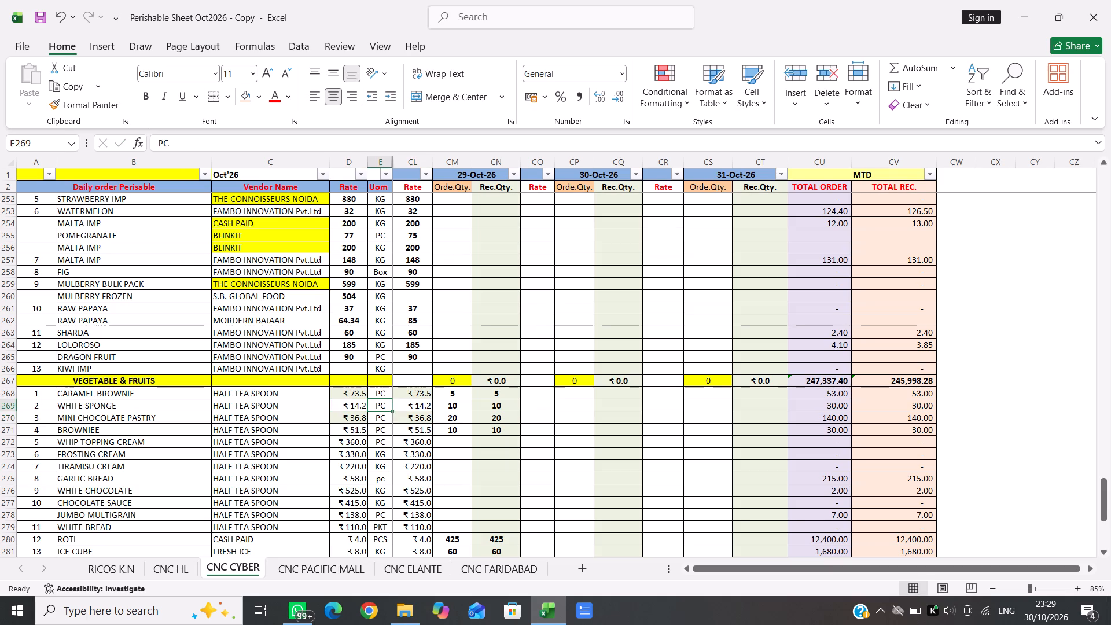
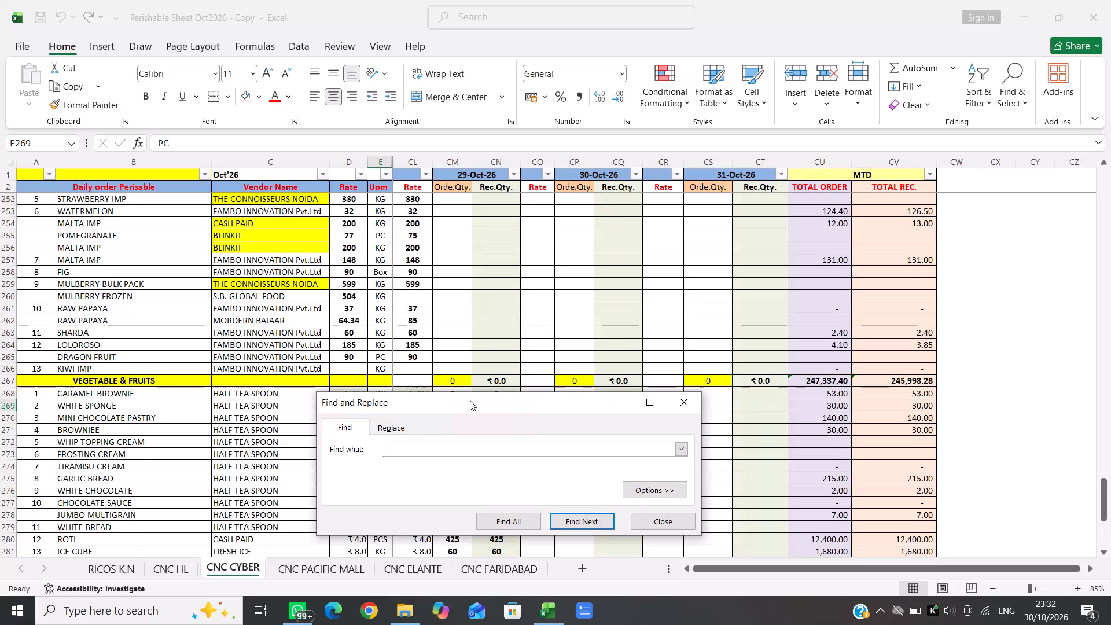
Search the sheet for PEAS and go to the GREEN PEAS FROZEN row's ordered quantity cell under 29-Oct-26.
key("BackSpace")
type("PEAS")
key("Return")
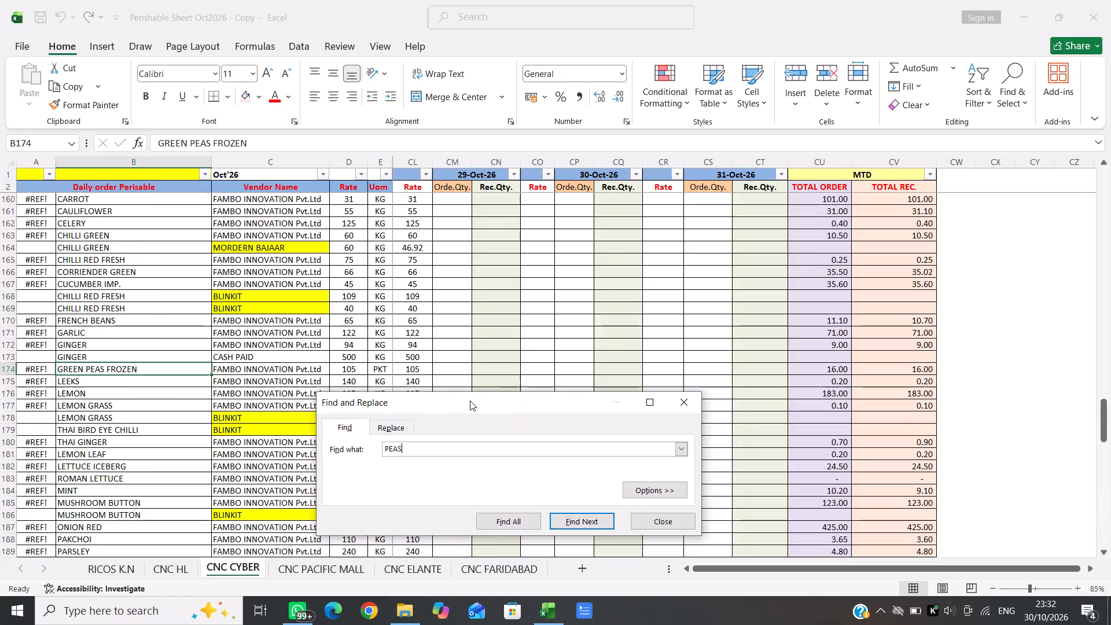
left_click(678, 405)
key("Right")
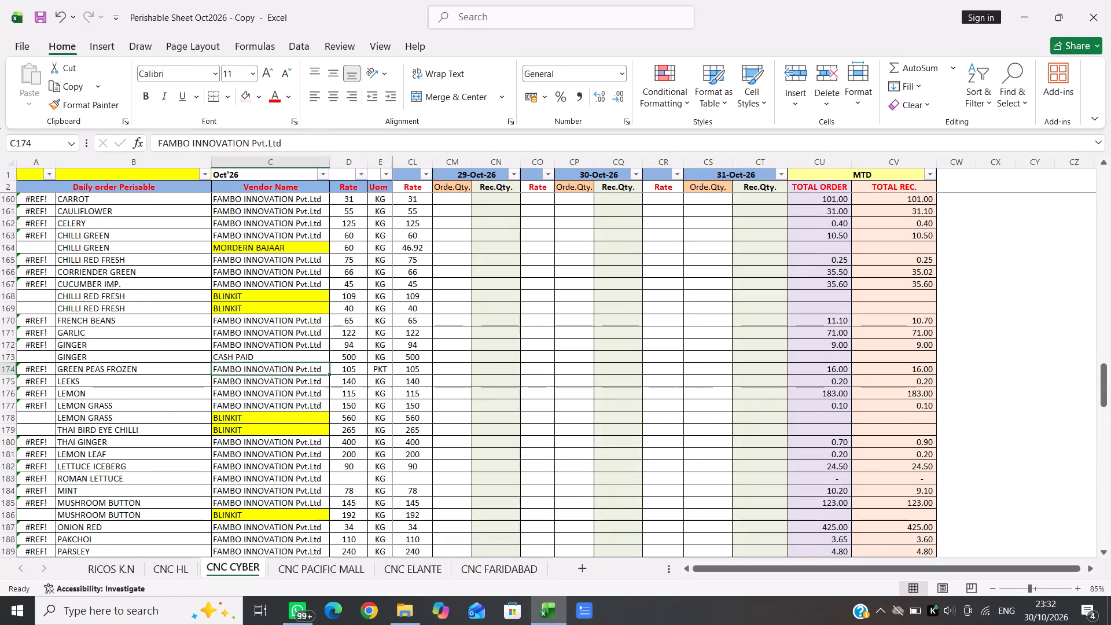
key("Right")
key("Right")
key("Right")
key("Right")
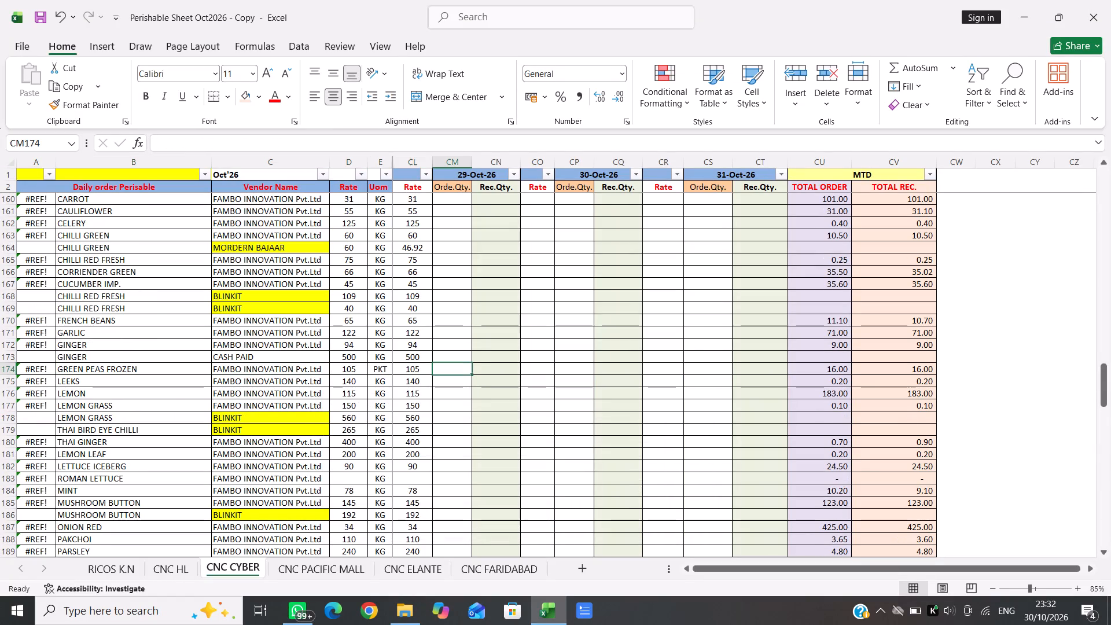
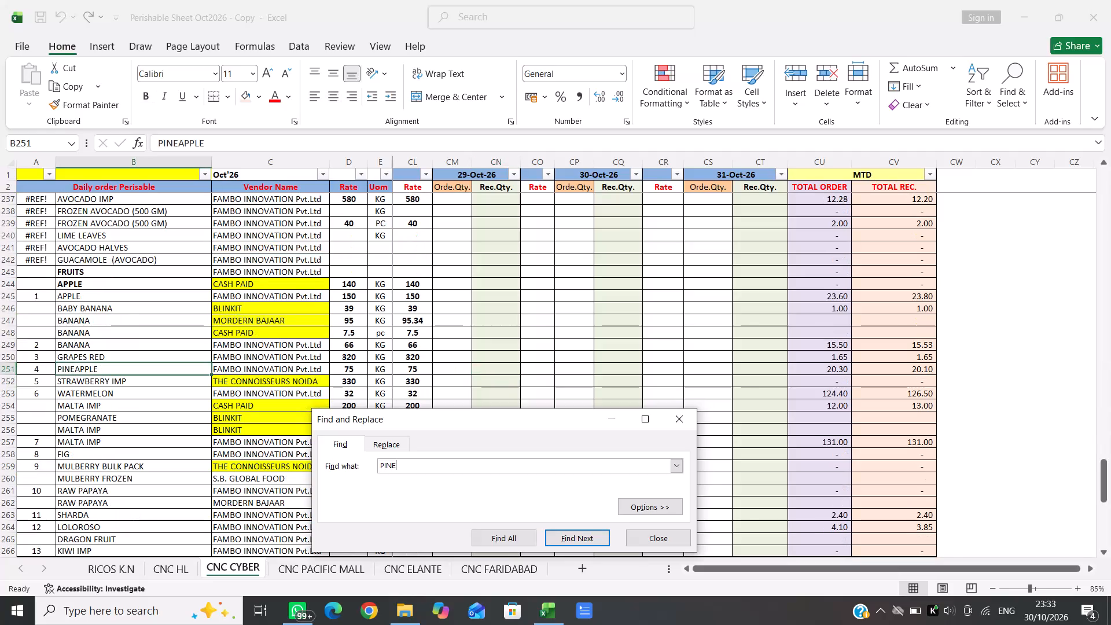
Close the search and go to the PINEAPPLE row's ordered quantity cell under 29-Oct-26, then switch to the other open window.
left_click(678, 421)
key("Right")
key("Right")
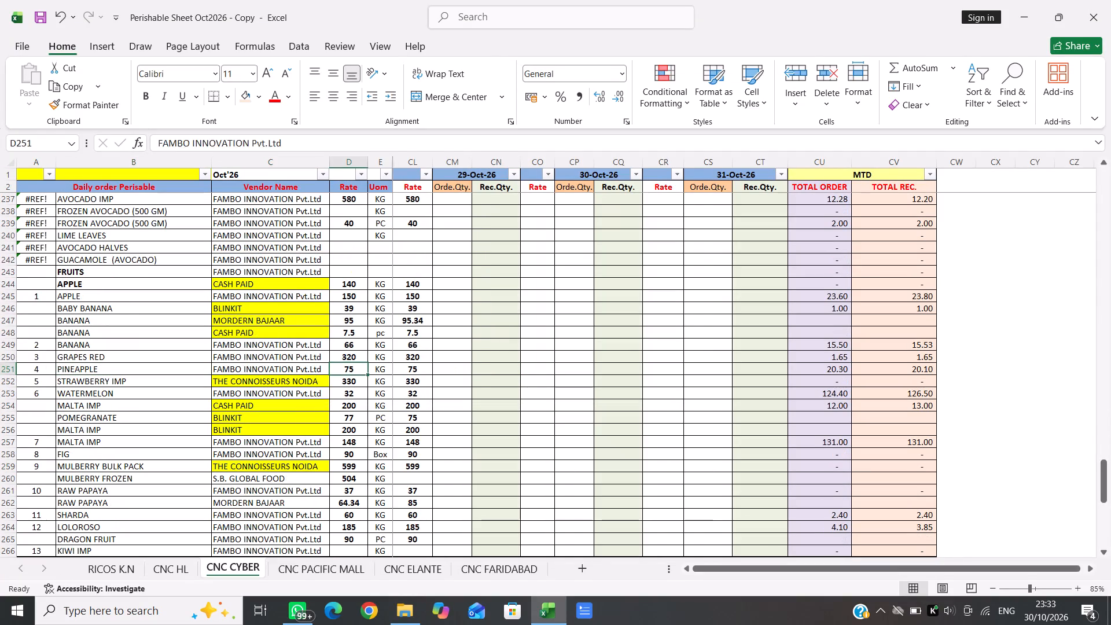
key("Right")
key("Right")
key("Right")
key("alt+Tab")
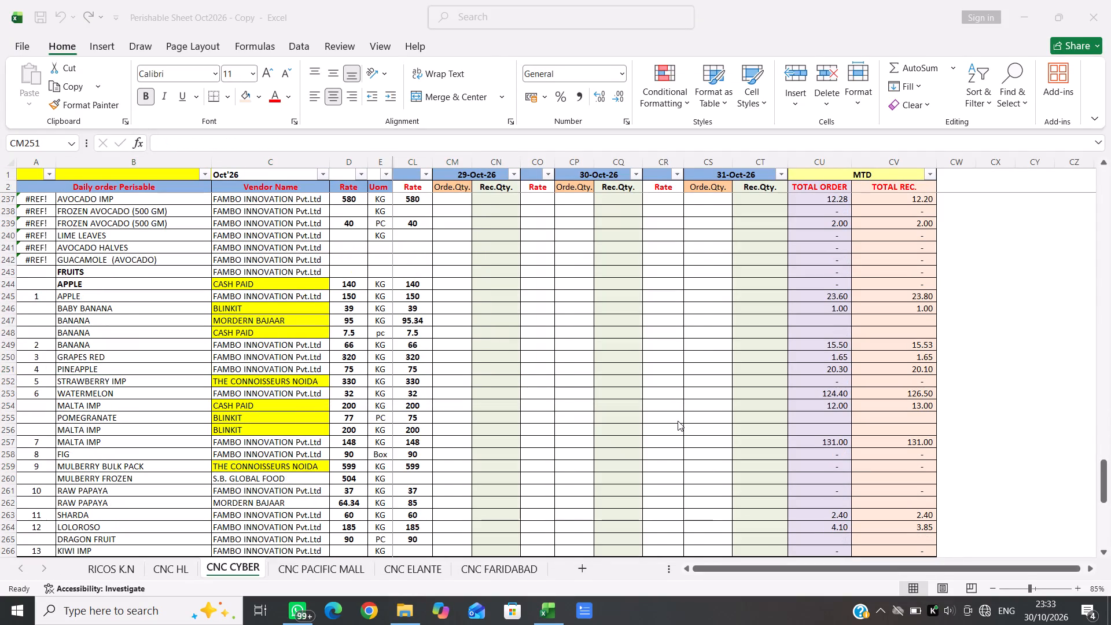
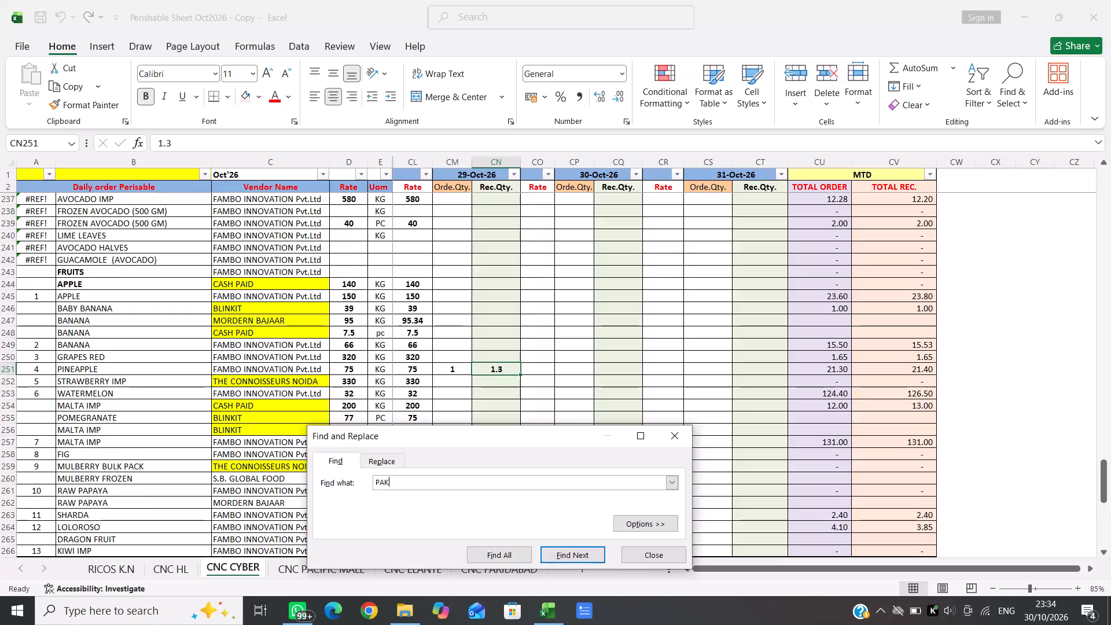
Find PAKCHOI with the search text PAK, close the search, and go to its ordered quantity cell under 29-Oct-26.
key("Return")
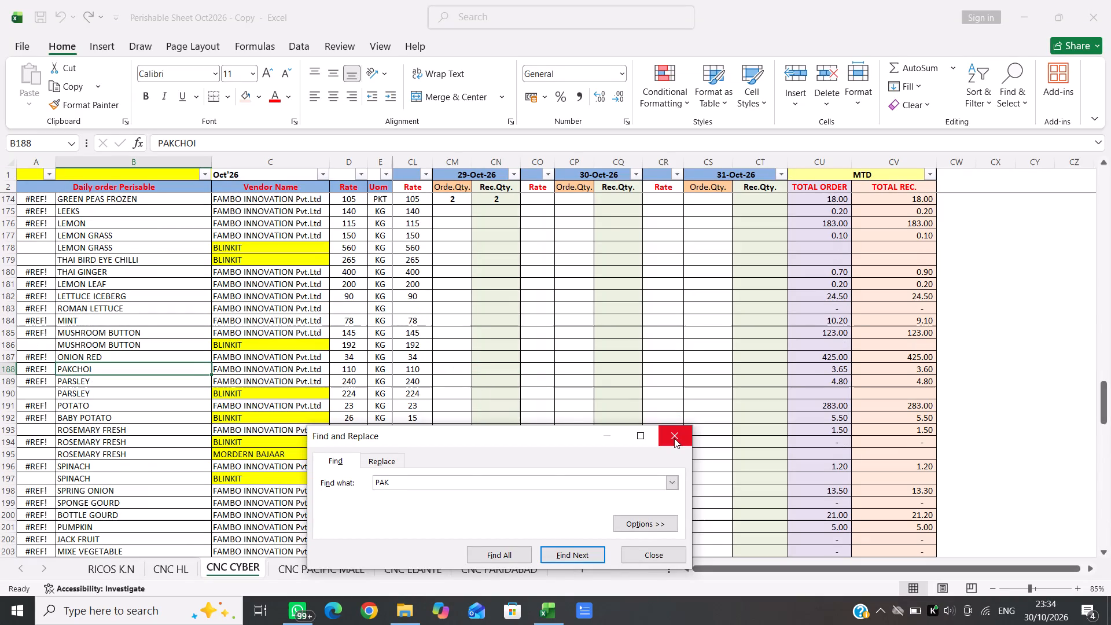
left_click(674, 438)
key("Right")
key("Right")
key("Right")
key("Right")
key("Right")
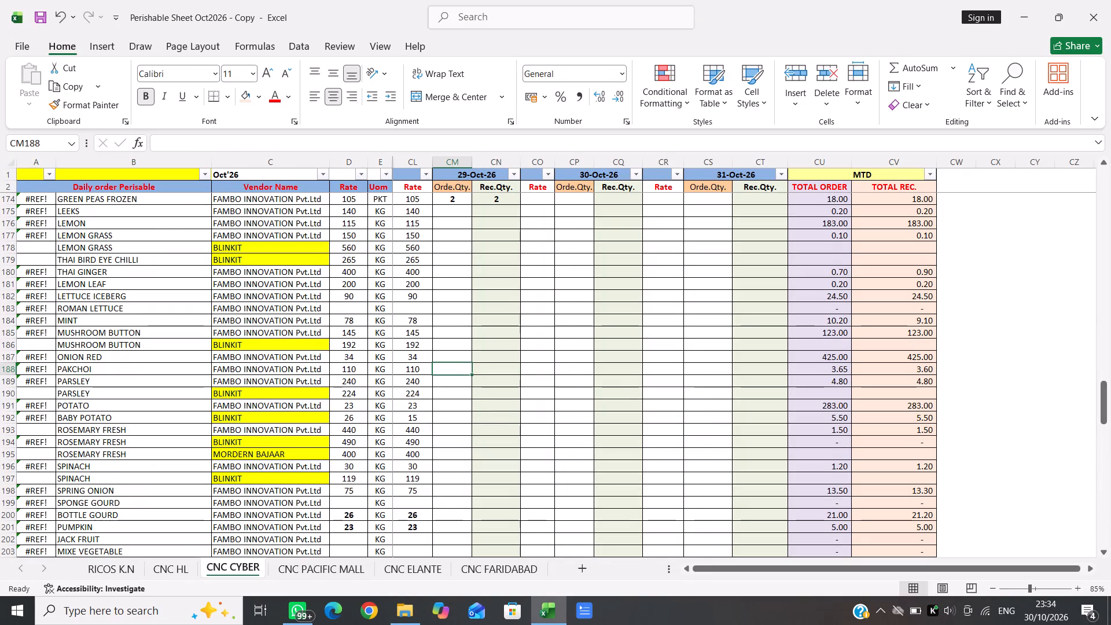
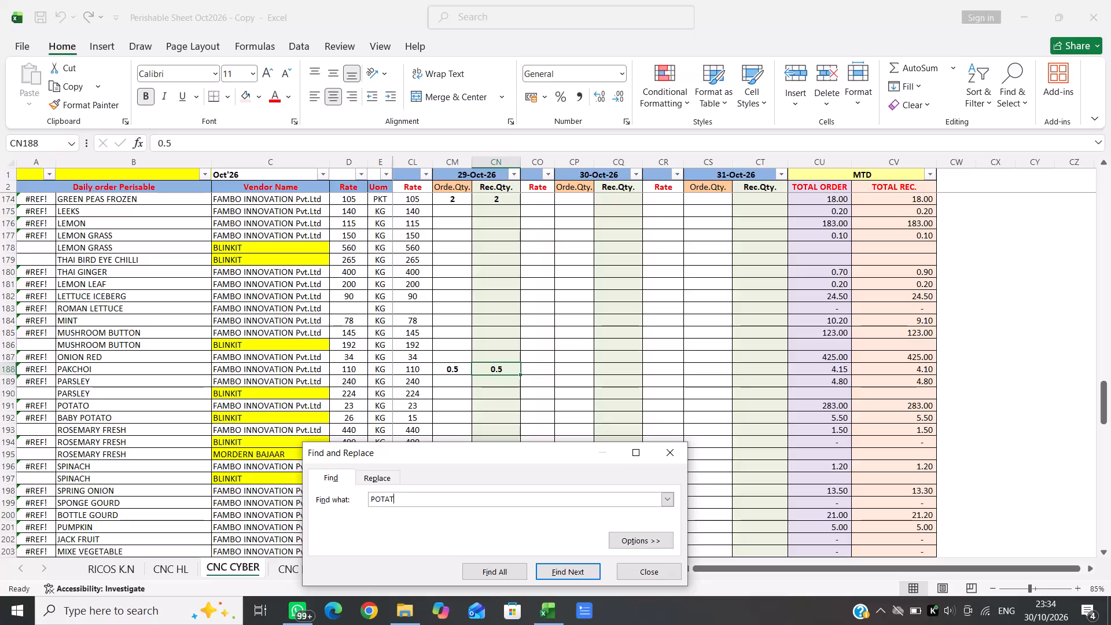
Find POTATO with the search text POTAT, close the search, and go to its rate cell just before the 29-Oct-26 ordered quantity.
key("Return")
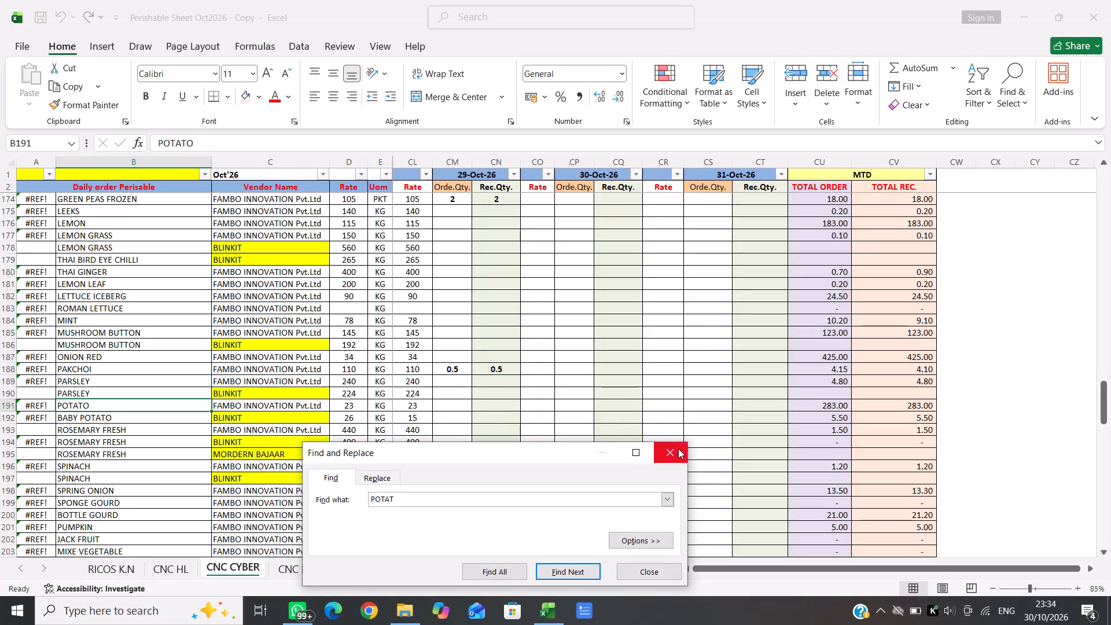
left_click(678, 448)
key("Right")
key("Right")
key("Right")
key("Right")
key("Right")
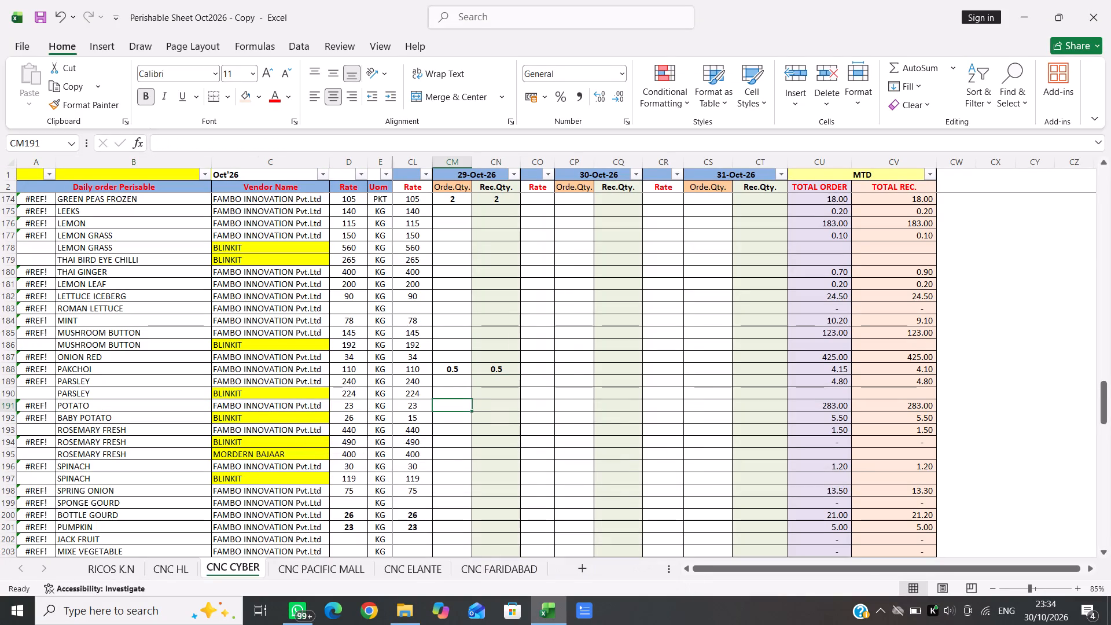
key("Left")
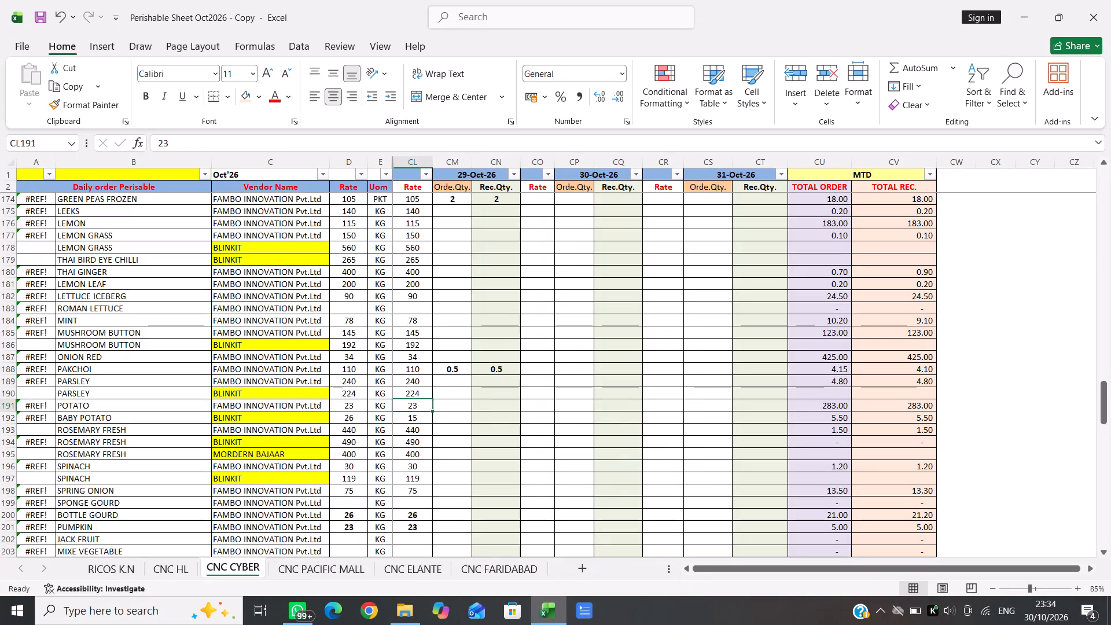
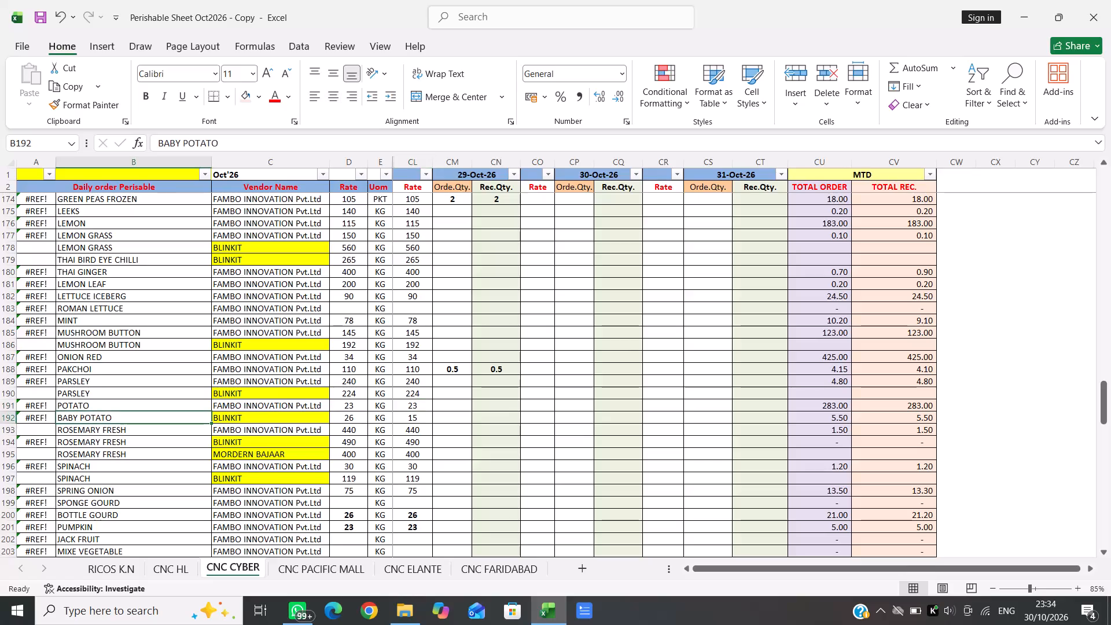
Insert a new row between POTATO and BABY POTATO and name its item POTATO DUM, starting from a copy of the POTATO name.
key("shift+space")
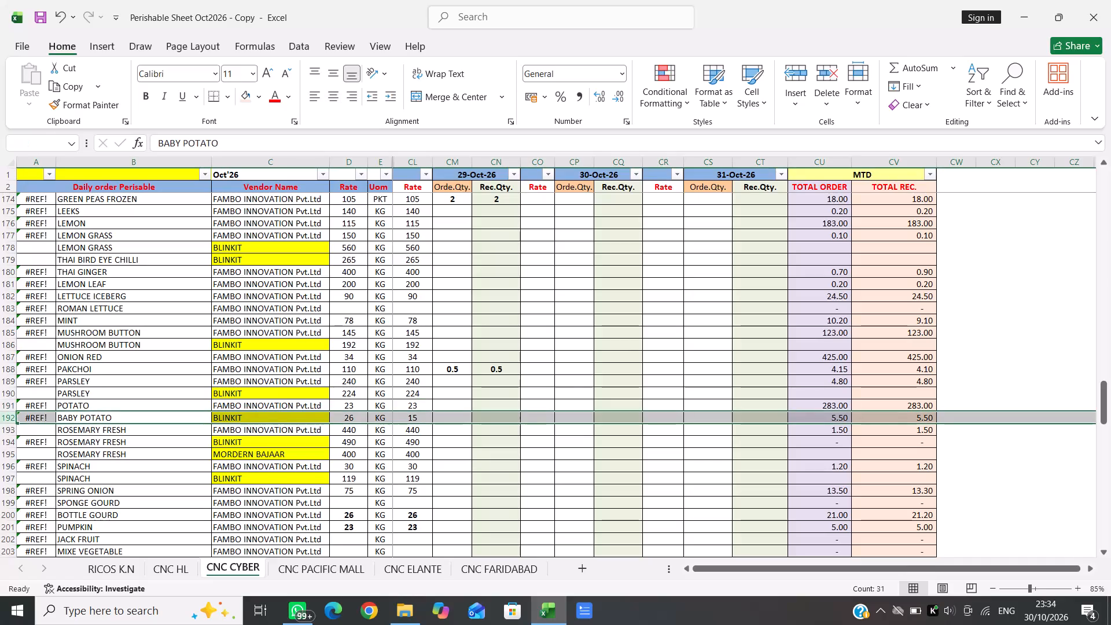
key("ctrl+shift+equal")
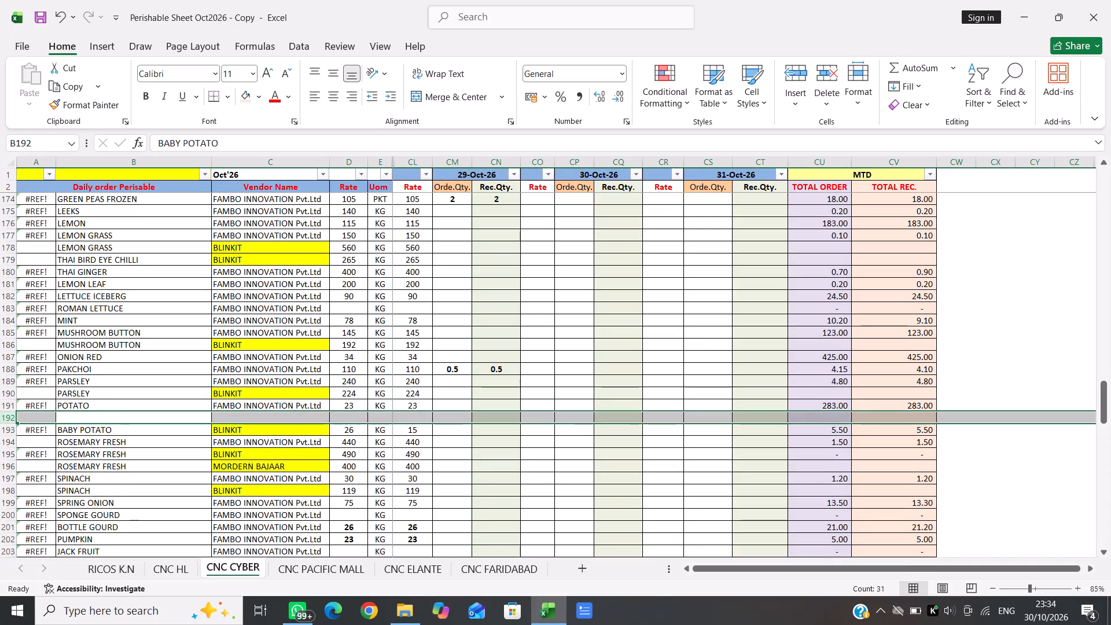
left_click(75, 401)
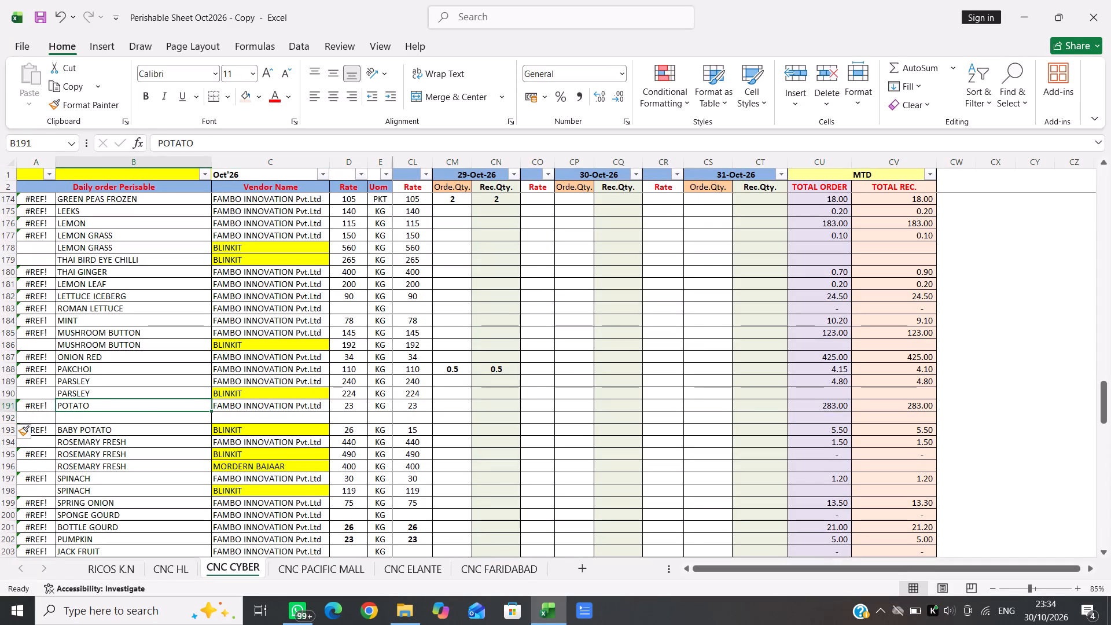
key("ctrl+c")
key("Down")
key("Return")
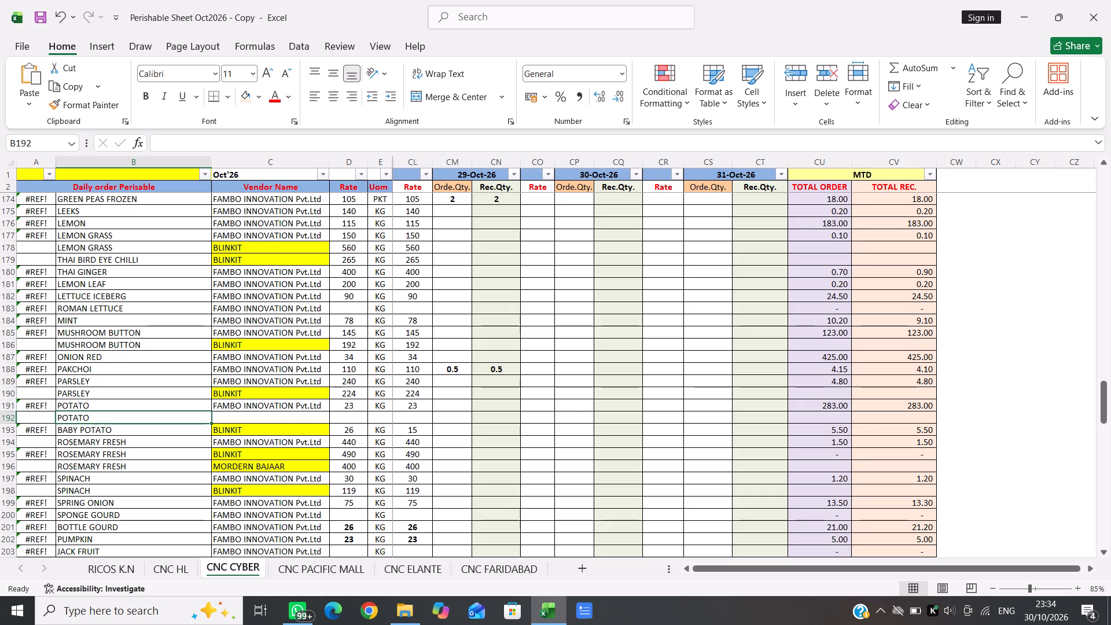
double_click(114, 420)
key("space")
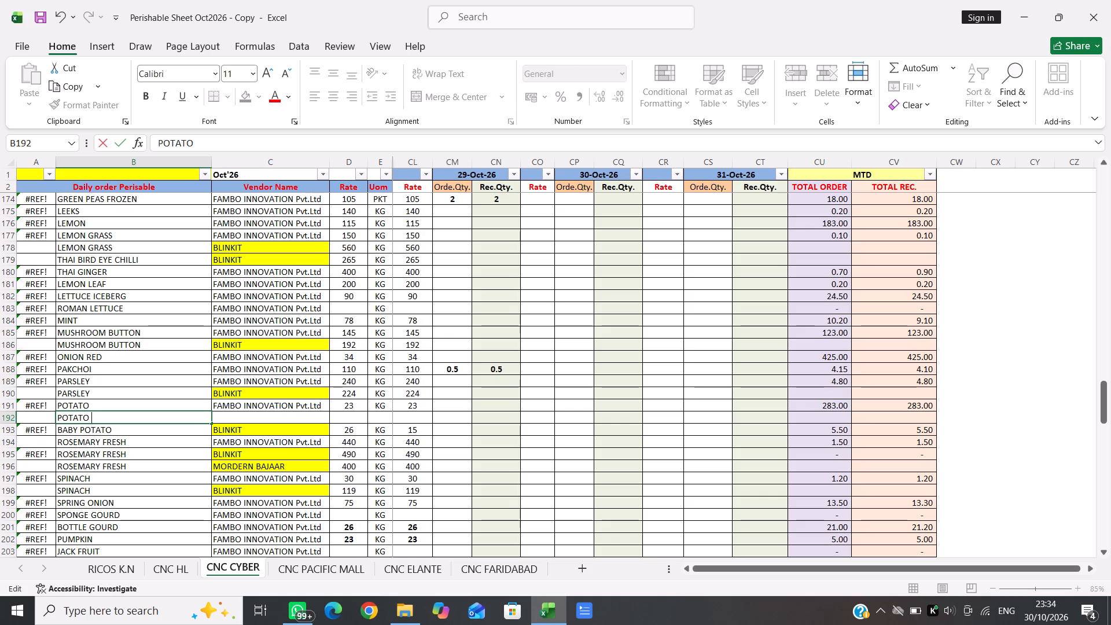
type("DUM")
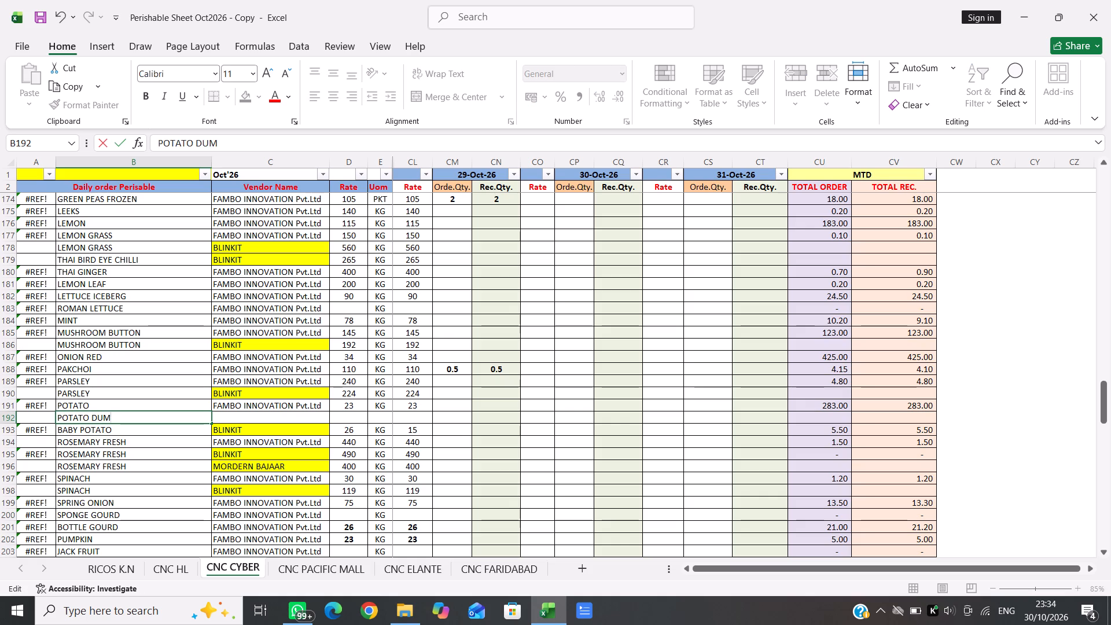
Copy the vendor FAMBO INNOVATION Pvt.Ltd from the POTATO row into the POTATO DUM row.
left_click(240, 403)
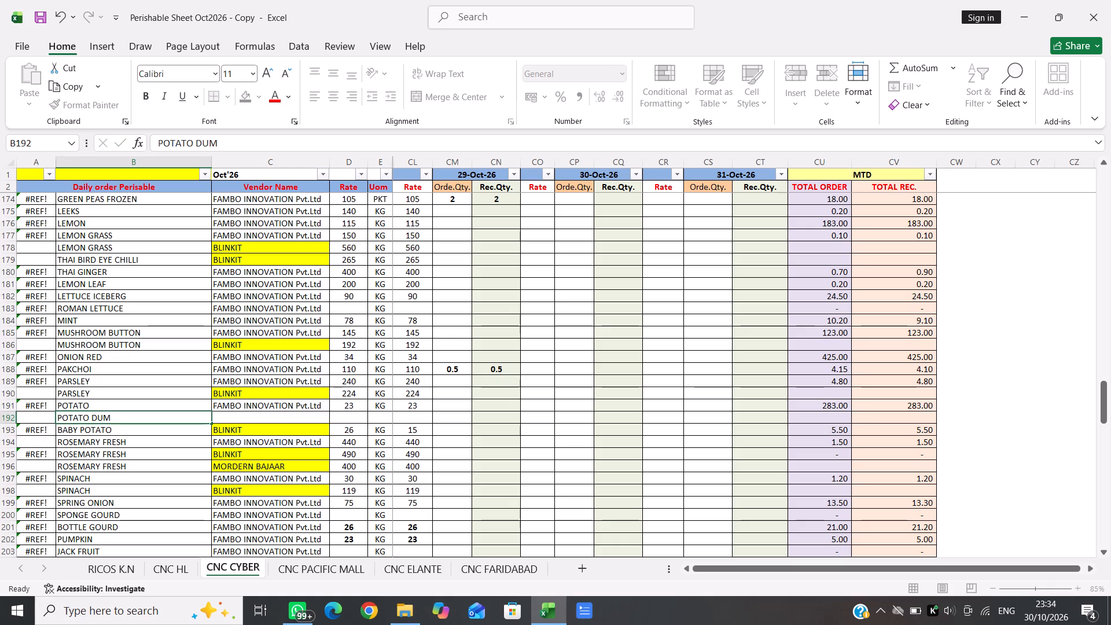
key("ctrl+c")
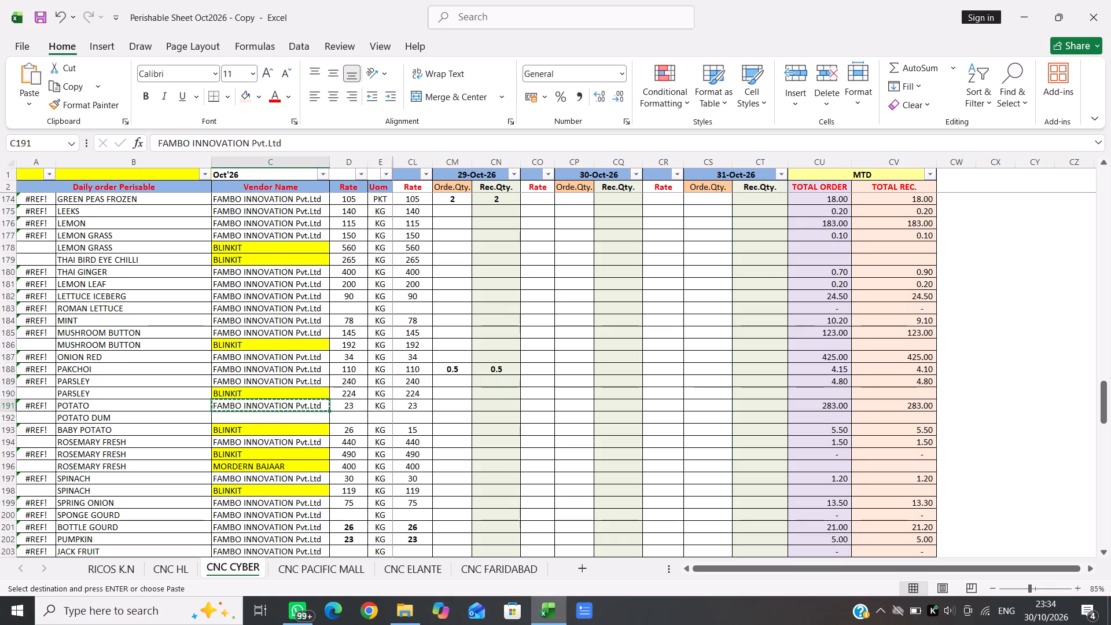
key("Down")
key("Return")
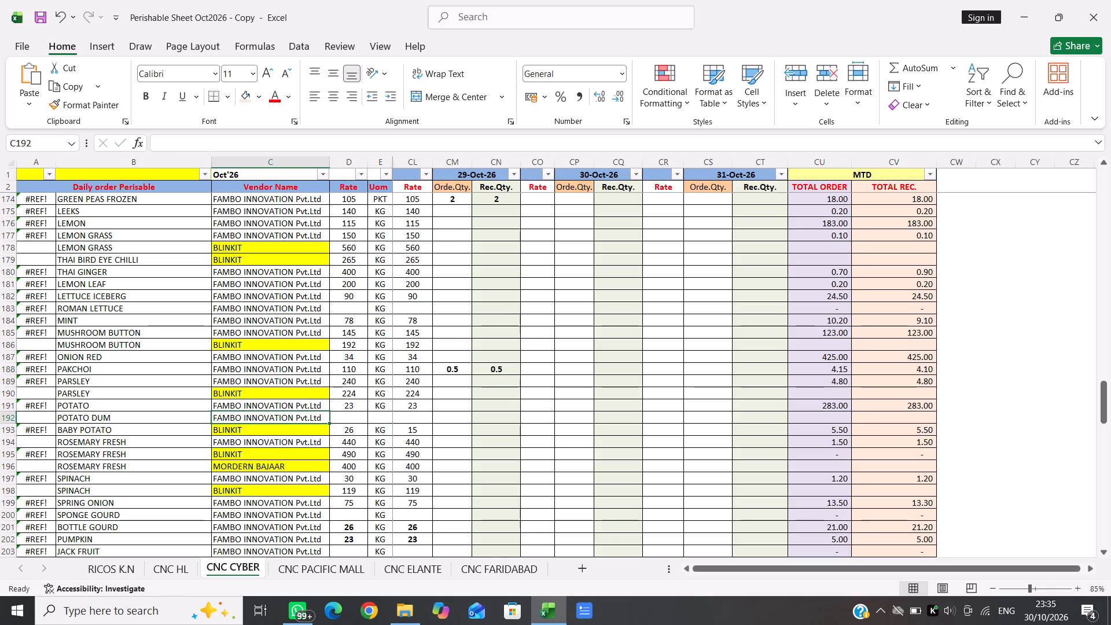
Fill in the POTATO DUM row with rate 18, unit kg, and 18 as the 29-Oct-26 rate.
left_click(357, 418)
type("18")
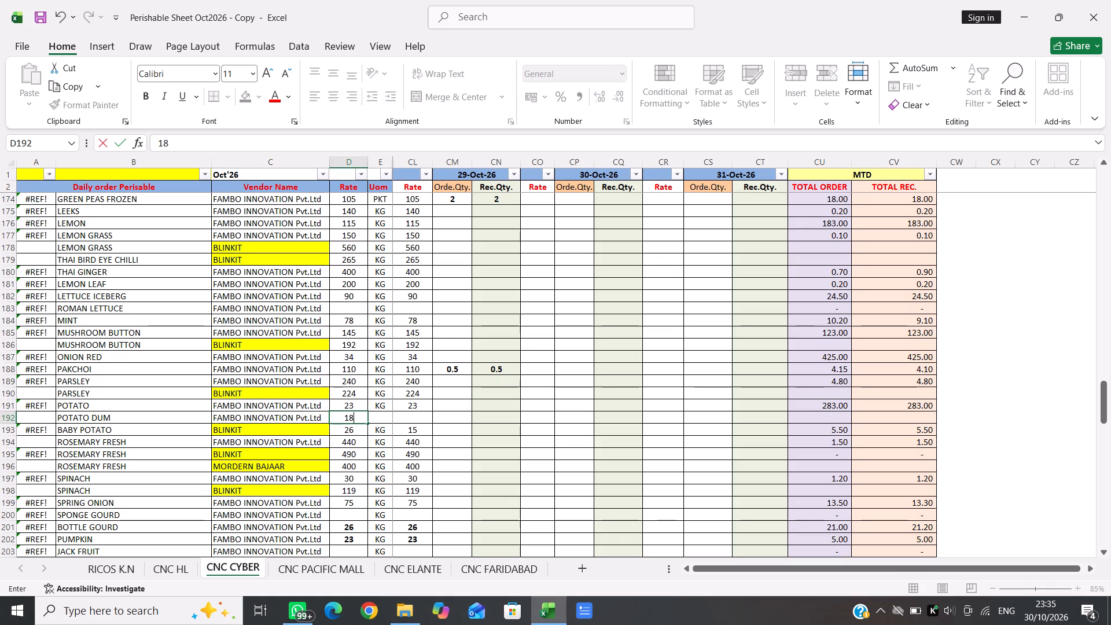
key("Right")
key("k")
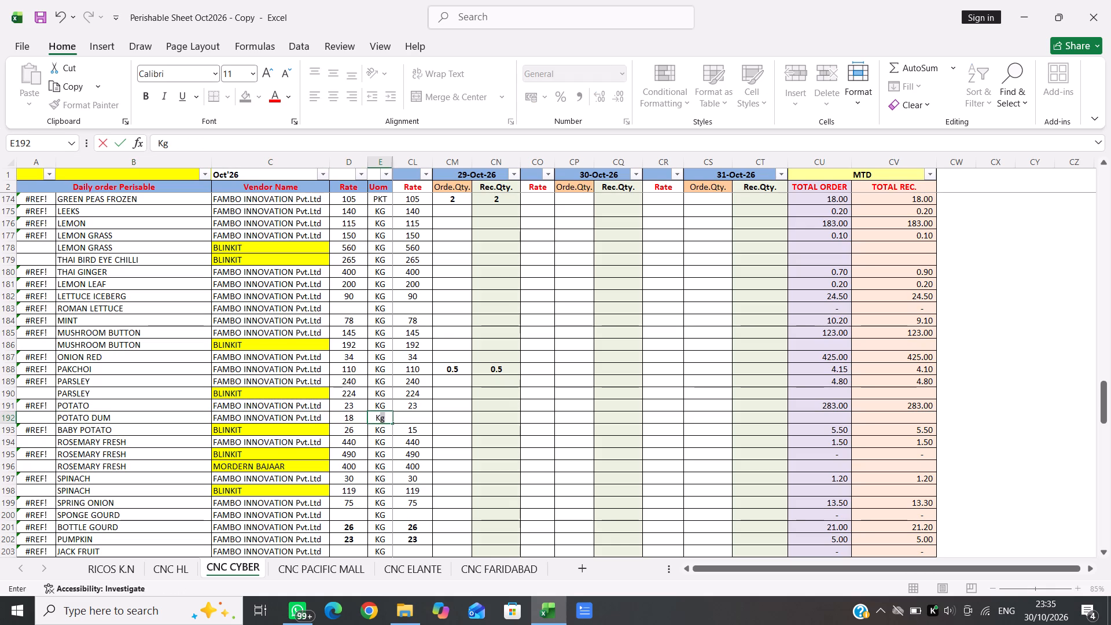
key("Right")
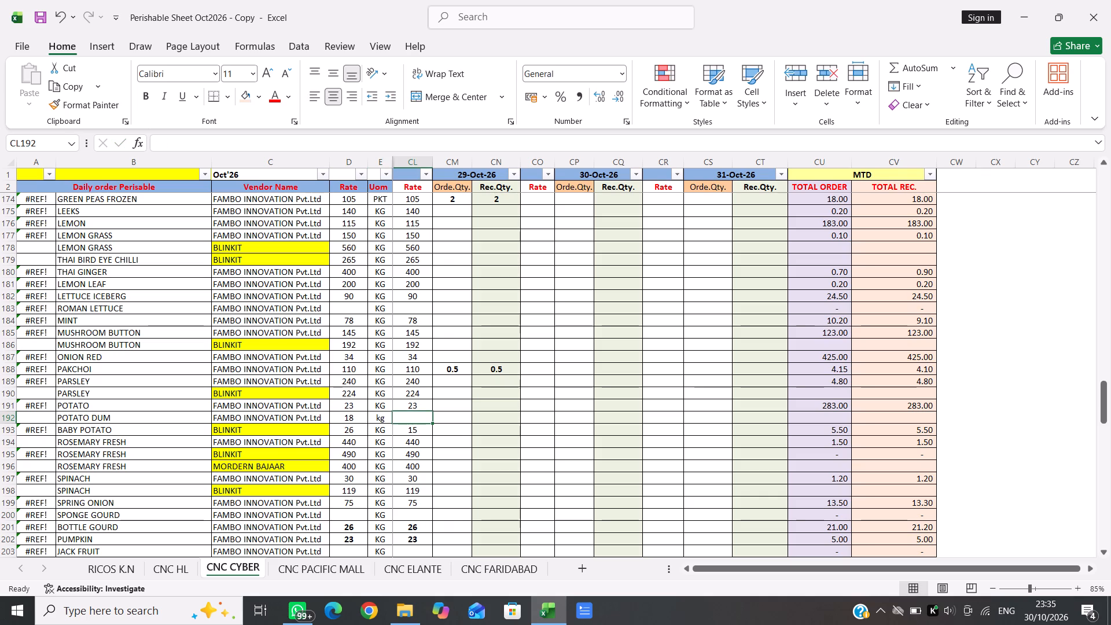
type("18")
key("Right")
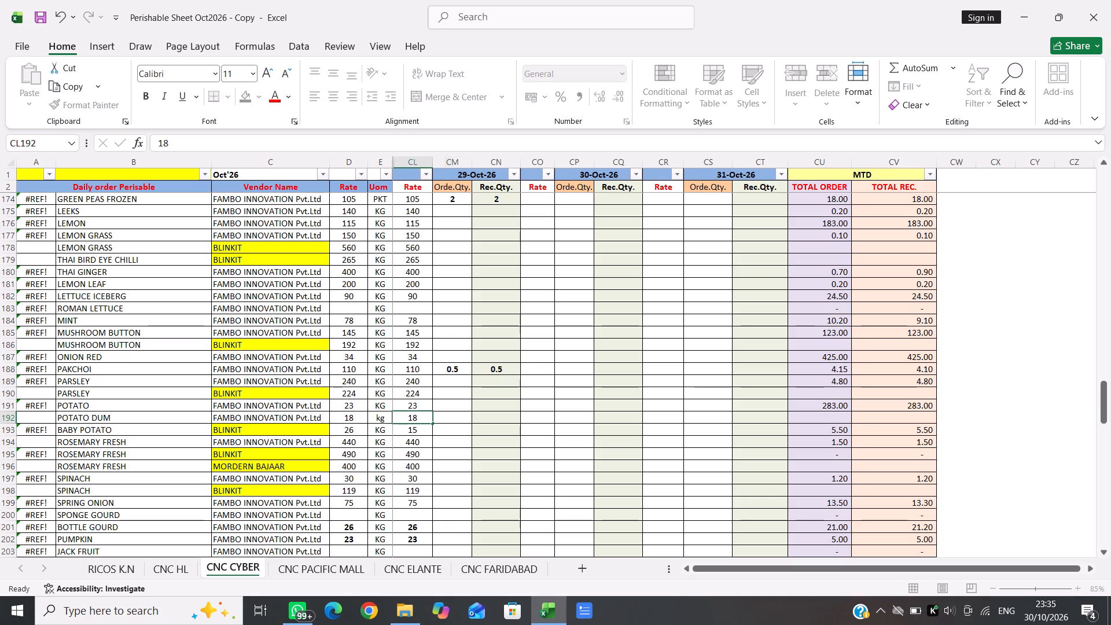
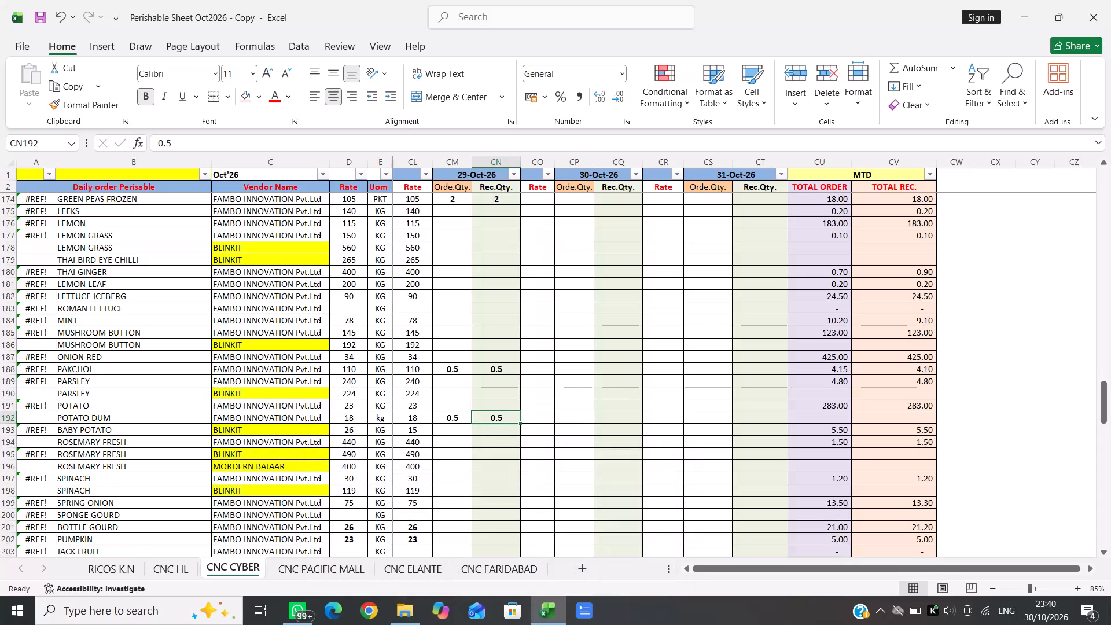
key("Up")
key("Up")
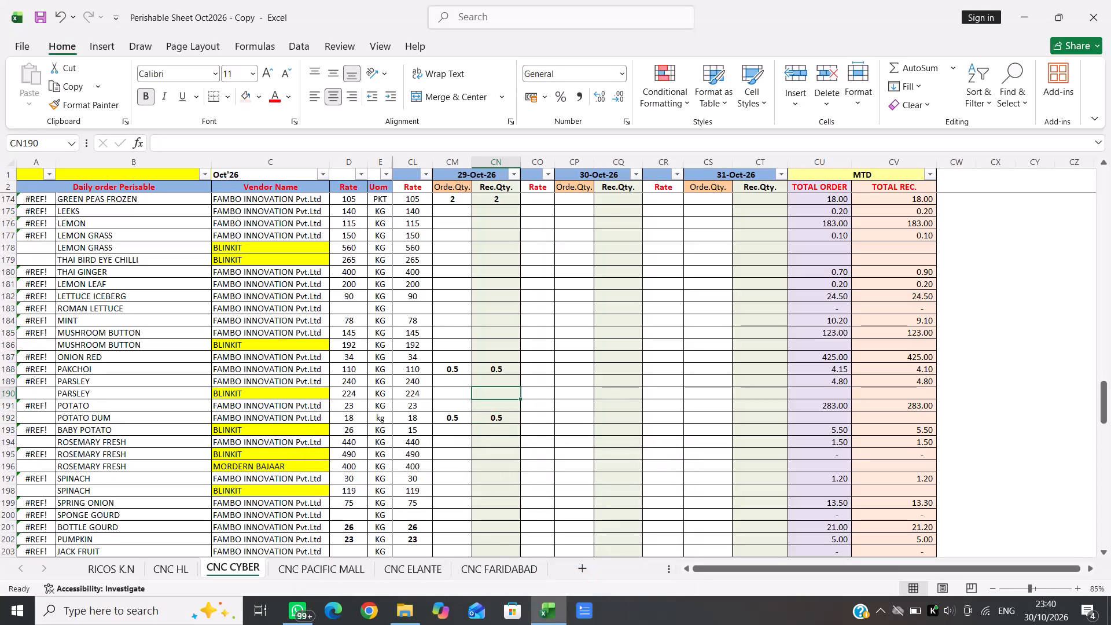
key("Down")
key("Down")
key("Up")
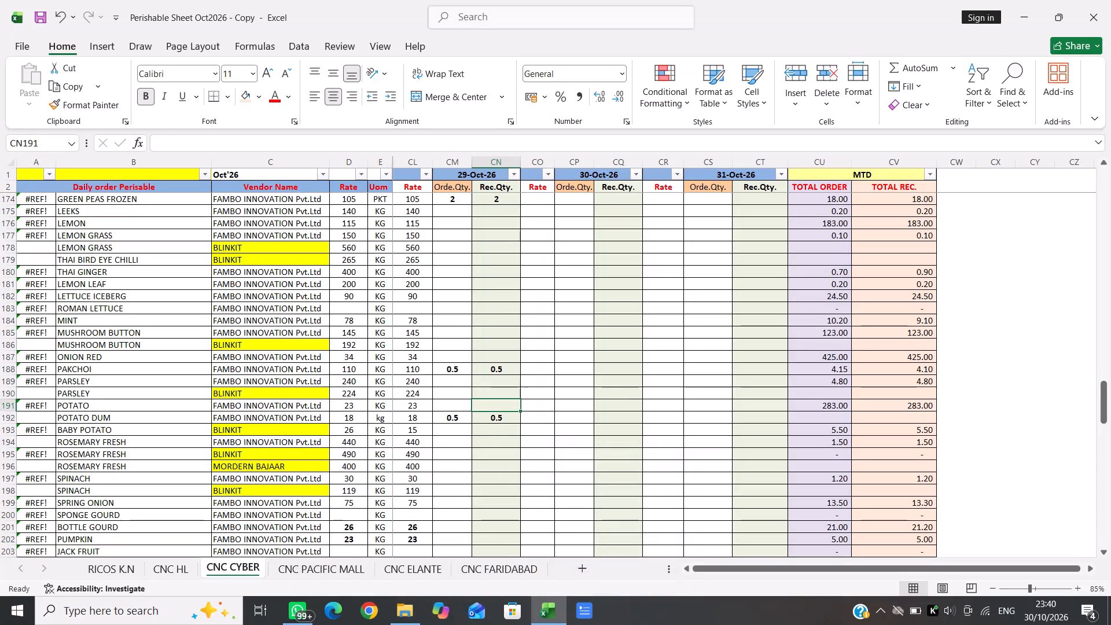
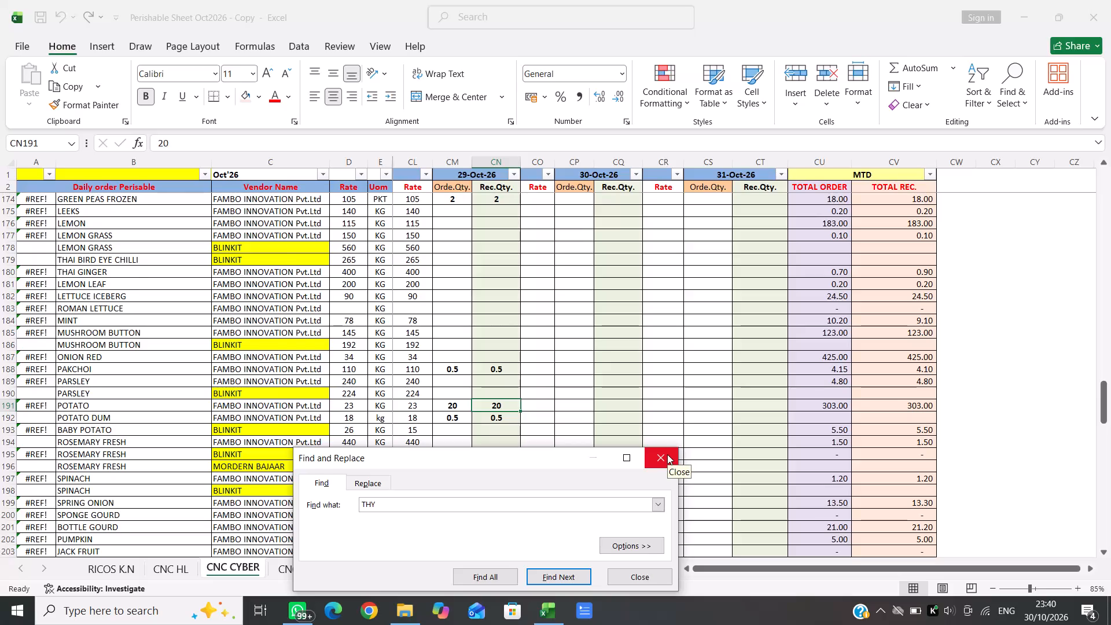
Go to the 29-Oct-26 ordered quantity cell for THYME from FAMBO INNOVATION Pvt.Ltd, closing the search.
left_click(667, 454)
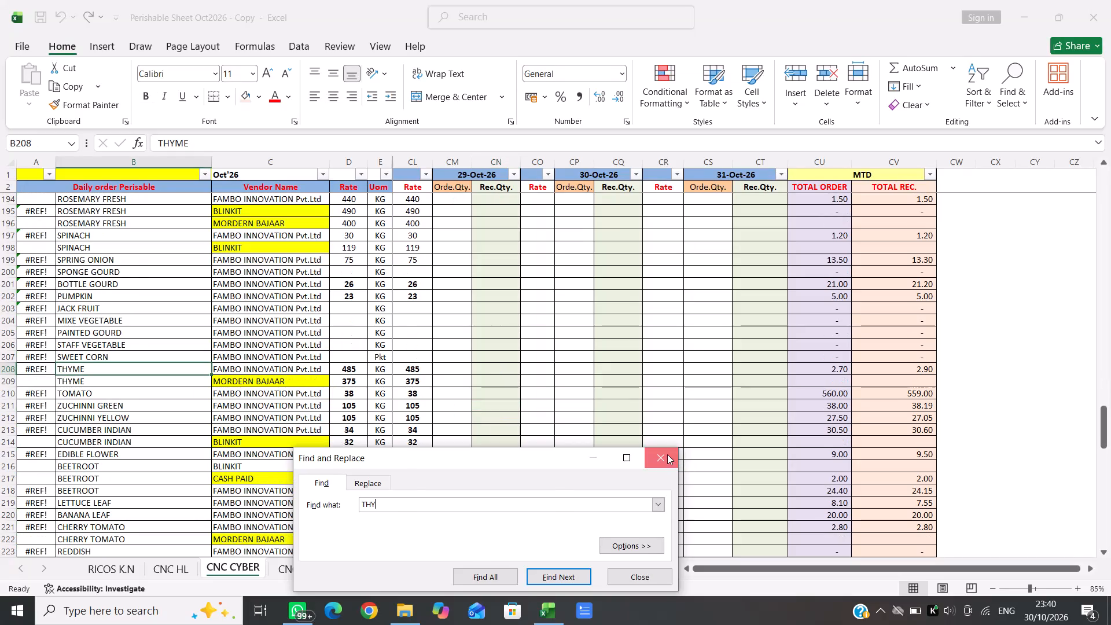
key("Right")
key("Right")
key("Right")
key("Right")
key("Right")
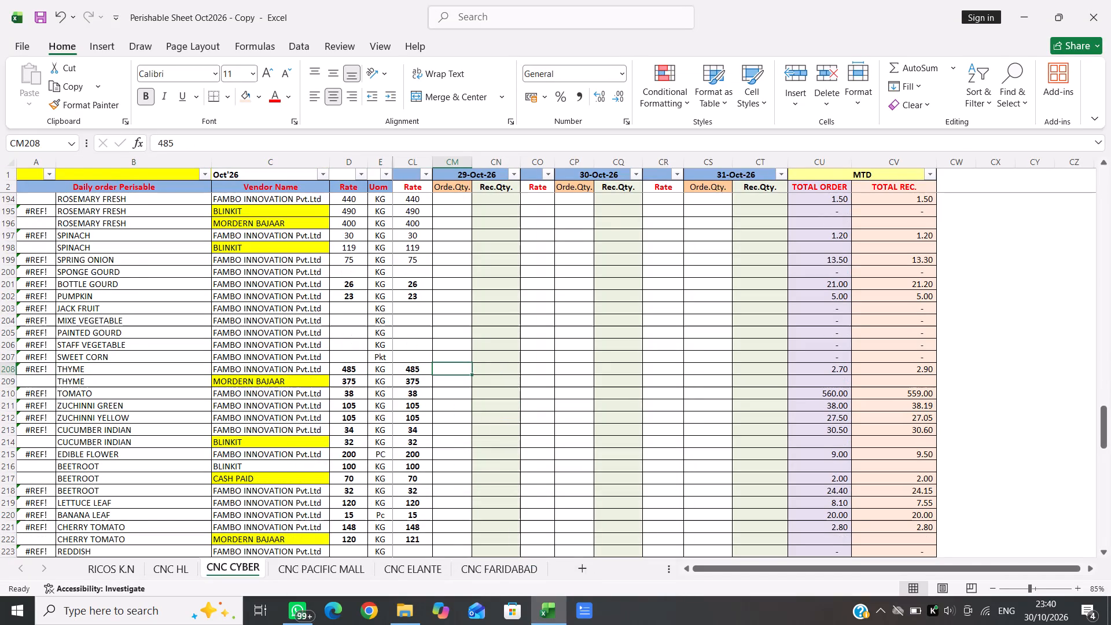
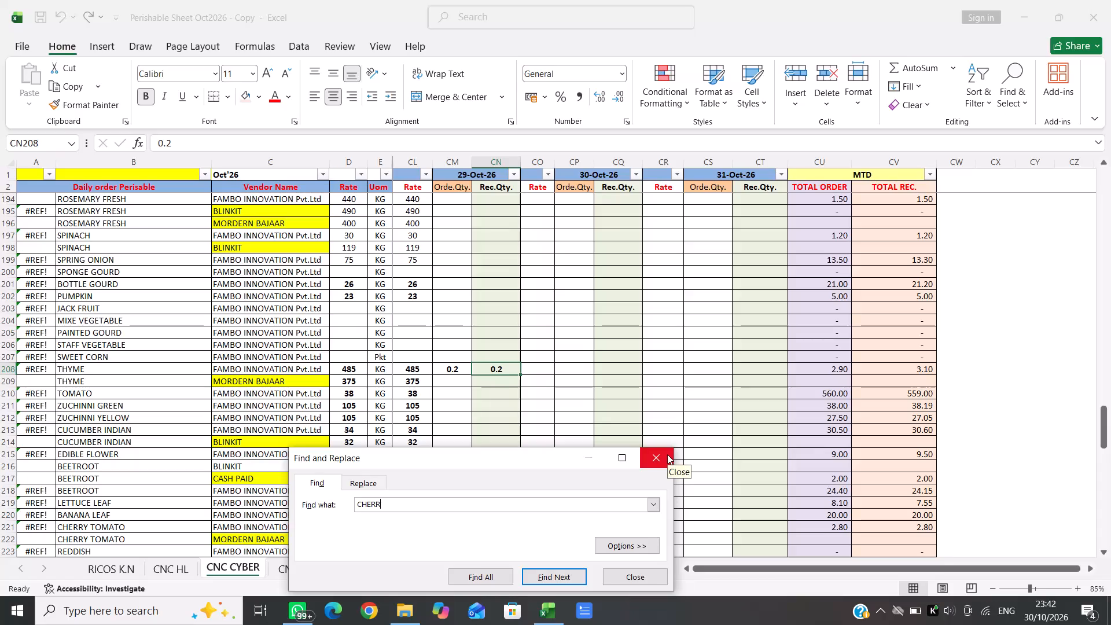
Find CHERRY and go to the 29-Oct-26 ordered quantity cell for CHERRY TOMATO from FAMBO INNOVATION Pvt.Ltd, closing the search.
key("Return")
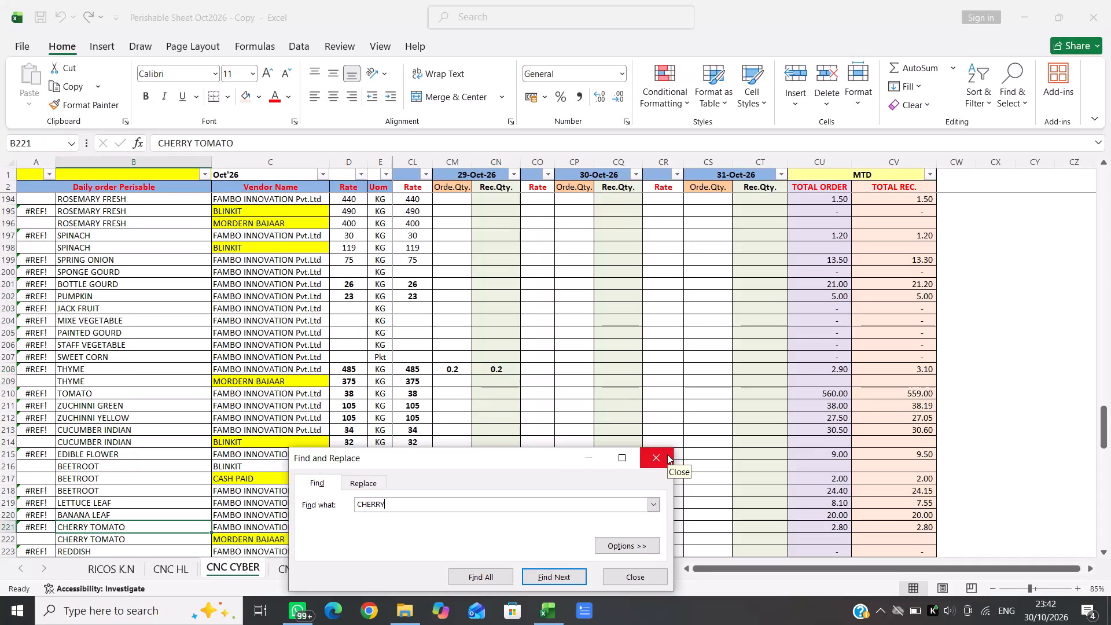
left_click(667, 454)
key("Right")
key("Right")
key("Right")
key("Right")
key("Right")
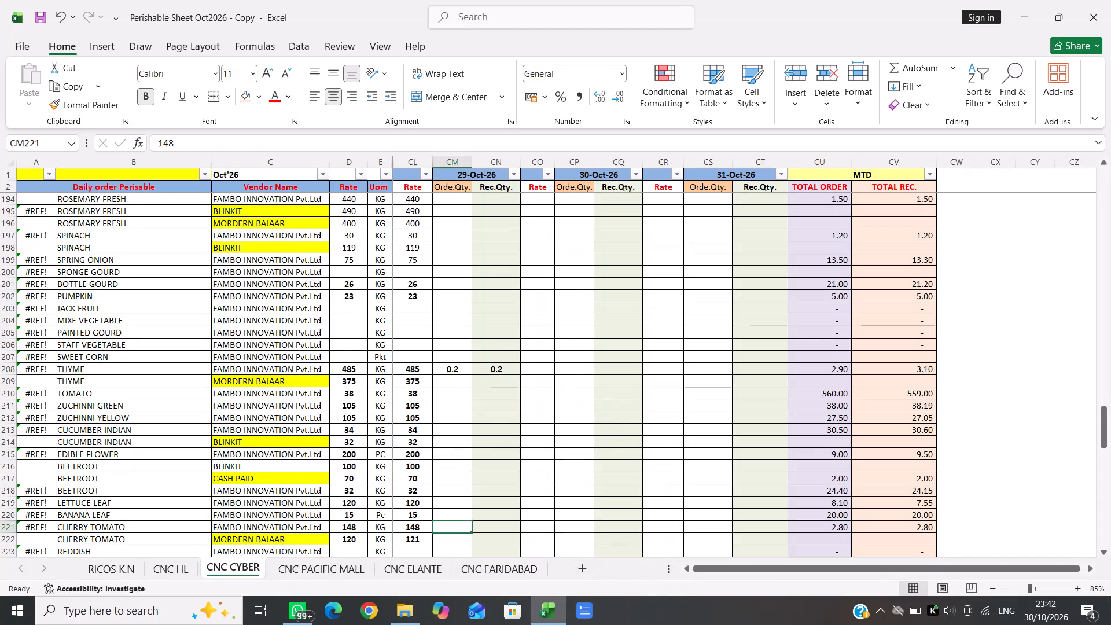
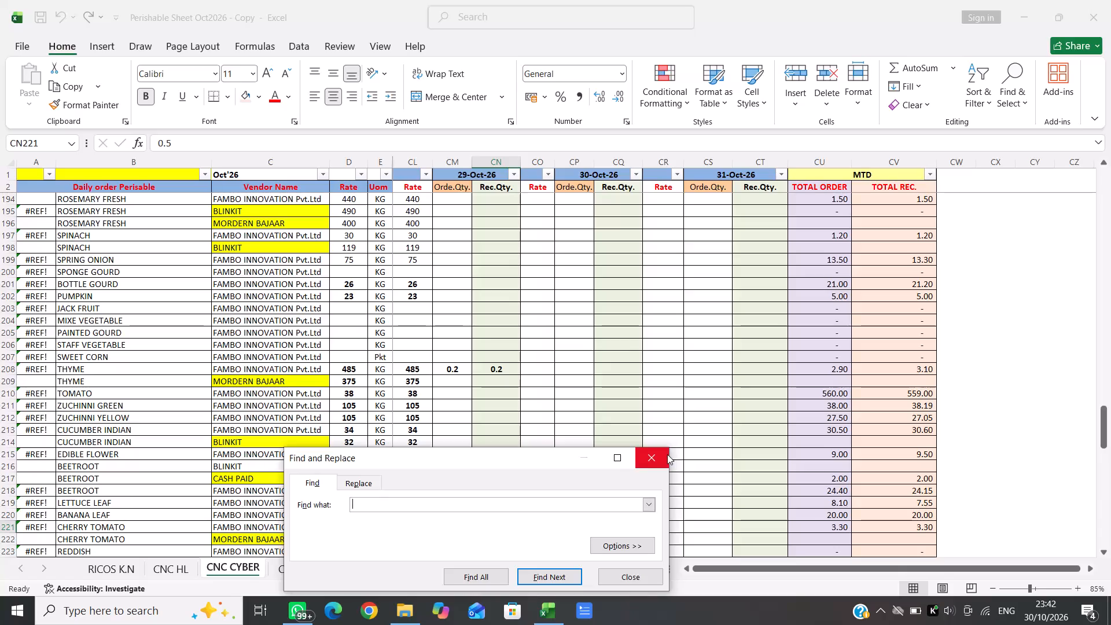
Find TOMAT, continuing to the plain TOMATO row from FAMBO INNOVATION Pvt.Ltd, and go across to its 29-Oct-26 columns.
type("TOMAT")
key("Return")
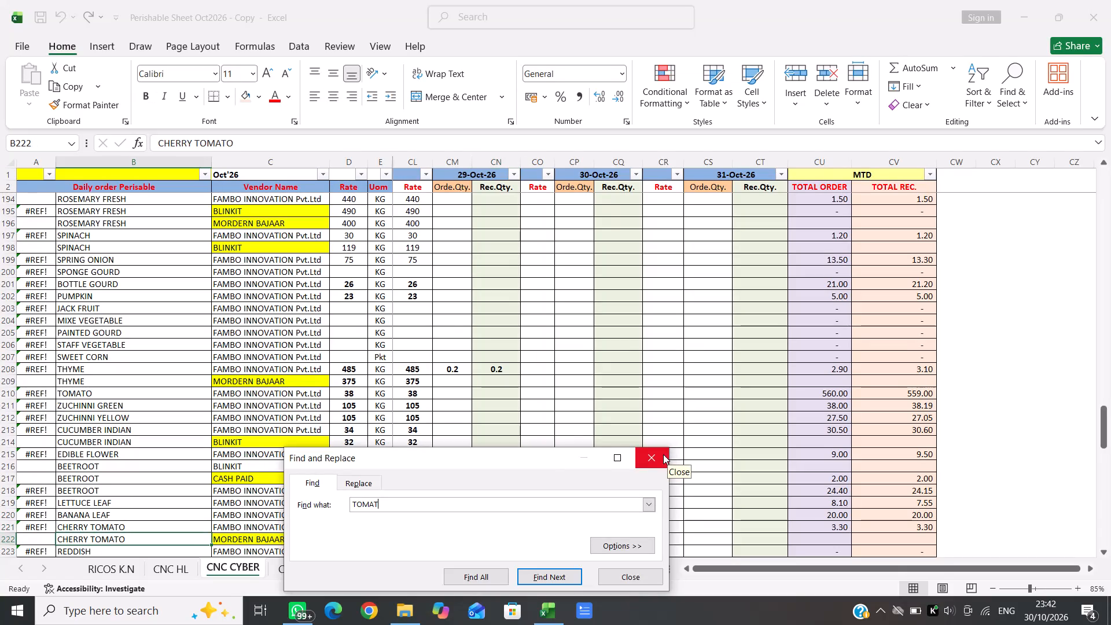
left_click(652, 455)
key("ctrl+f")
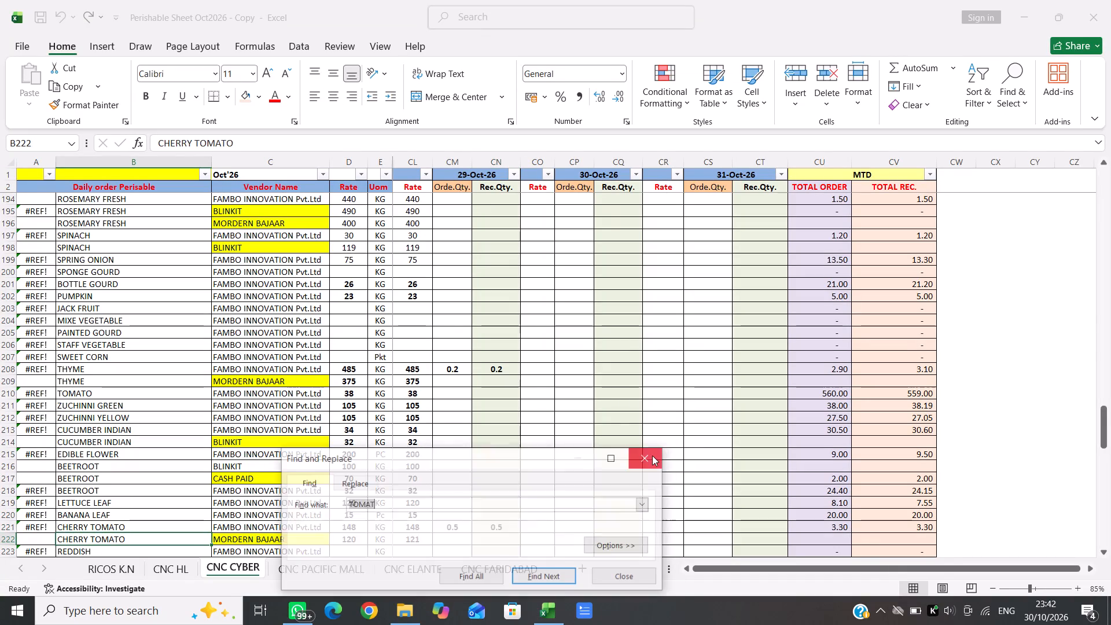
key("Return")
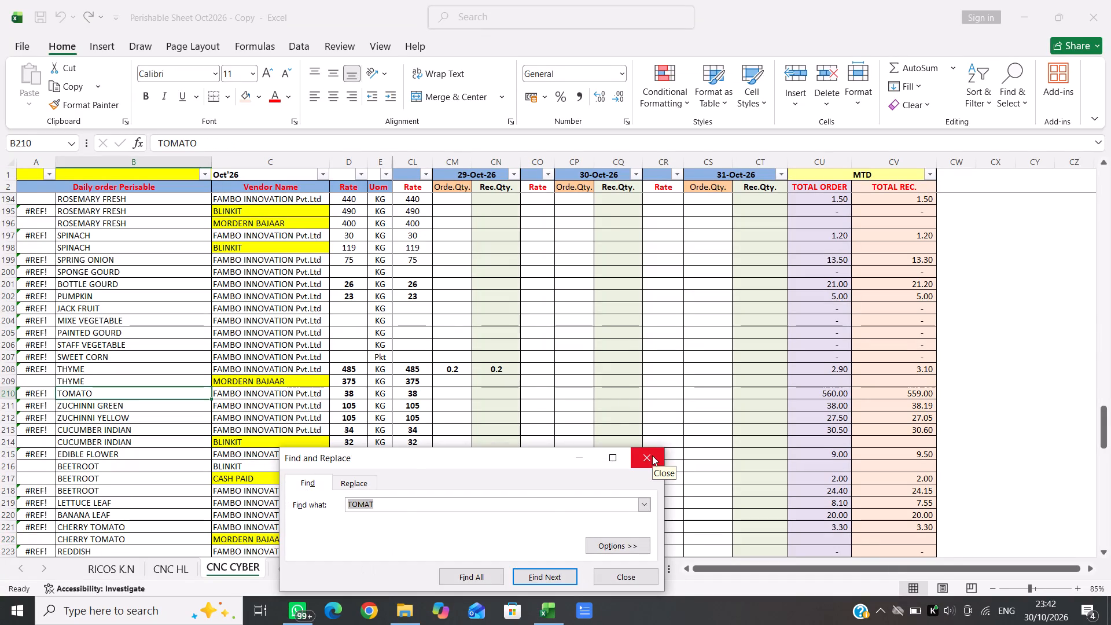
left_click(652, 455)
key("Right")
key("Right")
key("Right")
key("Right")
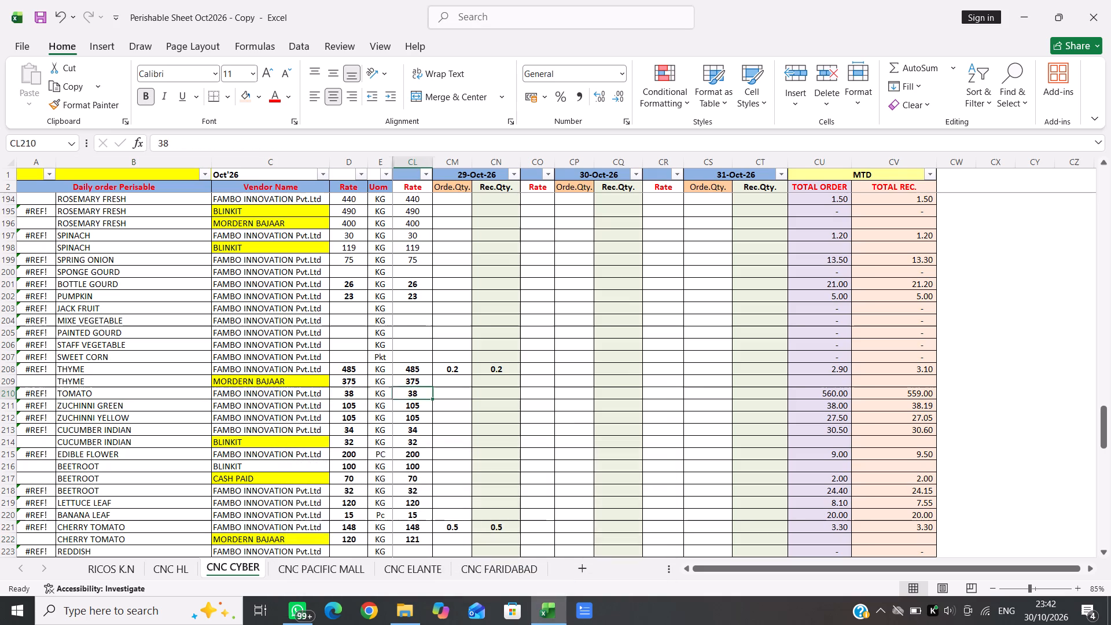
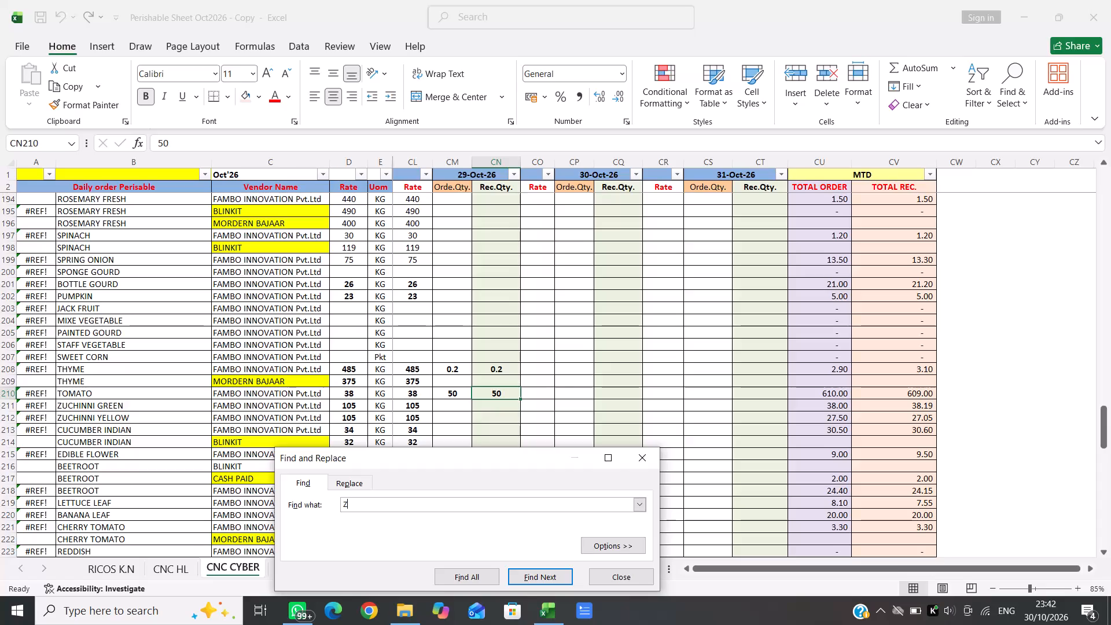
Find ZU to reach the ZUCHINNI GREEN row and go across to its 29-Oct-26 quantity columns.
key("Return")
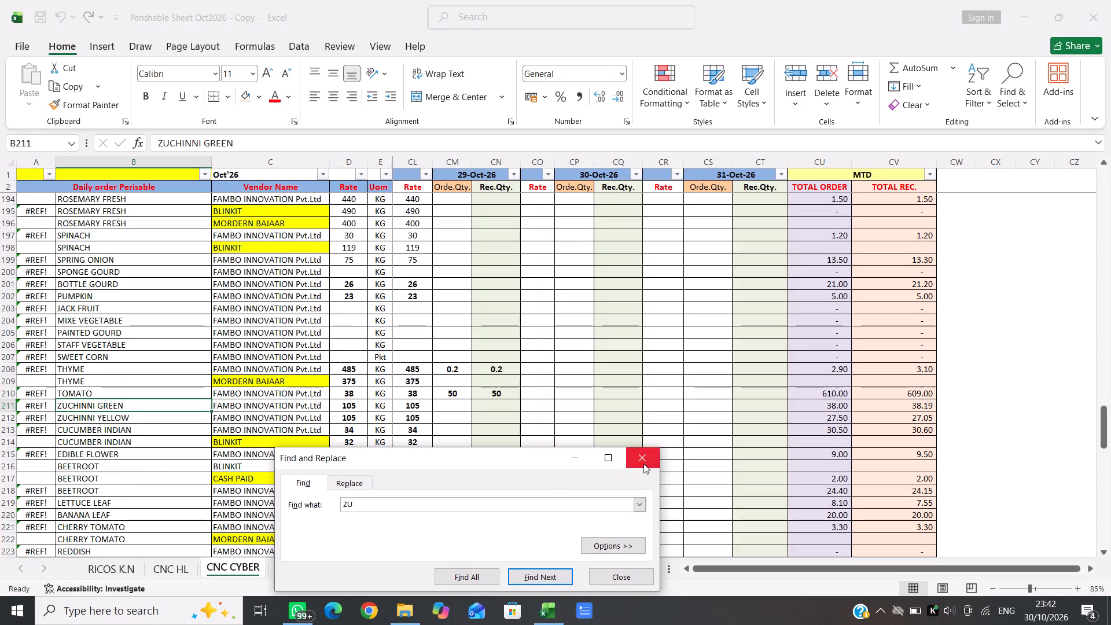
left_click(639, 463)
key("Right")
key("Right")
key("Right")
key("Right")
key("Right")
key("Right")
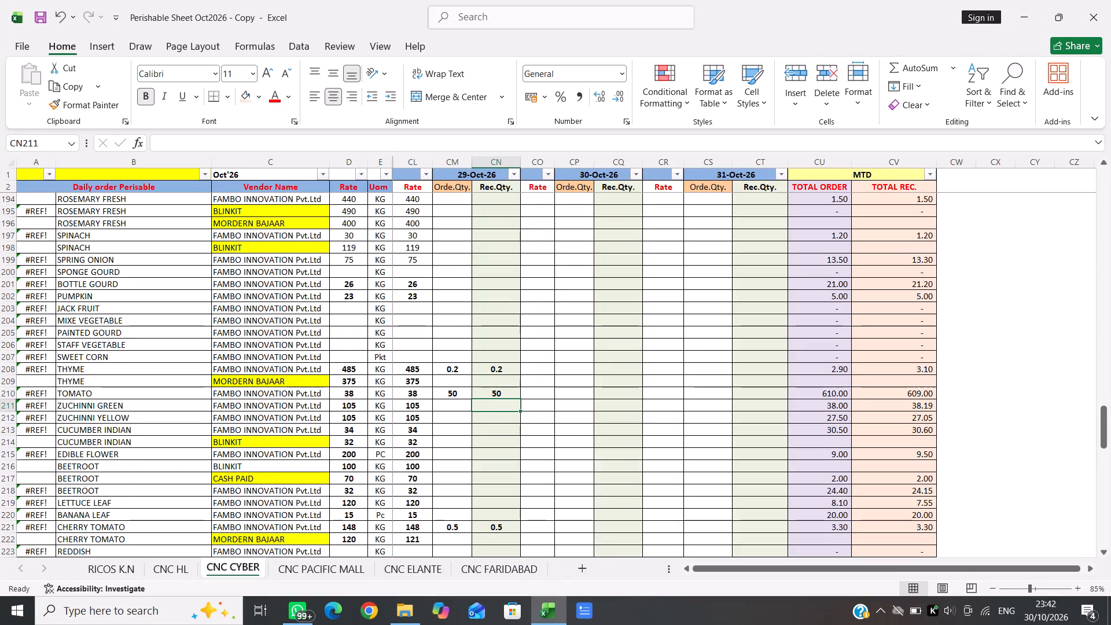
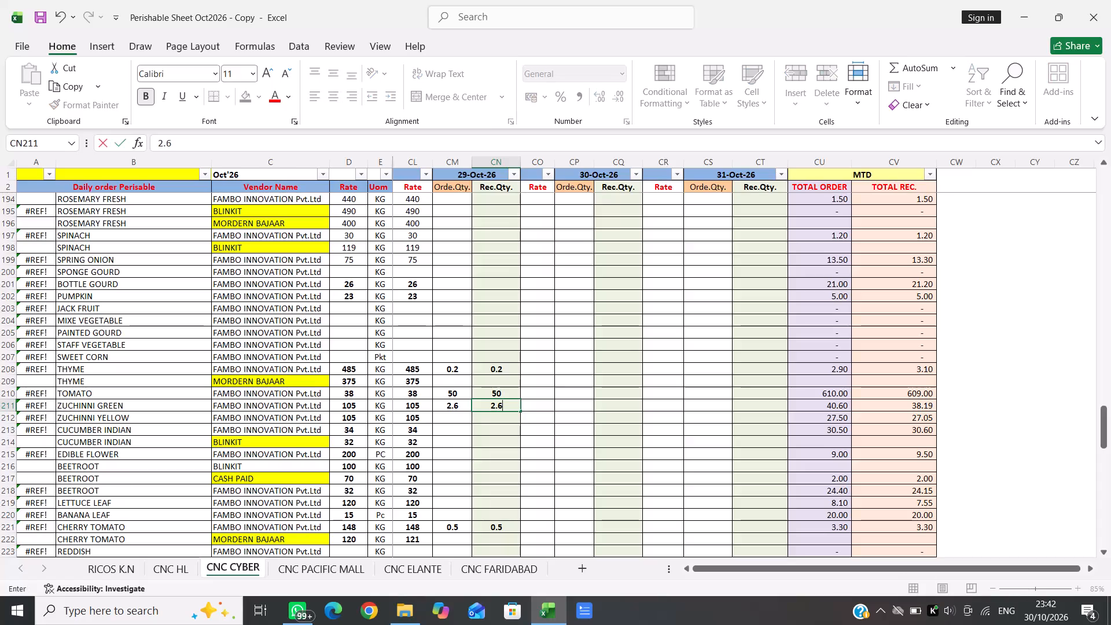
Enter a 29-Oct-26 received quantity of 2.6 for ZUCHINNI YELLOW, directly below the ZUCHINNI GREEN entry.
key("Down")
type("2.6")
key("Left")
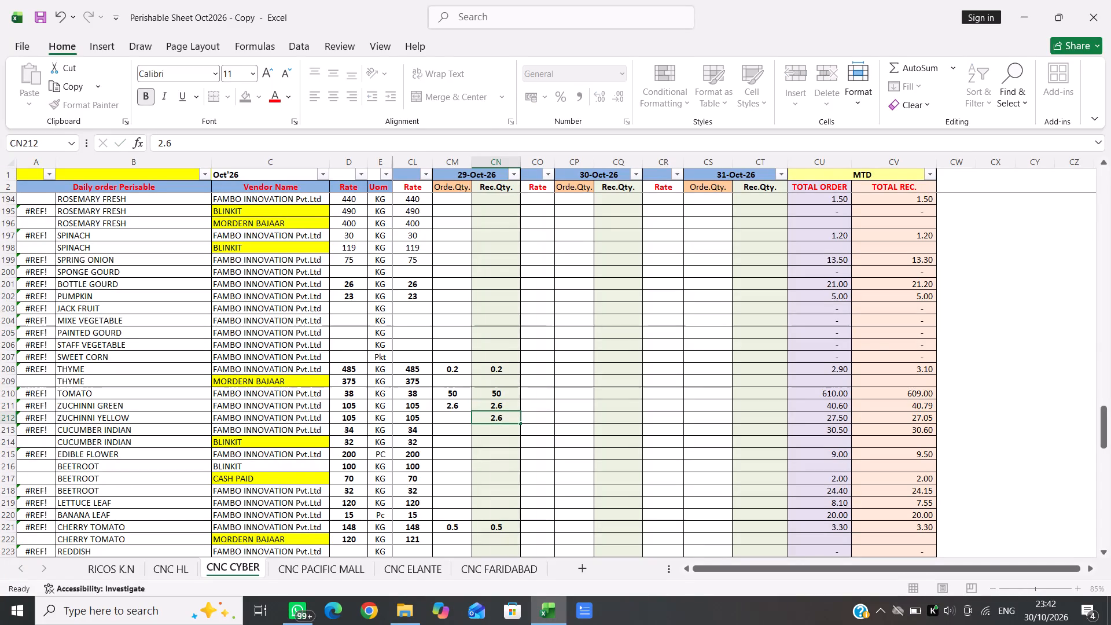
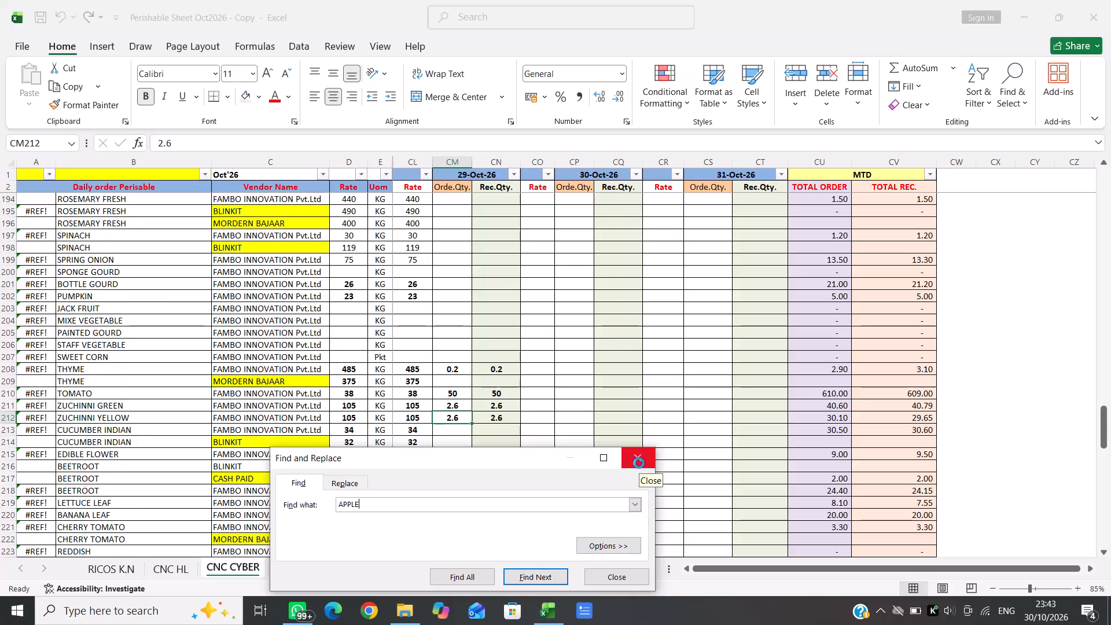
Enter a 29-Oct-26 ordered quantity of 1.5 for the APPLE row supplied by FAMBO INNOVATION Pvt.Ltd.
left_click(639, 463)
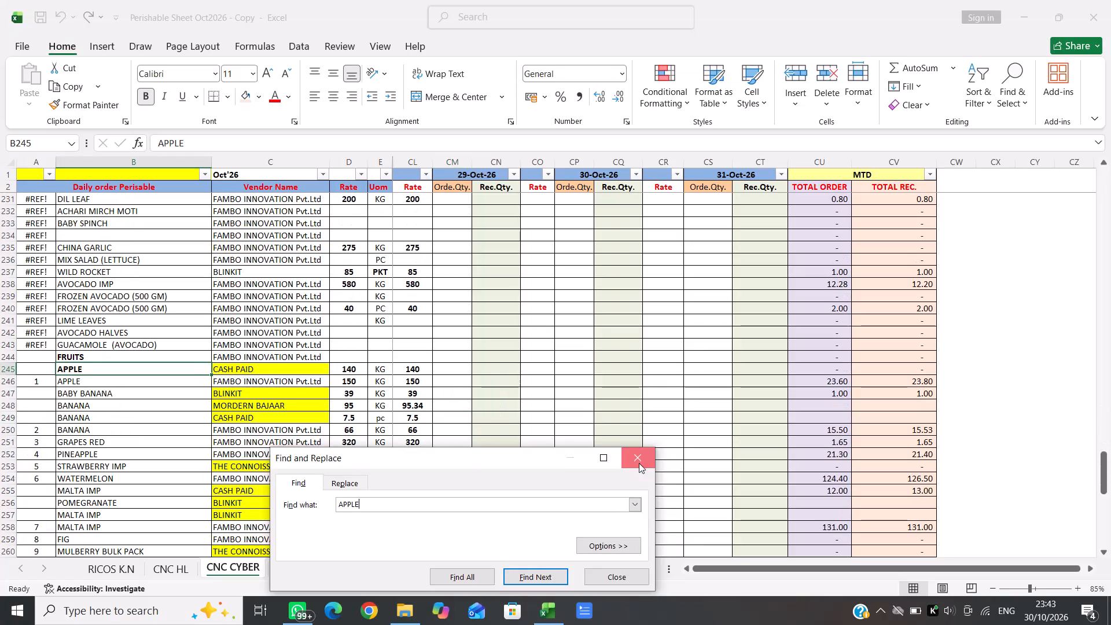
key("Down")
key("Right")
key("Right")
key("Right")
key("Right")
key("Right")
type("1.5")
key("Right")
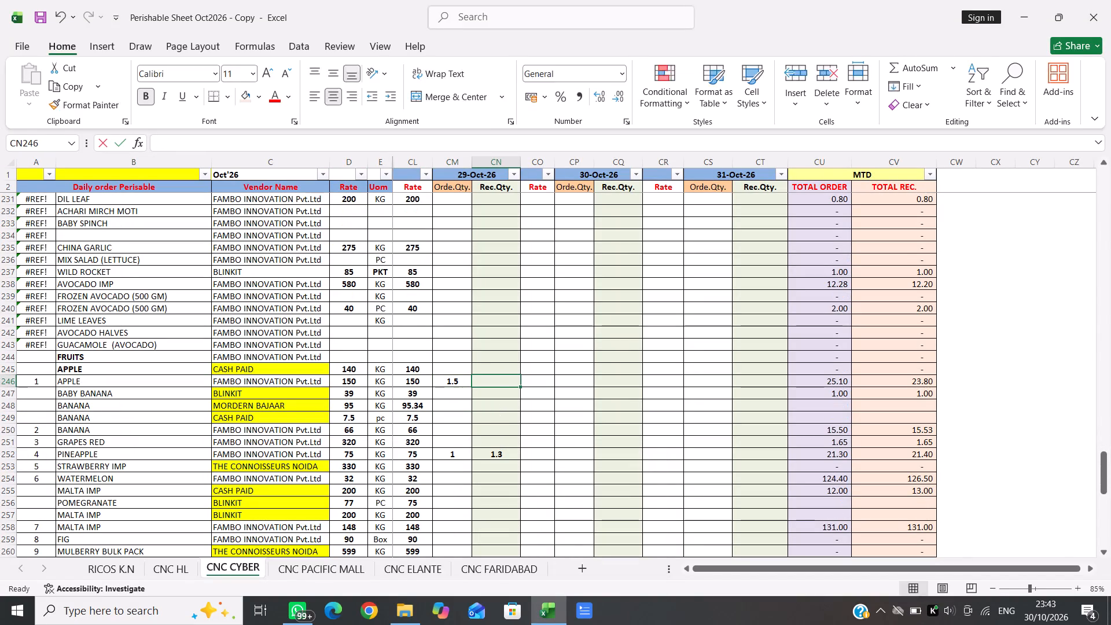
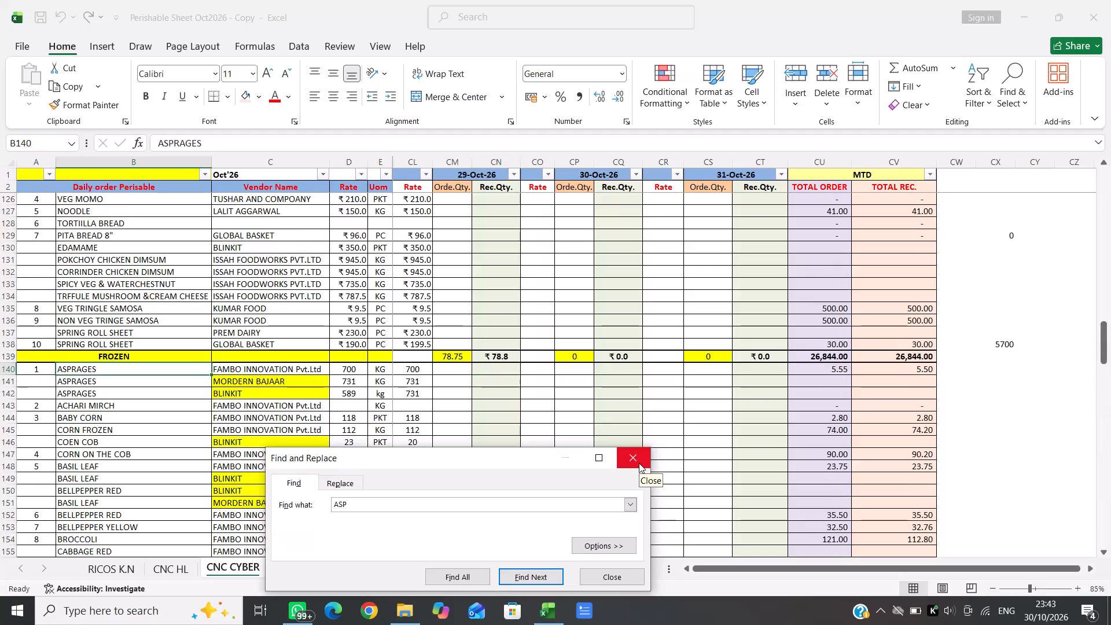
Enter a 29-Oct-26 ordered quantity of 1 for the ASPRAGES row supplied by FAMBO INNOVATION Pvt.Ltd and begin its received quantity.
left_click(639, 463)
key("Right")
key("Right")
key("Right")
key("Right")
key("Right")
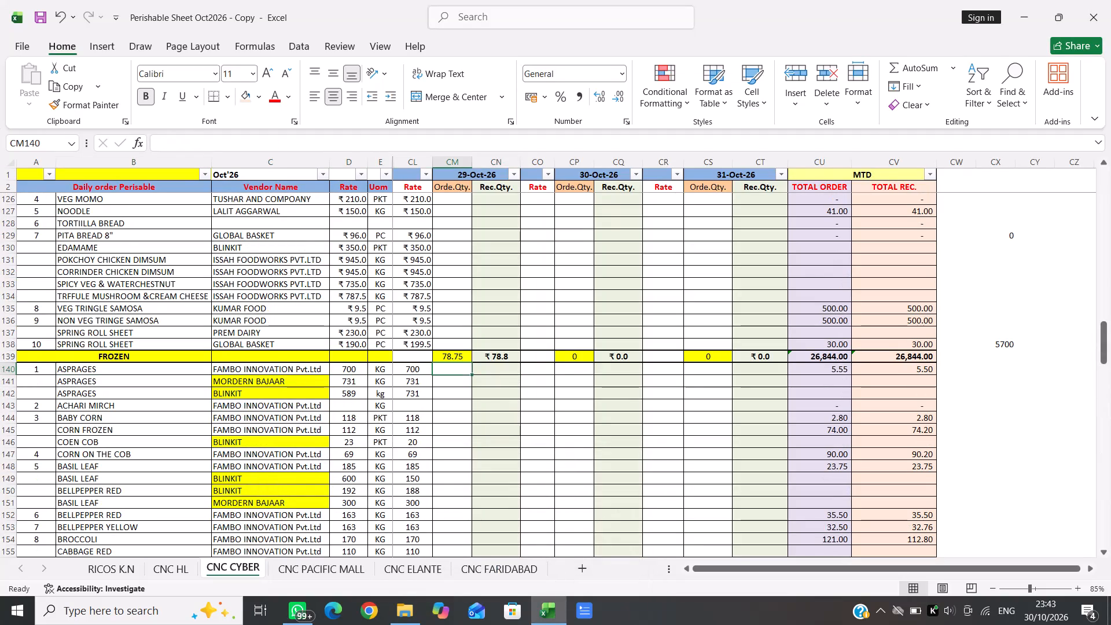
key("1")
key("Right")
key("1")
key("BackSpace")
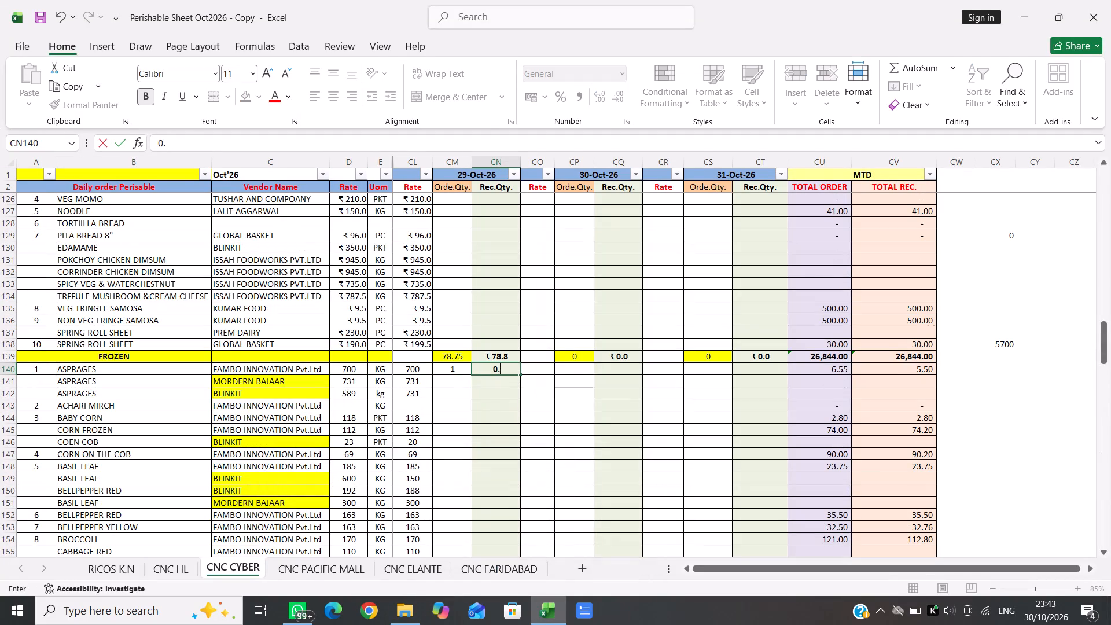
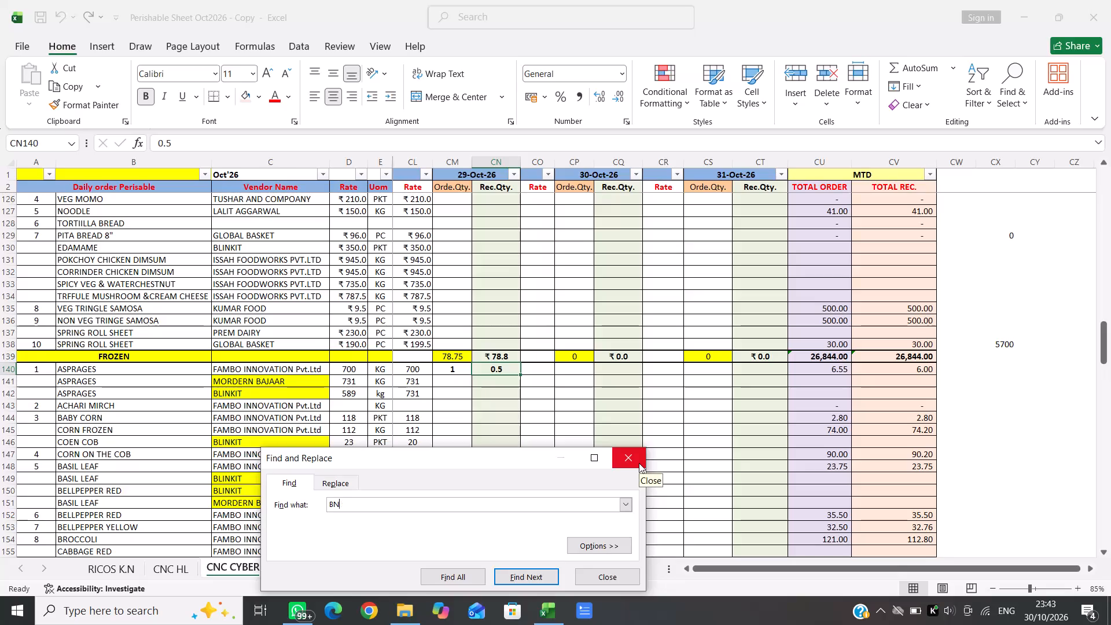
Search the sheet for BANA and go to the 29-Oct-26 ordered quantity cell of the BANANA LEAF row.
key("BackSpace")
key("BackSpace")
key("BackSpace")
key("BackSpace")
type("BANA")
key("Return")
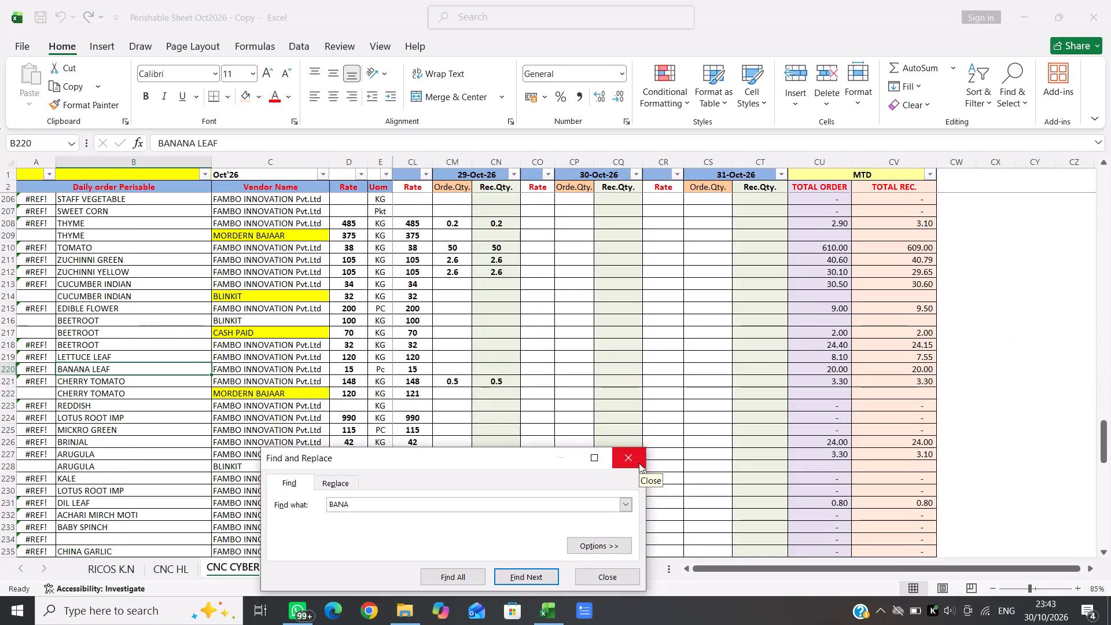
left_click(639, 463)
key("Right")
key("Right")
key("Right")
key("Right")
key("Right")
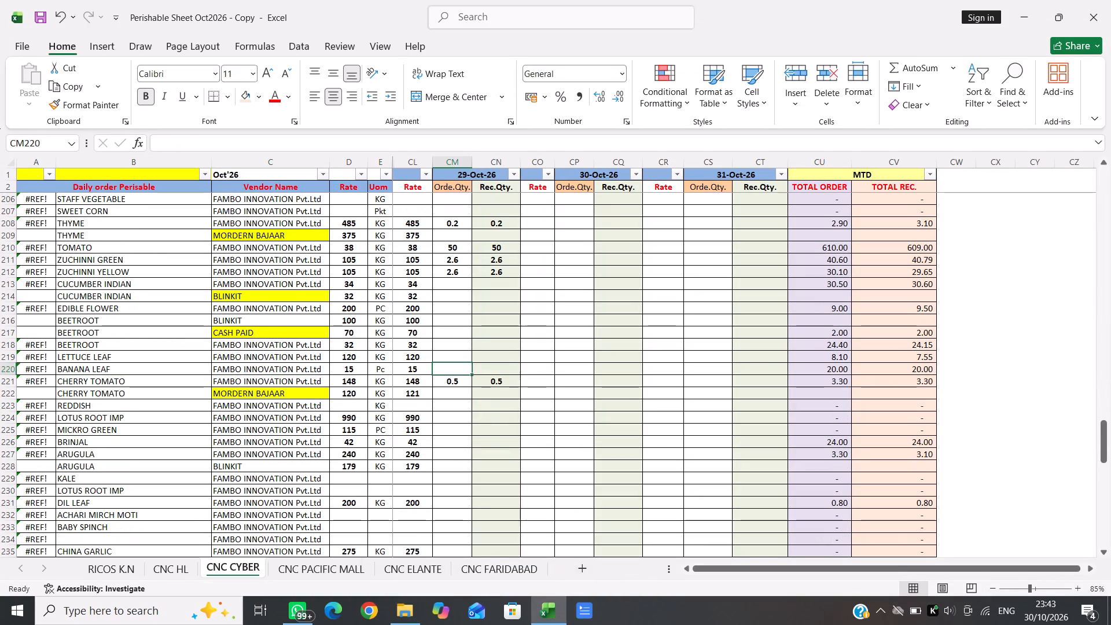
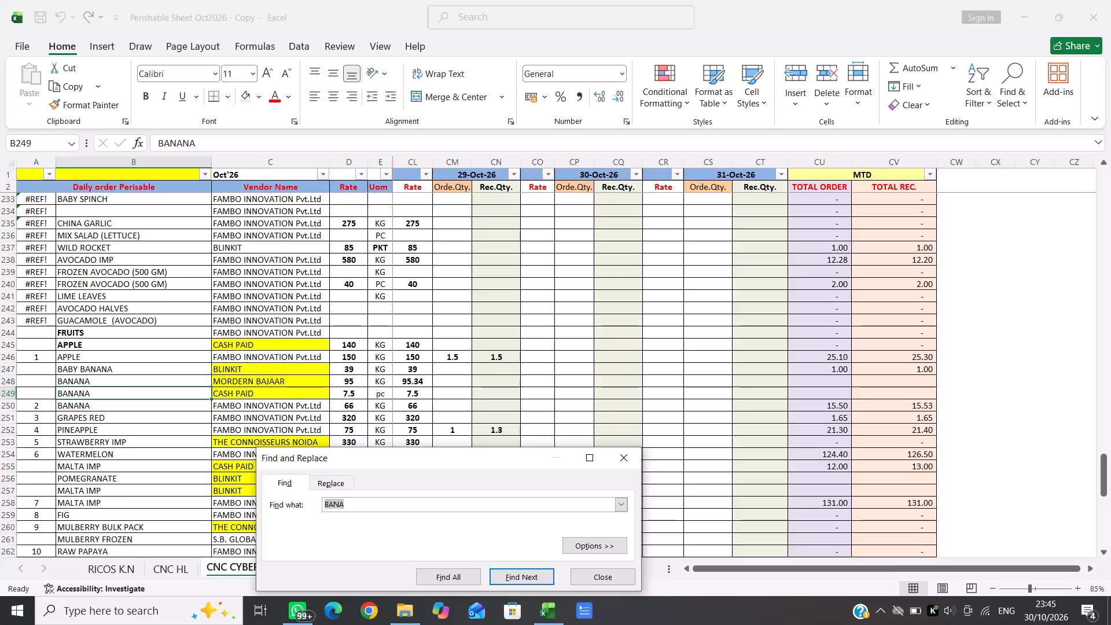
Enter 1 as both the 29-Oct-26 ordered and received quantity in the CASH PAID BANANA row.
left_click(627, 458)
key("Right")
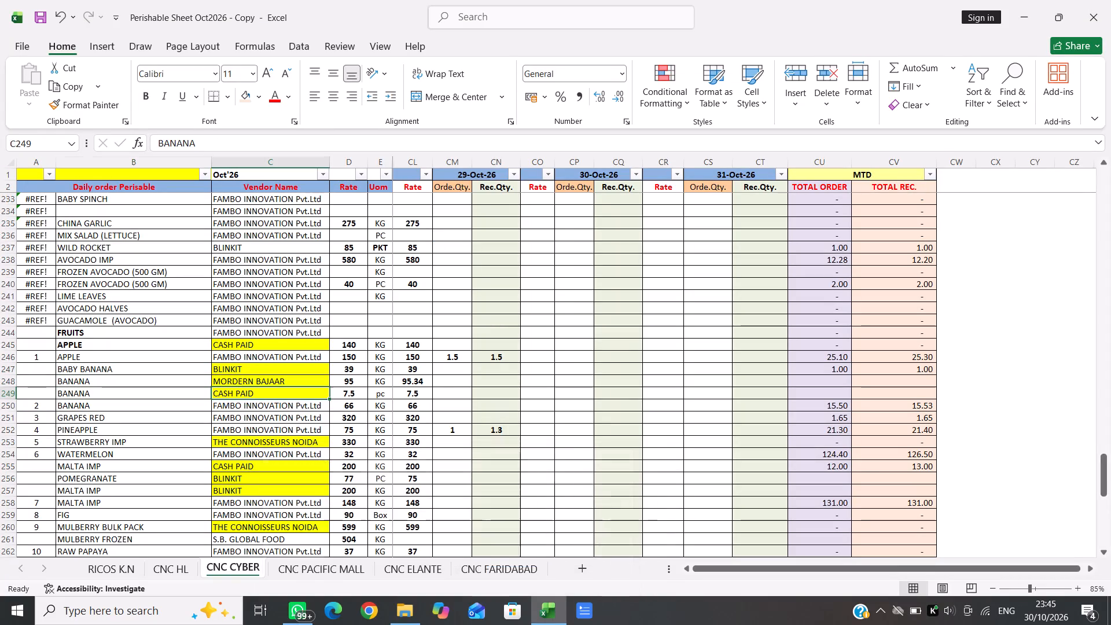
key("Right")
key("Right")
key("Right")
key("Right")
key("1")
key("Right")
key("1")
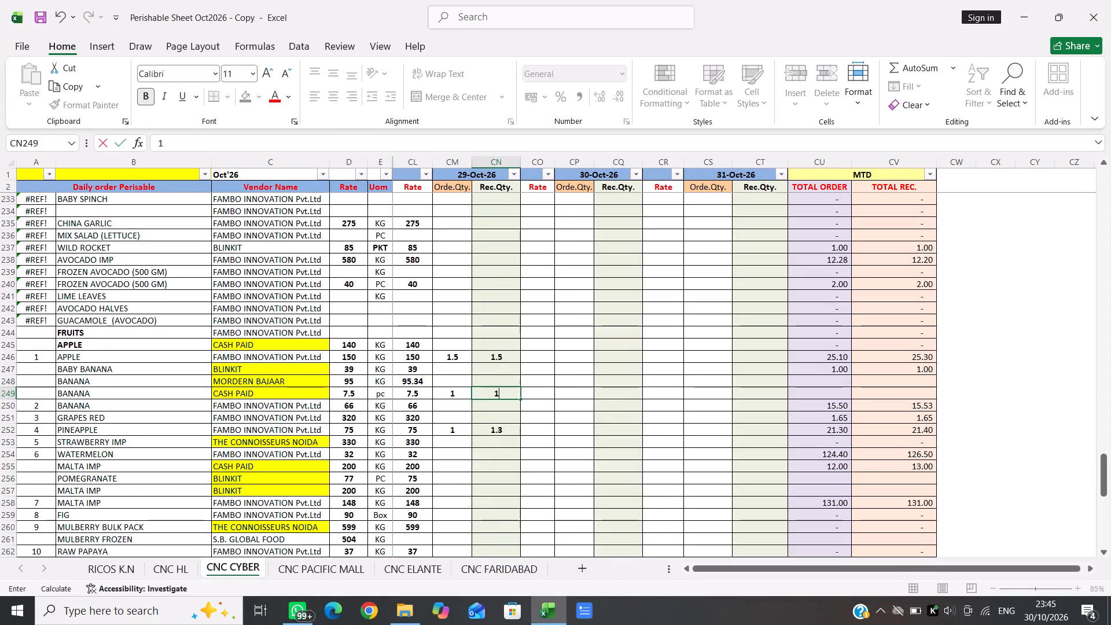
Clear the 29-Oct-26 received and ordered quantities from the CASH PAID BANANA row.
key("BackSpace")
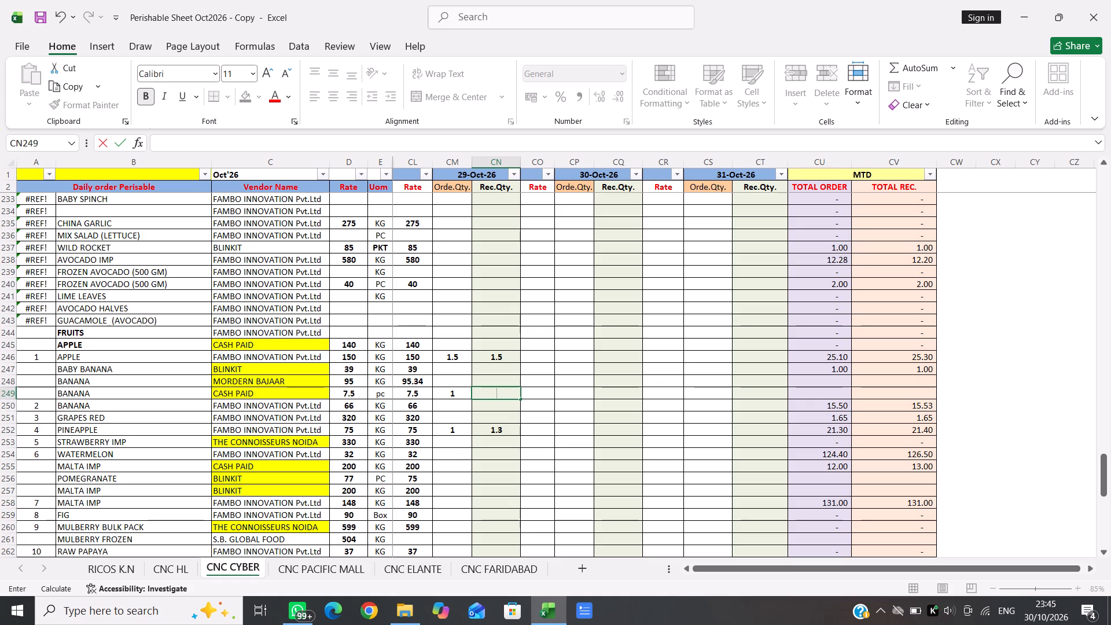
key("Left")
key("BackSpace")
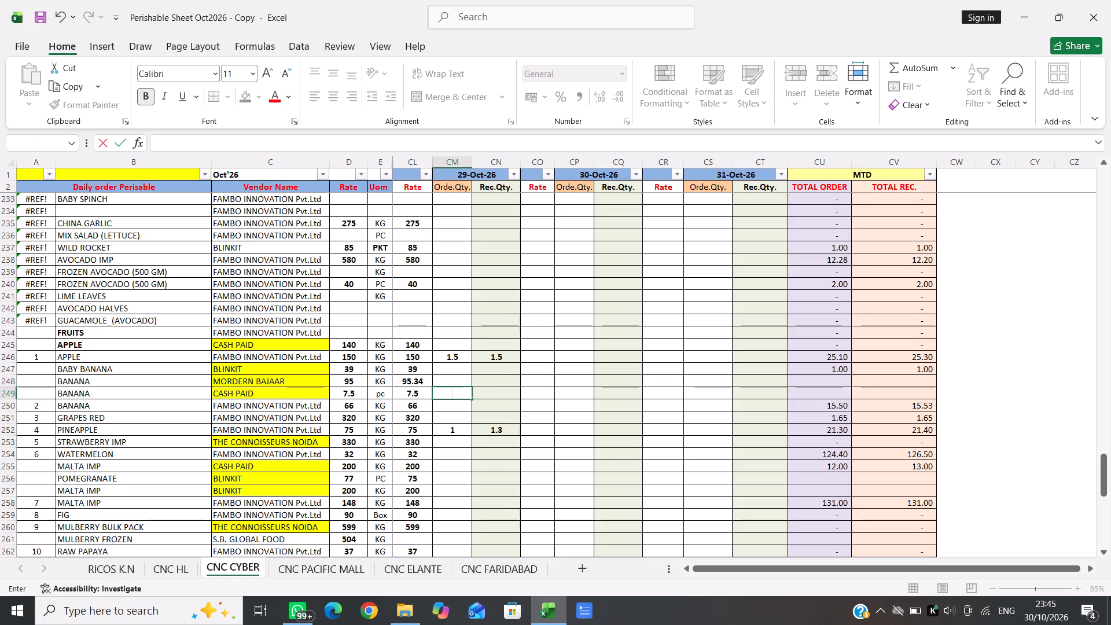
Enter 1 as the 29-Oct-26 ordered quantity in the FAMBO INNOVATION Pvt.Ltd BANANA row.
key("Down")
key("1")
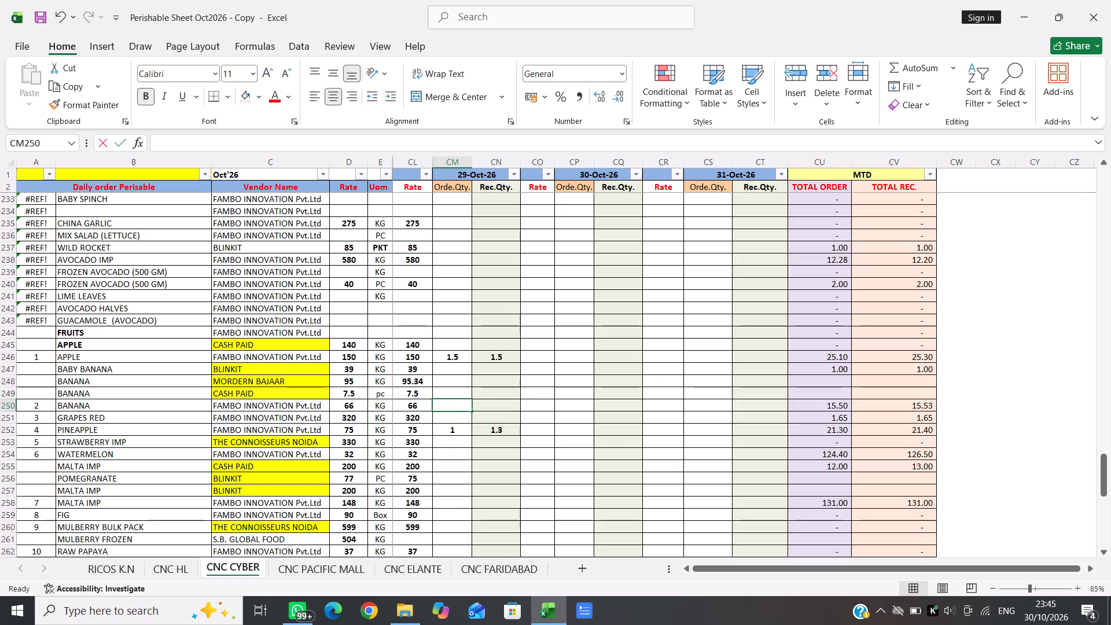
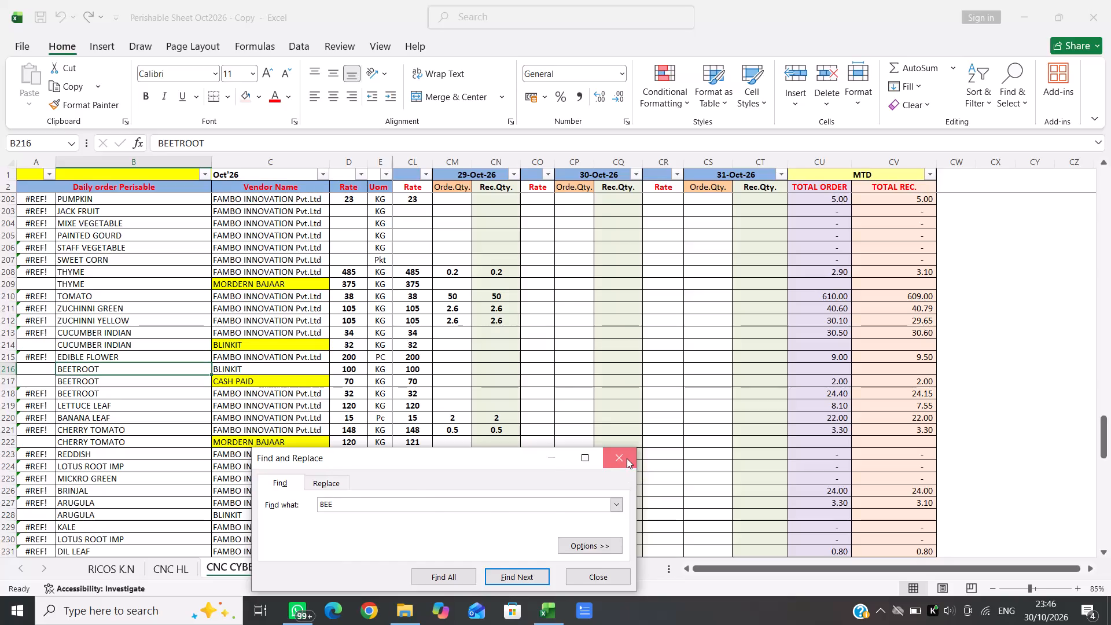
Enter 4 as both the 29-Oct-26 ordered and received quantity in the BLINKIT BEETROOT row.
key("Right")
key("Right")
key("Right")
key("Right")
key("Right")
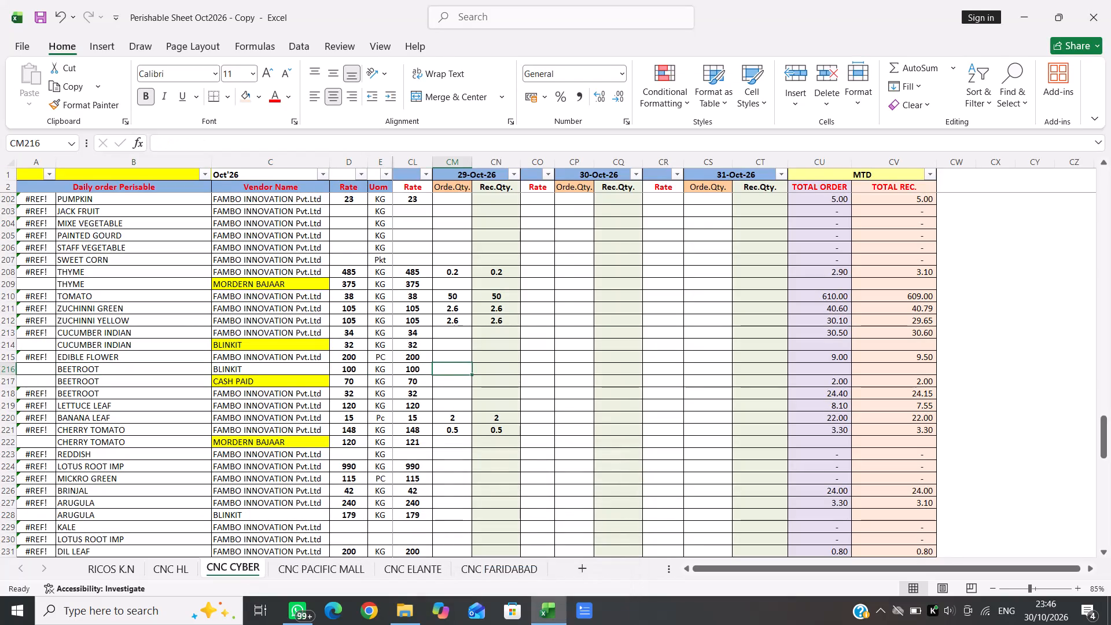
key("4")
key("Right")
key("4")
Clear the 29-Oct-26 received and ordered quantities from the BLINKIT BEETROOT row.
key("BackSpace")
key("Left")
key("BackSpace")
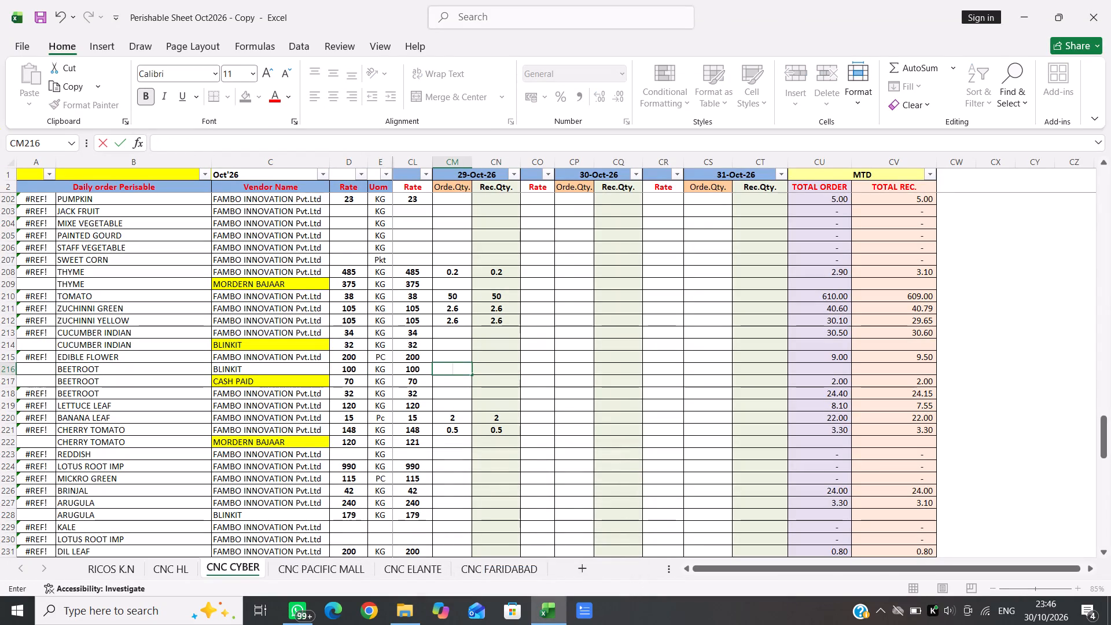
Select the 29-Oct-26 ordered quantity cell in the FAMBO INNOVATION Pvt.Ltd BEETROOT row.
left_click(453, 390)
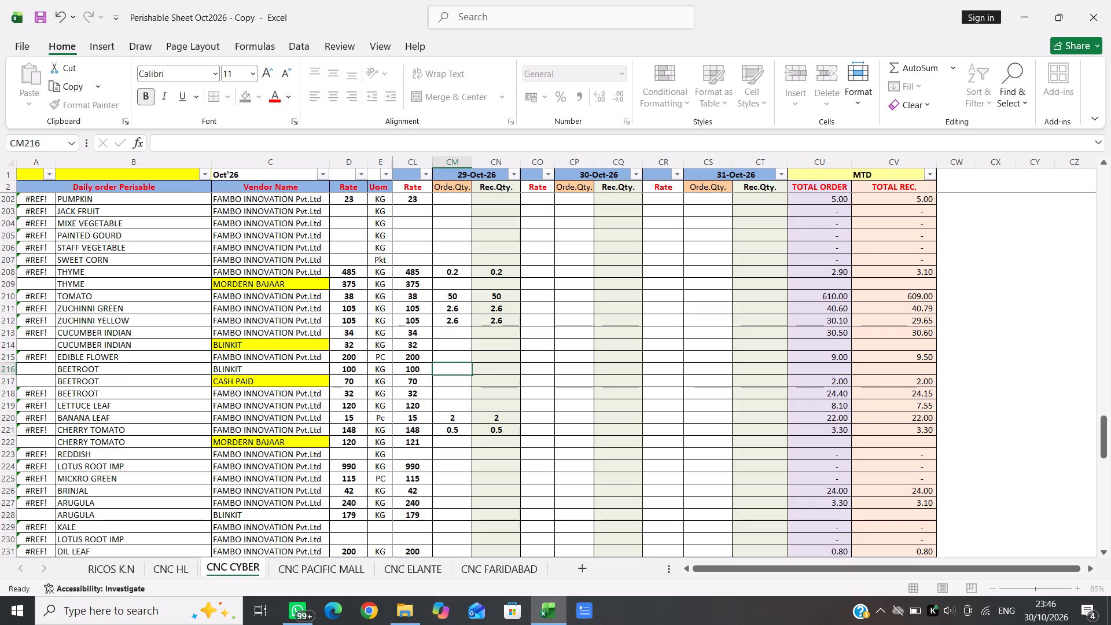
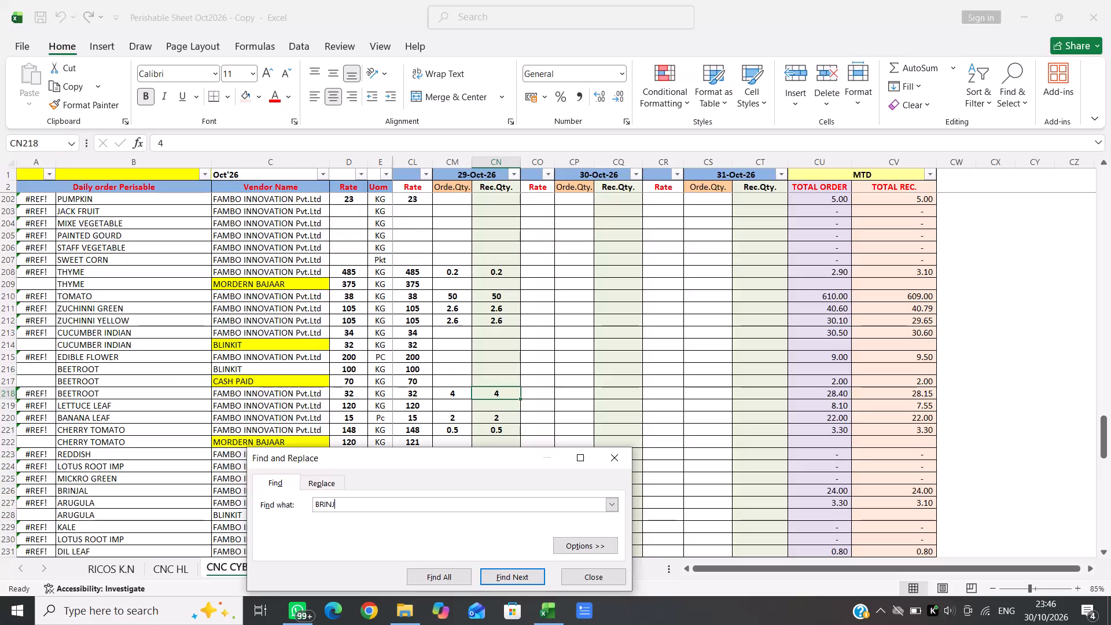
Find the BRINJAL item and move along its FAMBO INNOVATION Pvt.Ltd row to the rate cell beside the 29-Oct-26 quantities.
key("Return")
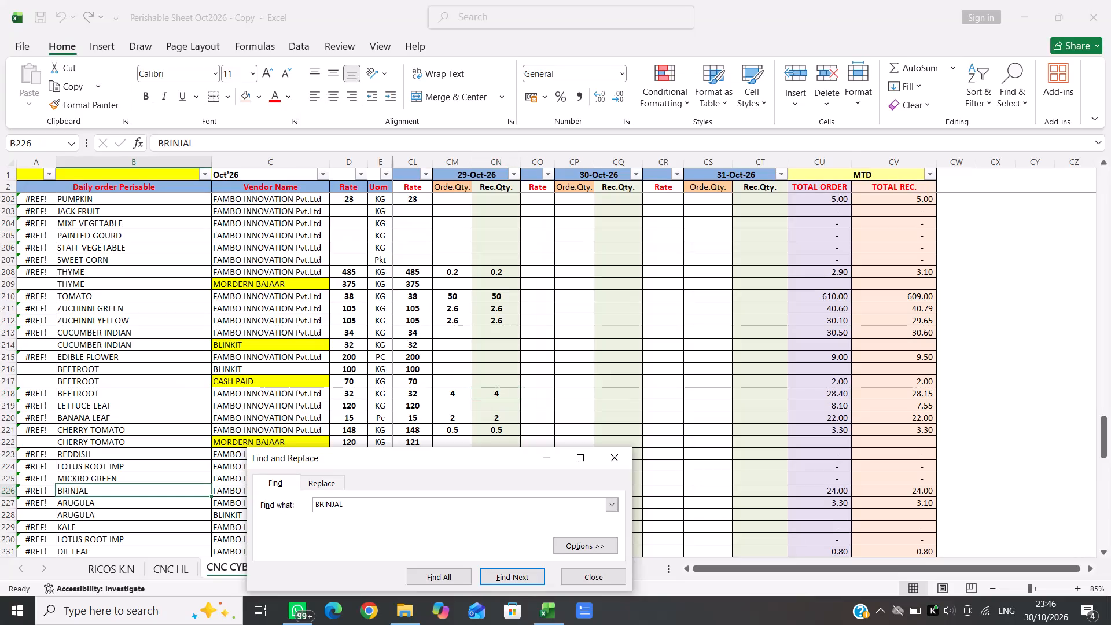
left_click(613, 451)
key("Right")
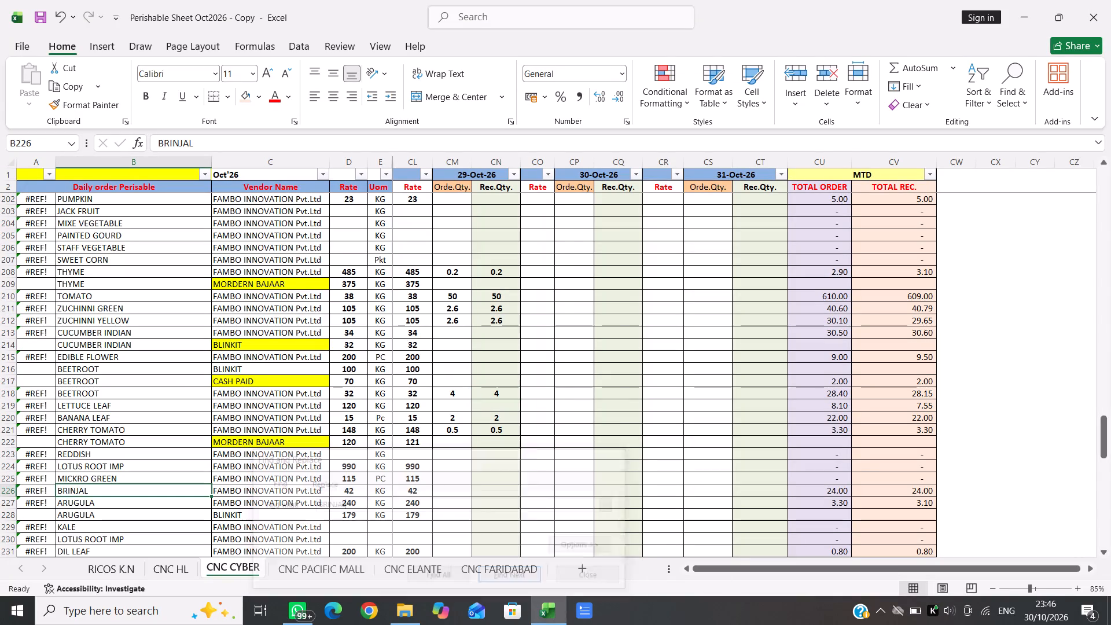
key("Right")
key("Right")
key("Right")
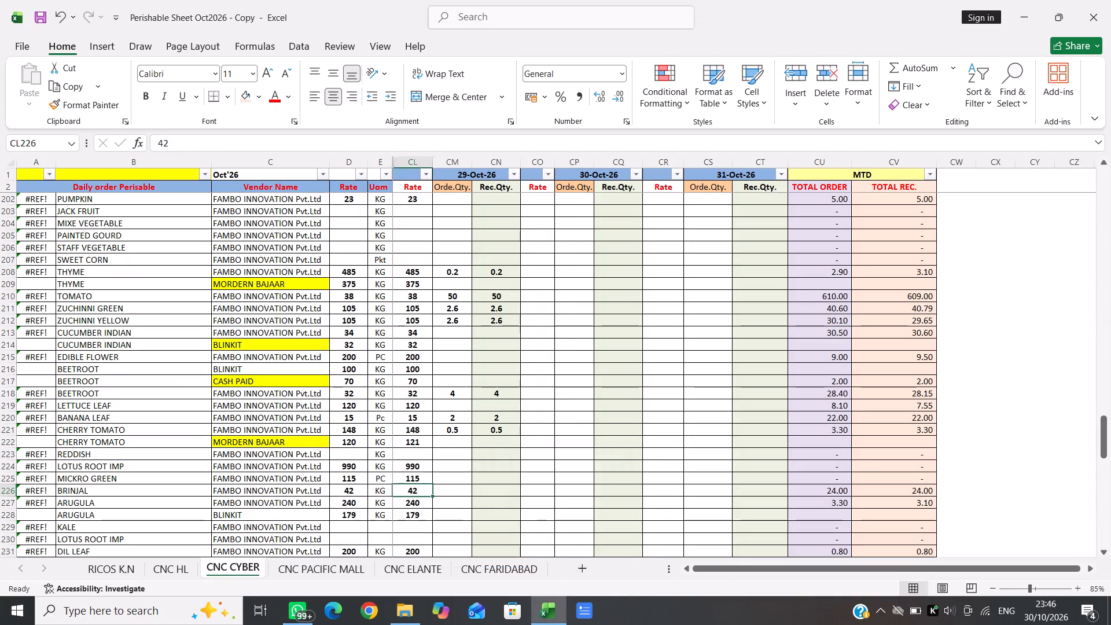
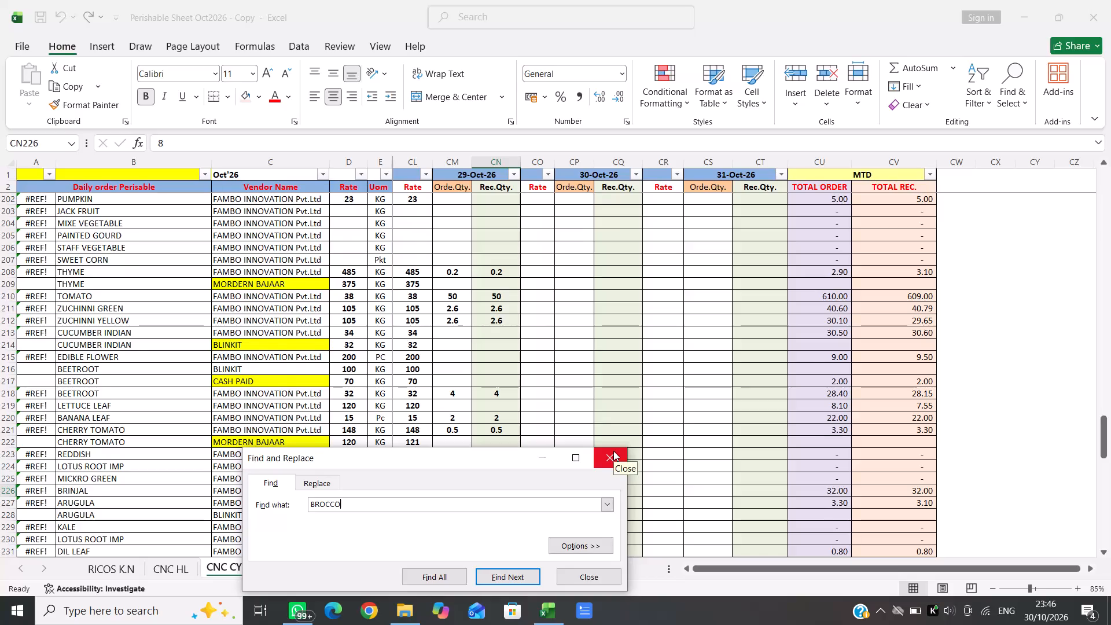
Find the BROCCOLI item and enter 10 as its 29-Oct-26 ordered quantity in the FAMBO INNOVATION Pvt.Ltd row.
key("Return")
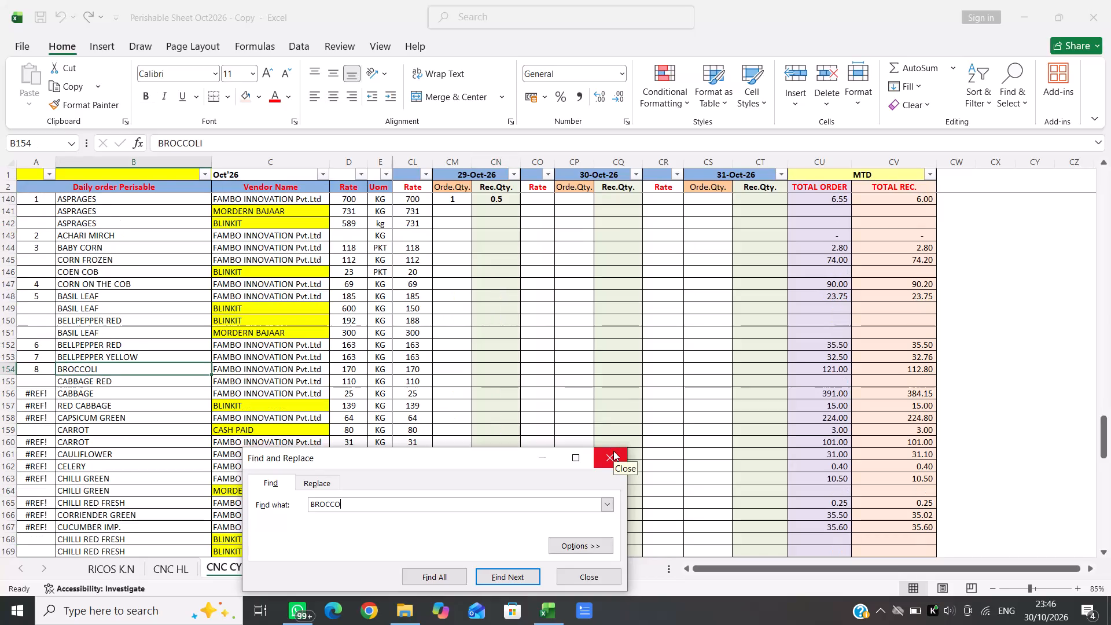
left_click(613, 451)
key("Right")
key("Right")
key("Right")
key("Right")
key("Right")
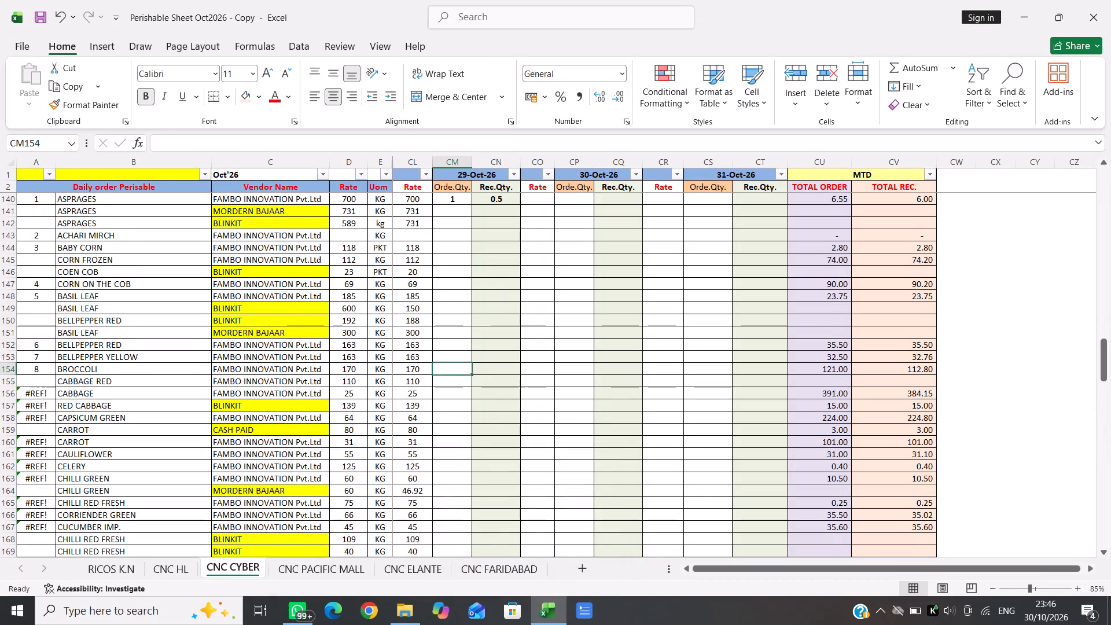
type("10")
key("Right")
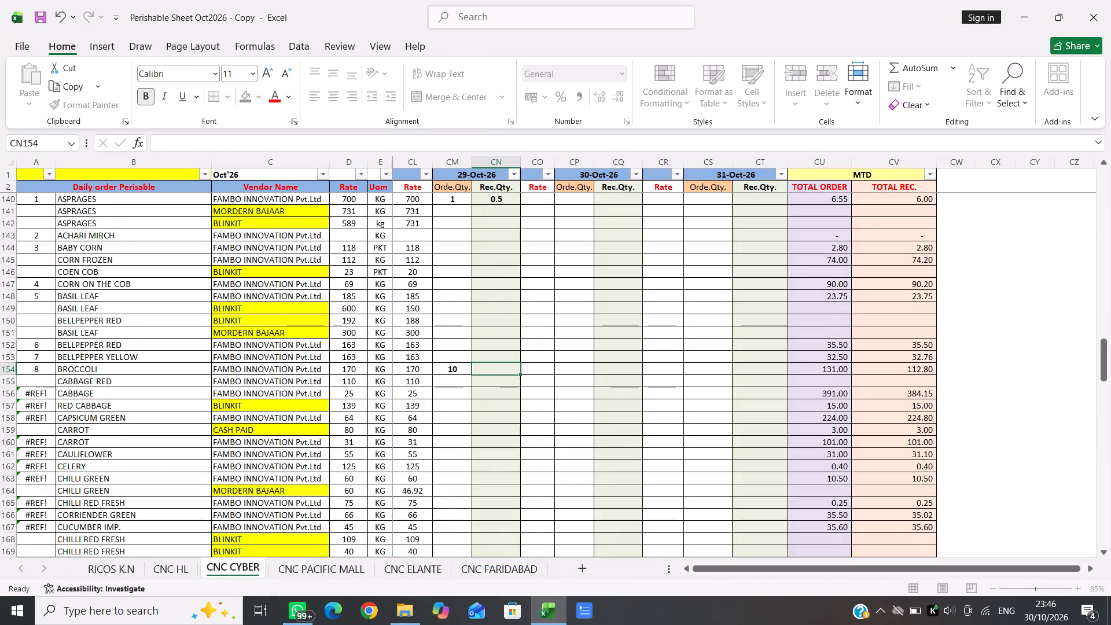
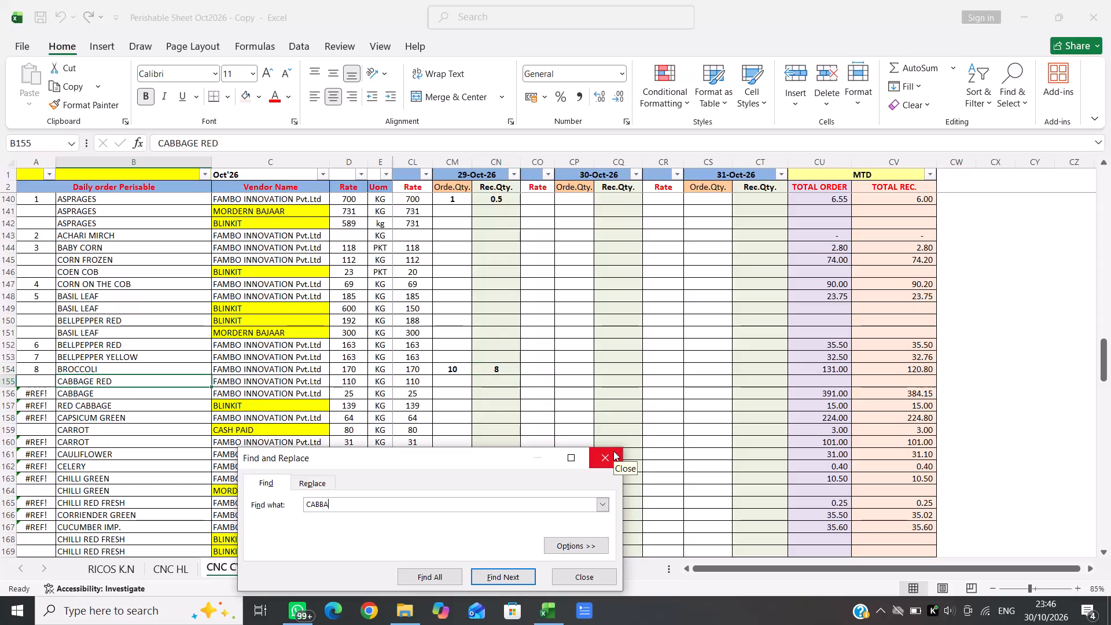
Close the item search and move across the CABBAGE RED row towards its 29-Oct-26 quantity cells.
left_click(613, 451)
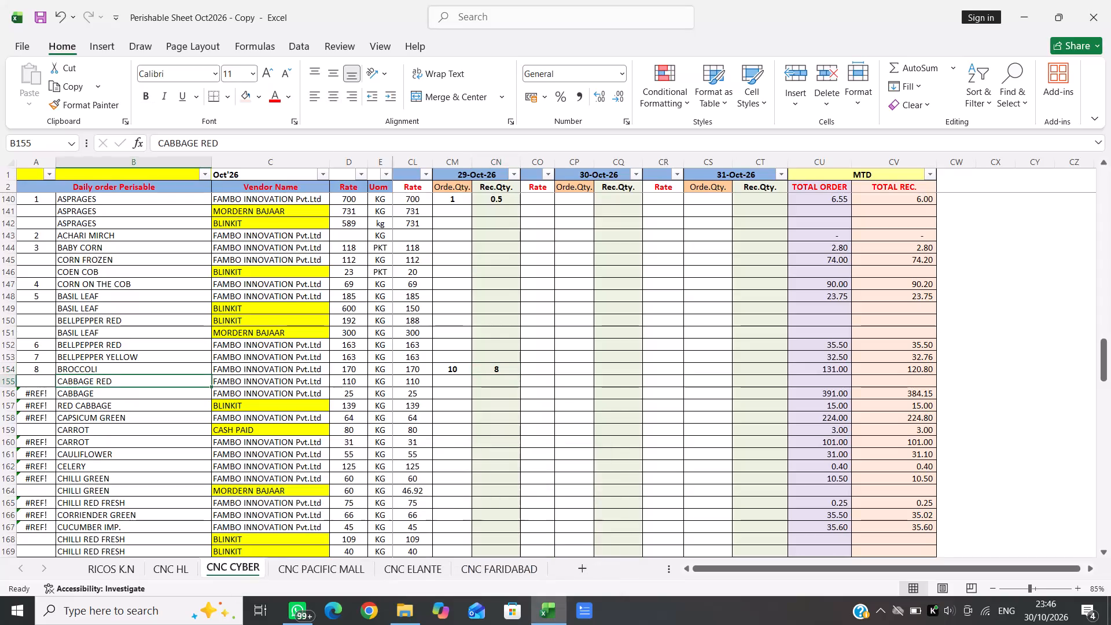
key("Right")
key("Right")
key("Right")
key("Right")
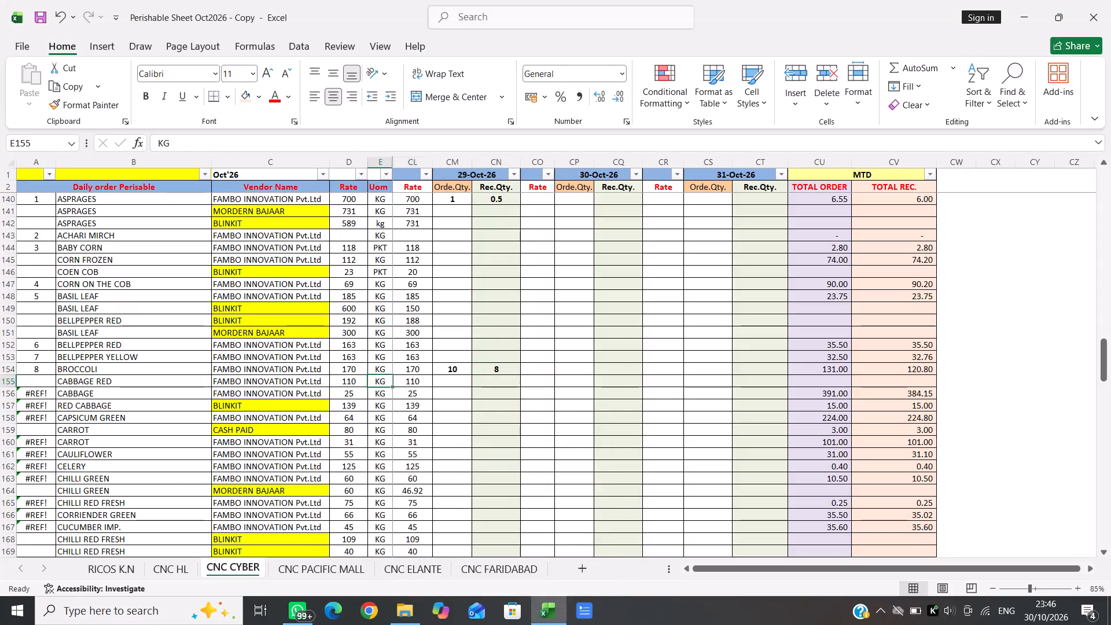
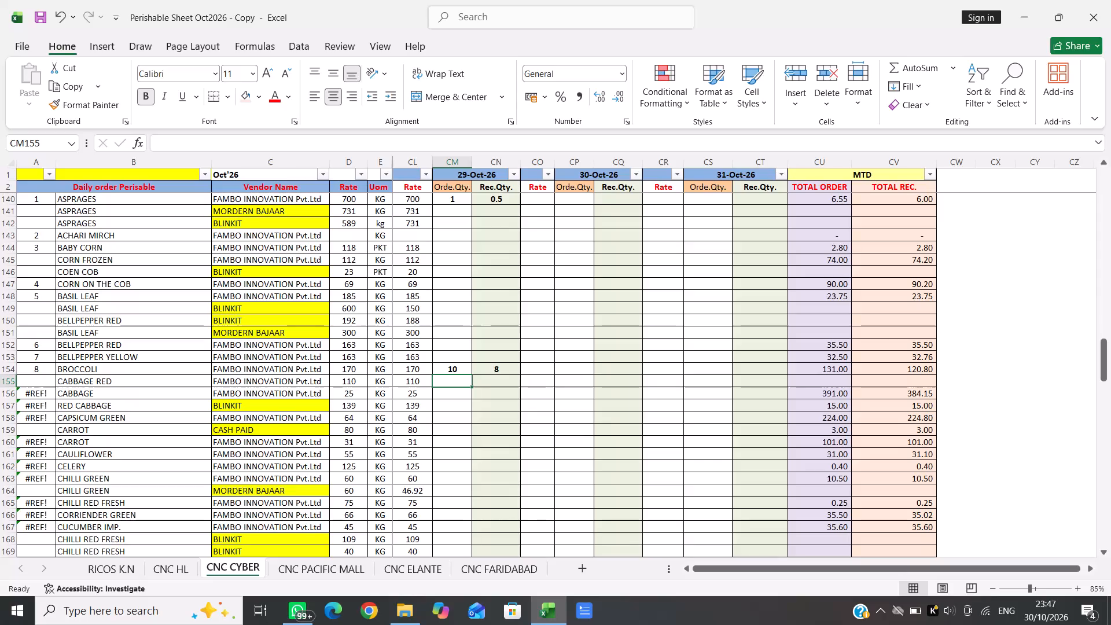
Go to the 29-Oct-26 ordered quantity cell in the CABBAGE row supplied by FAMBO INNOVATION.
key("Down")
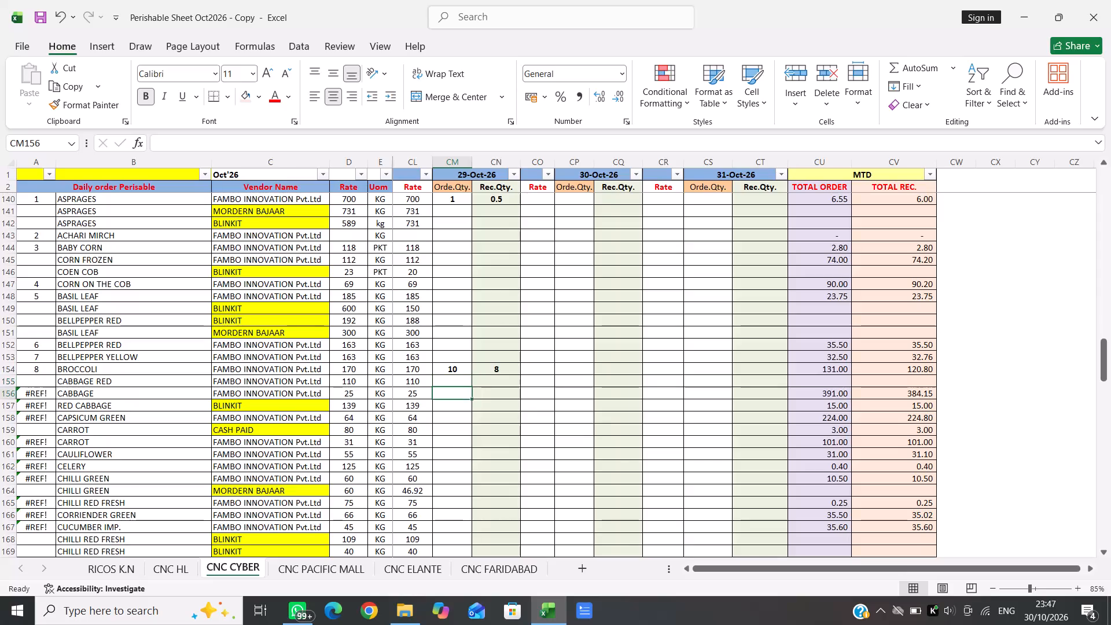
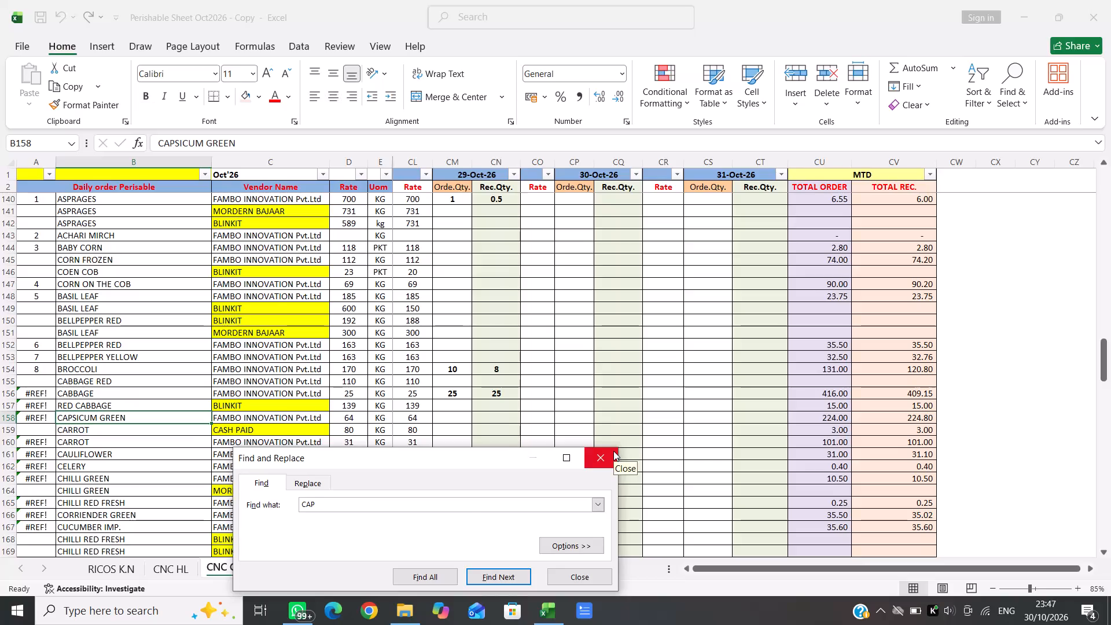
Enter 12 as the 29-Oct-26 ordered quantity for CAPSICUM GREEN supplied by FAMBO INNOVATION.
left_click(609, 454)
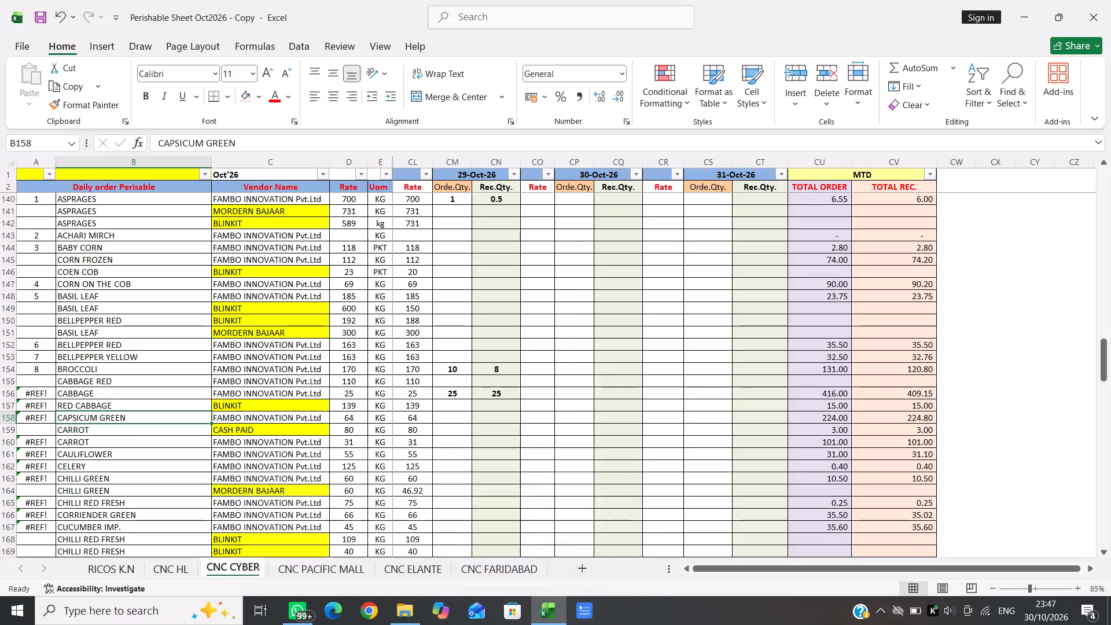
key("Right")
key("Right")
key("Right")
key("Right")
key("Right")
type("12")
key("Right")
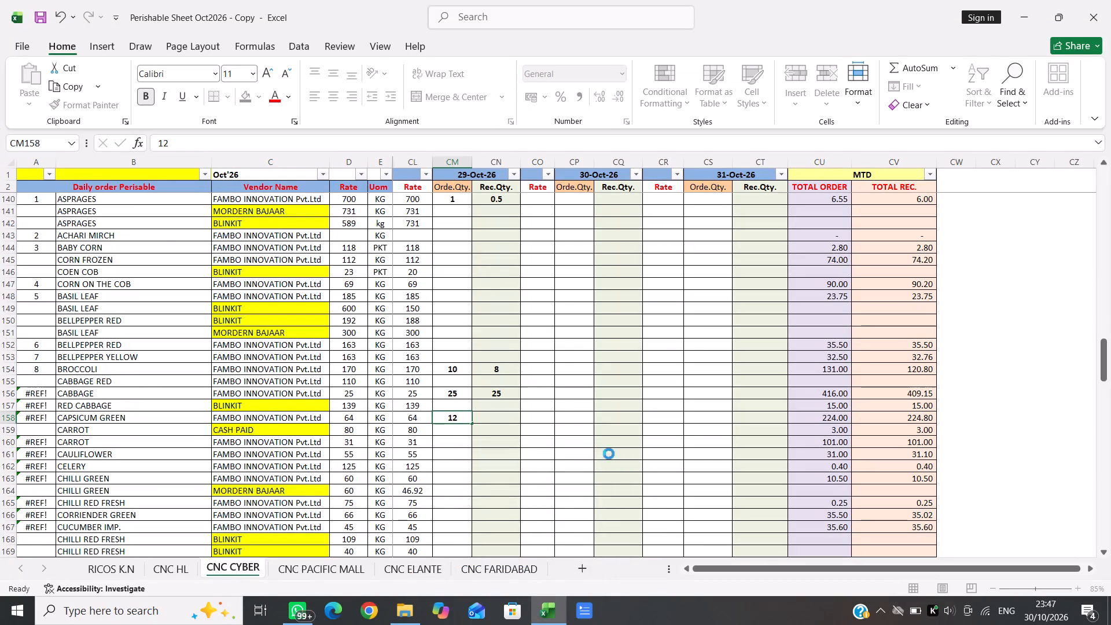
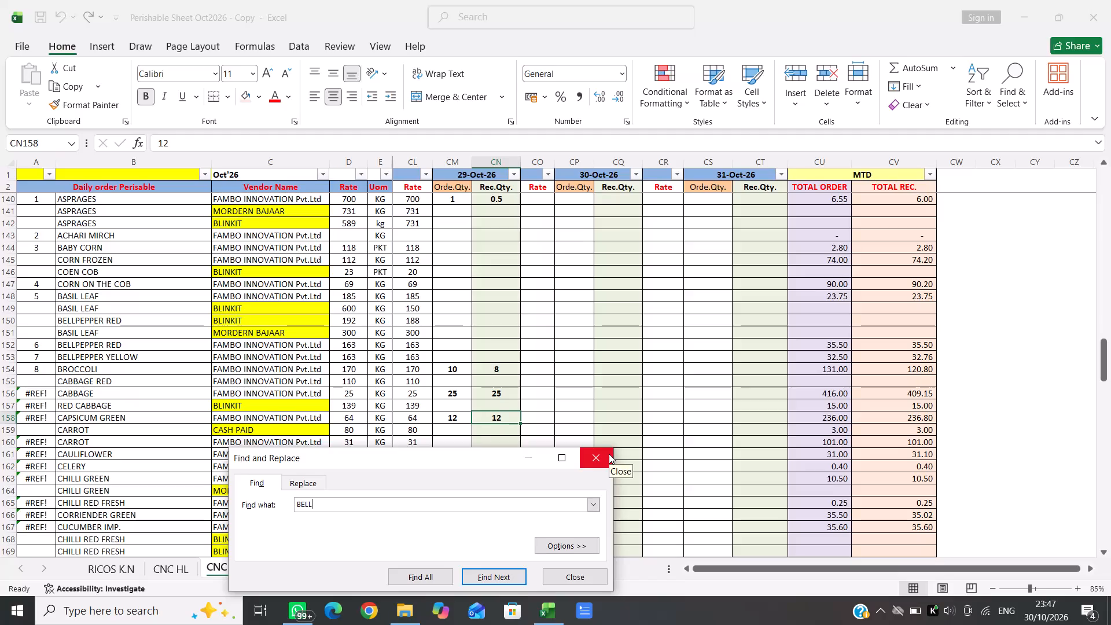
Find the BELLPEPPER RED row supplied by FAMBO INNOVATION and enter 2.5 as its 29-Oct-26 ordered quantity.
key("Return")
left_click(598, 455)
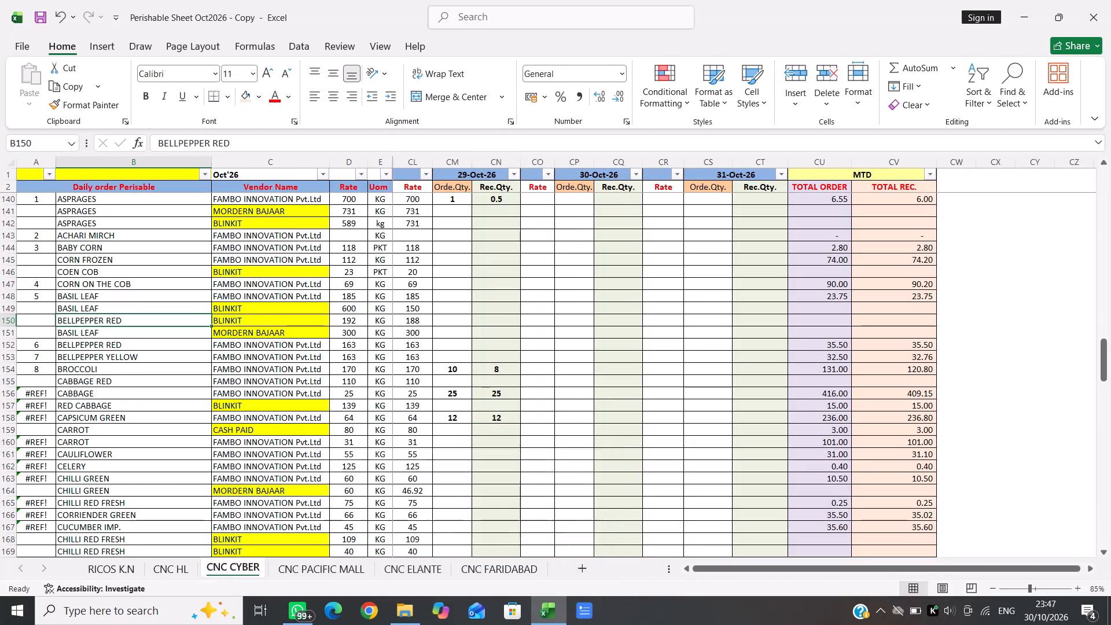
key("Down")
key("Down")
key("Down")
key("Up")
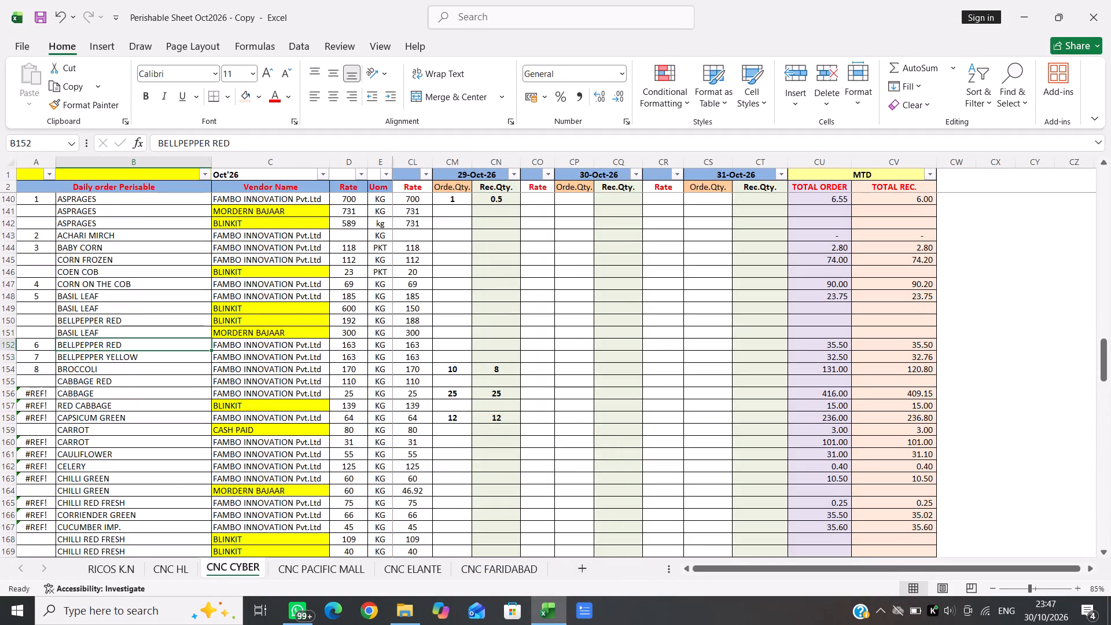
key("Right")
key("Right")
key("Right")
key("Right")
key("Right")
type("2.5")
key("Right")
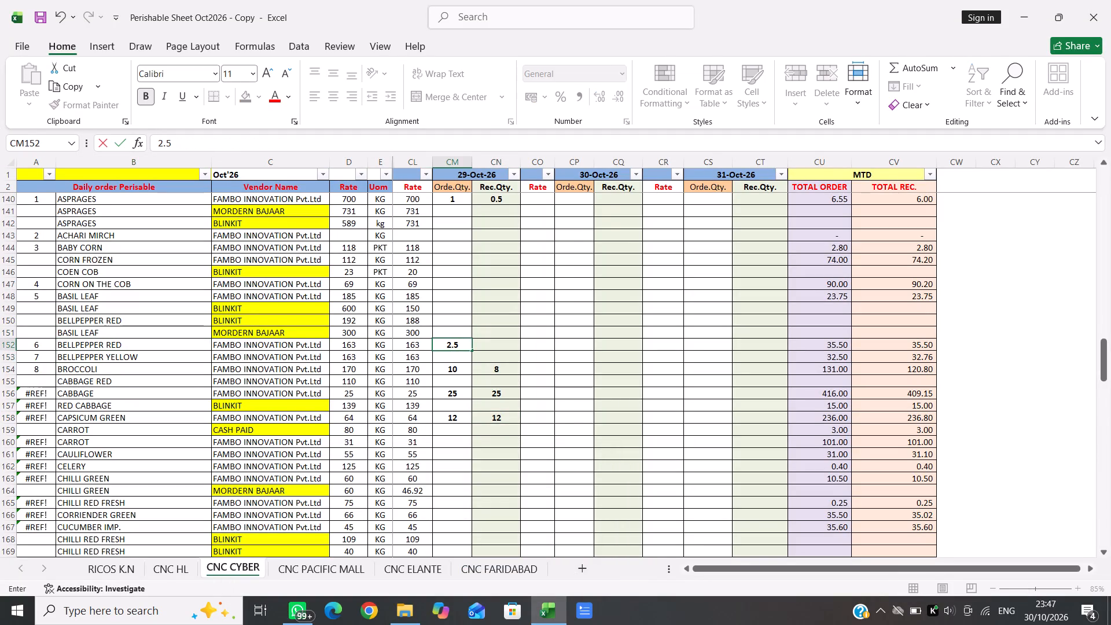
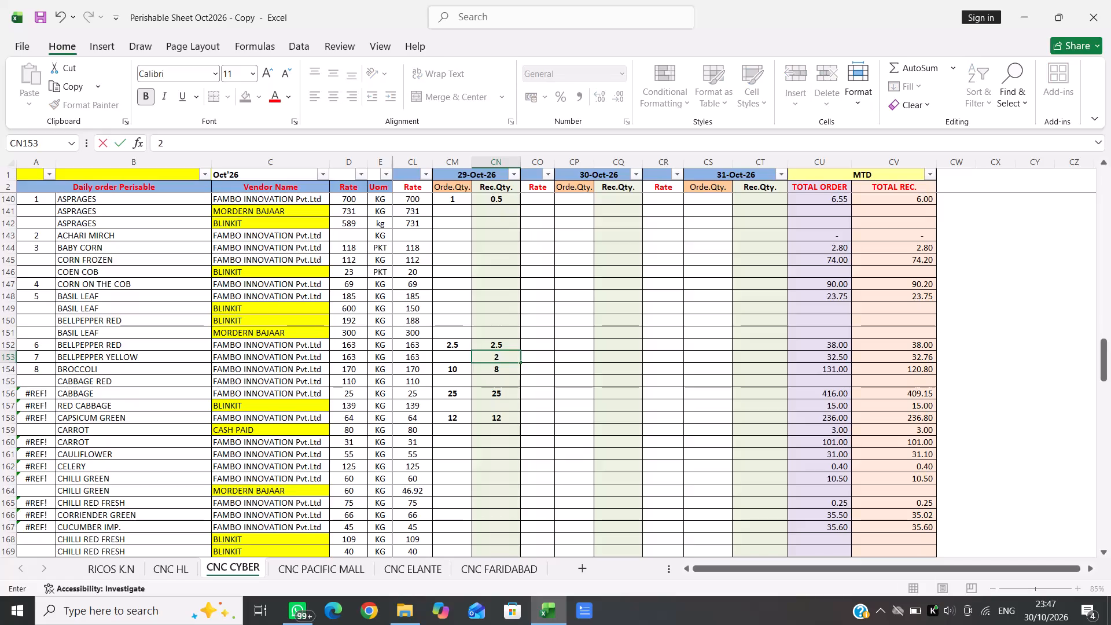
Enter 2 as the 29-Oct-26 ordered quantity for BELLPEPPER YELLOW from FAMBO INNOVATION.
key("Left")
key("2")
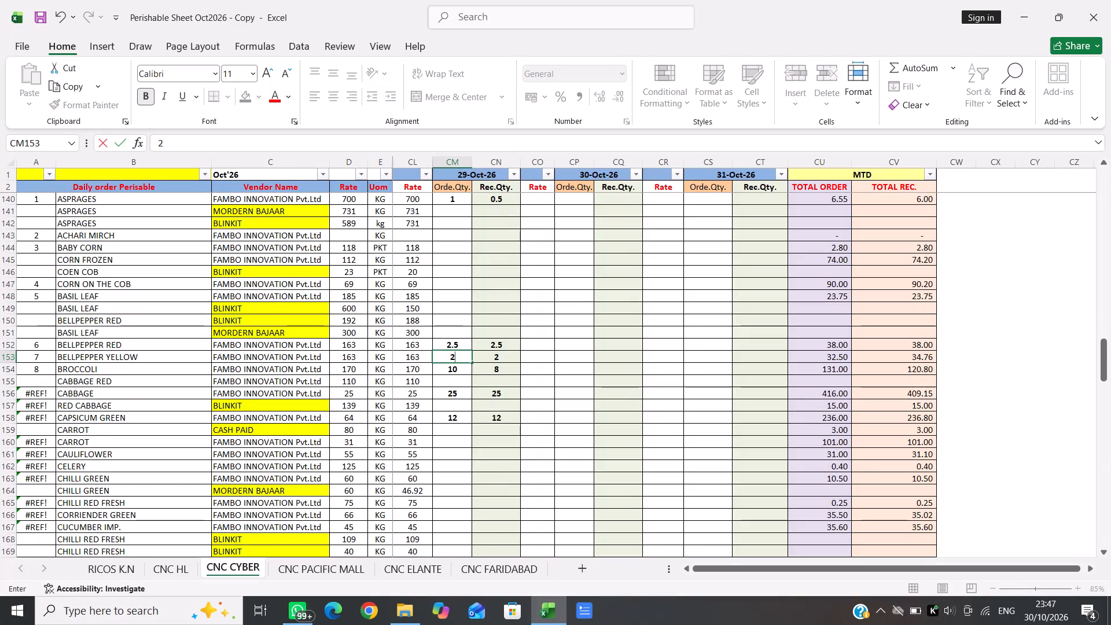
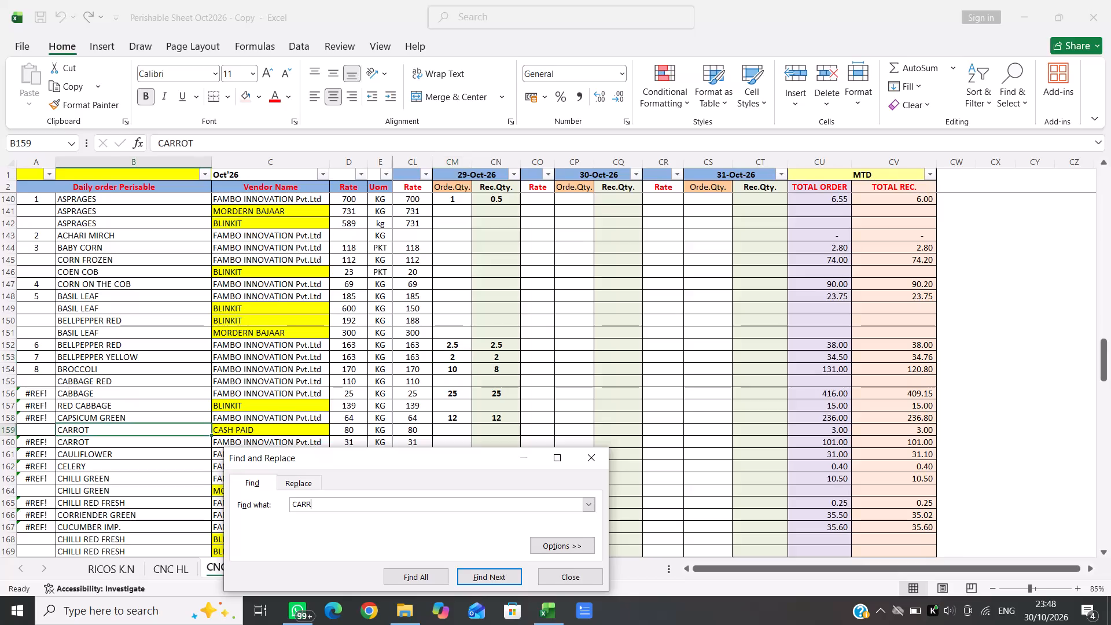
Enter 5 as the 29-Oct-26 ordered quantity for CARROT from FAMBO INNOVATION.
left_click(601, 457)
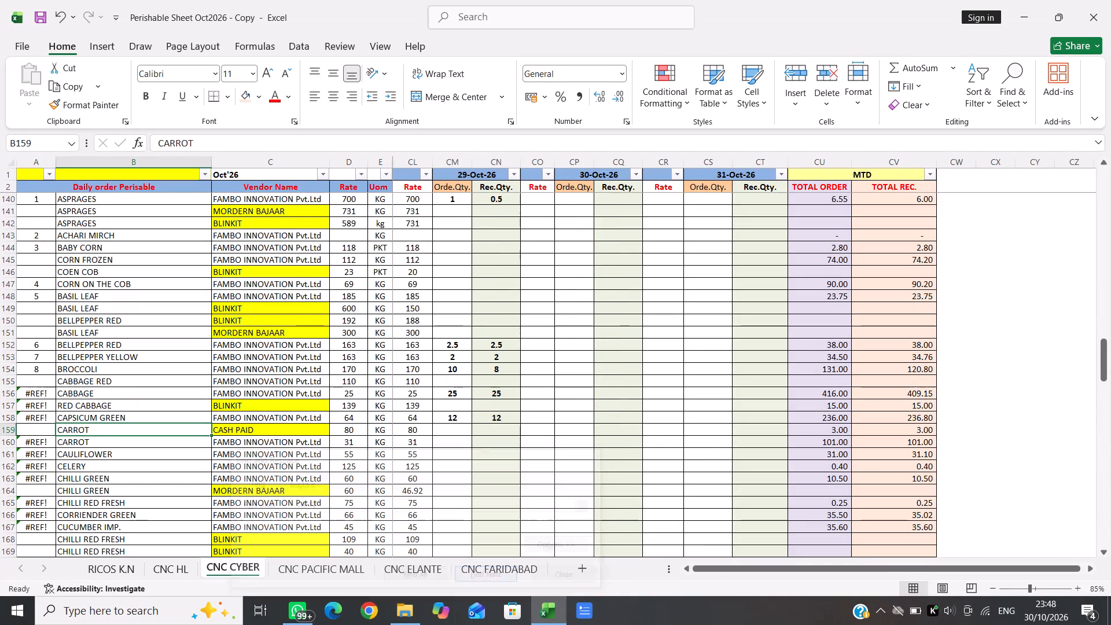
key("Down")
key("Right")
key("Right")
key("Right")
key("Right")
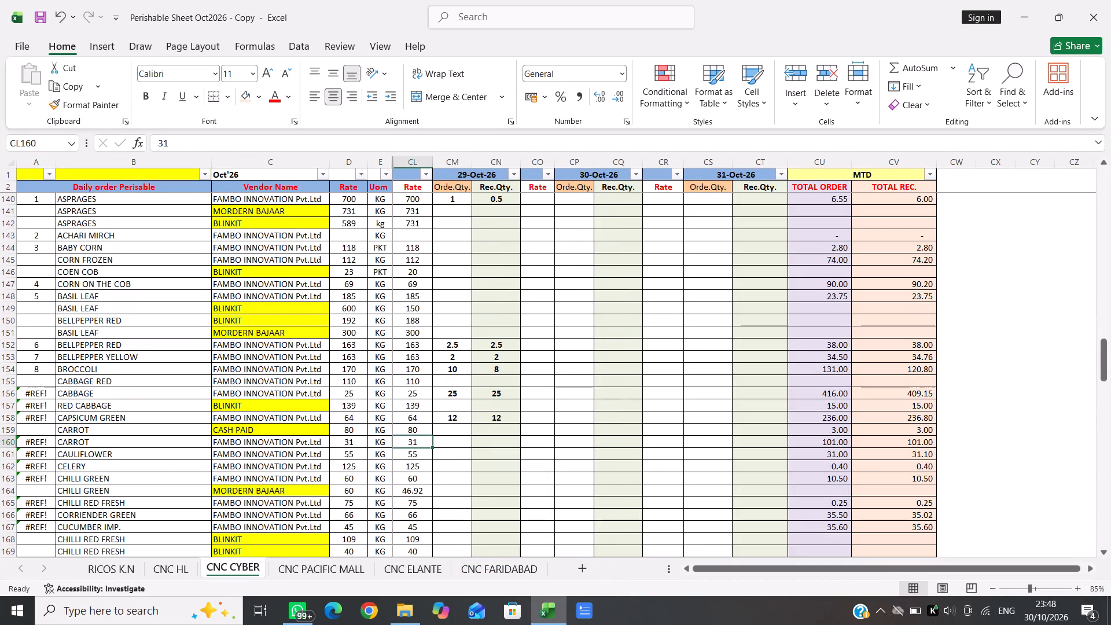
key("Right")
key("5")
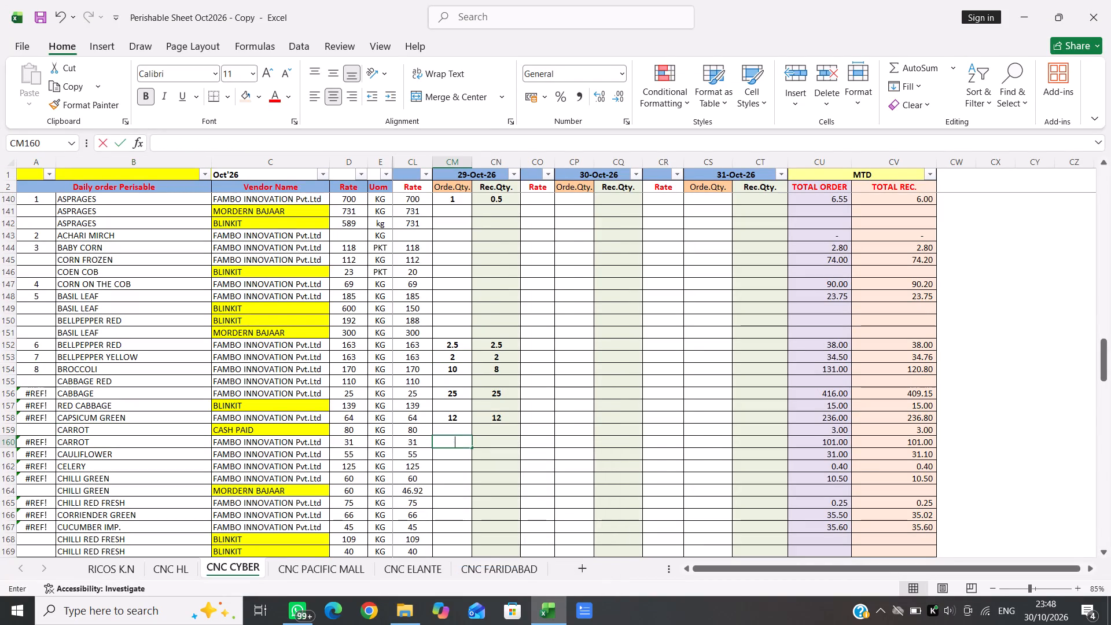
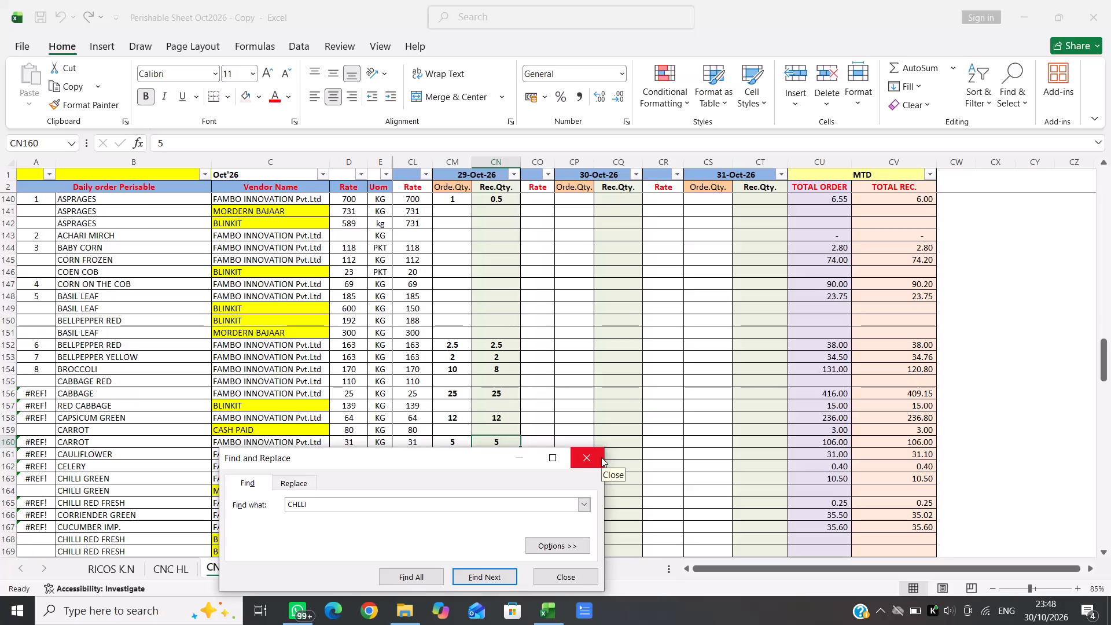
Search the sheet for CHILLI and go to the 29-Oct-26 ordered quantity cell for CHILLI GREEN from FAMBO INNOVATION.
key("Return")
key("Return")
key("BackSpace")
key("BackSpace")
key("BackSpace")
type("ILLI")
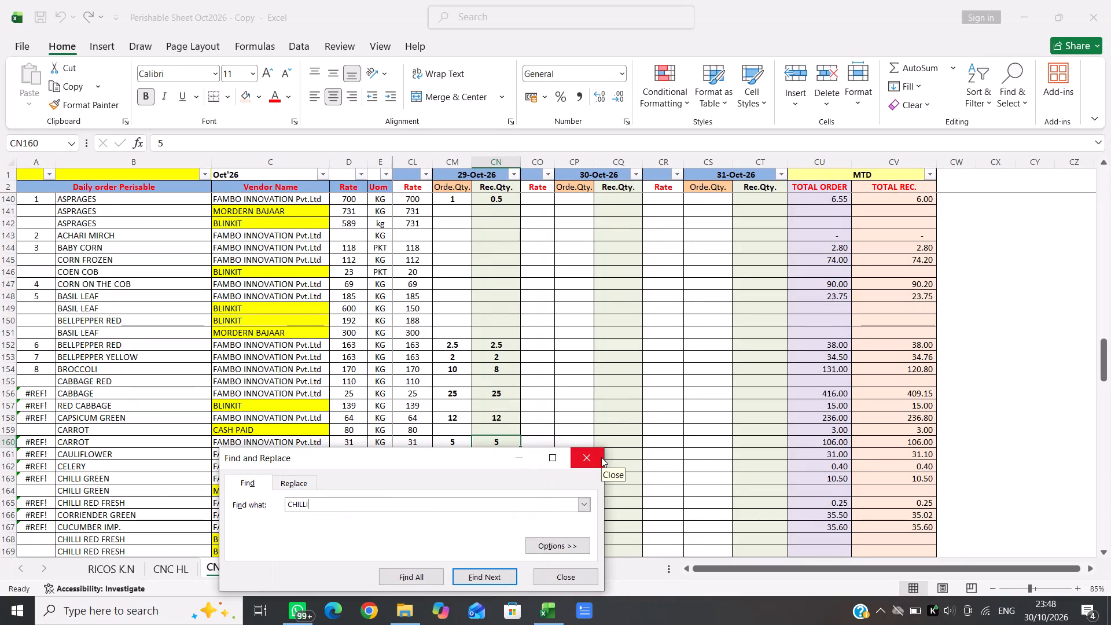
key("Return")
left_click(590, 458)
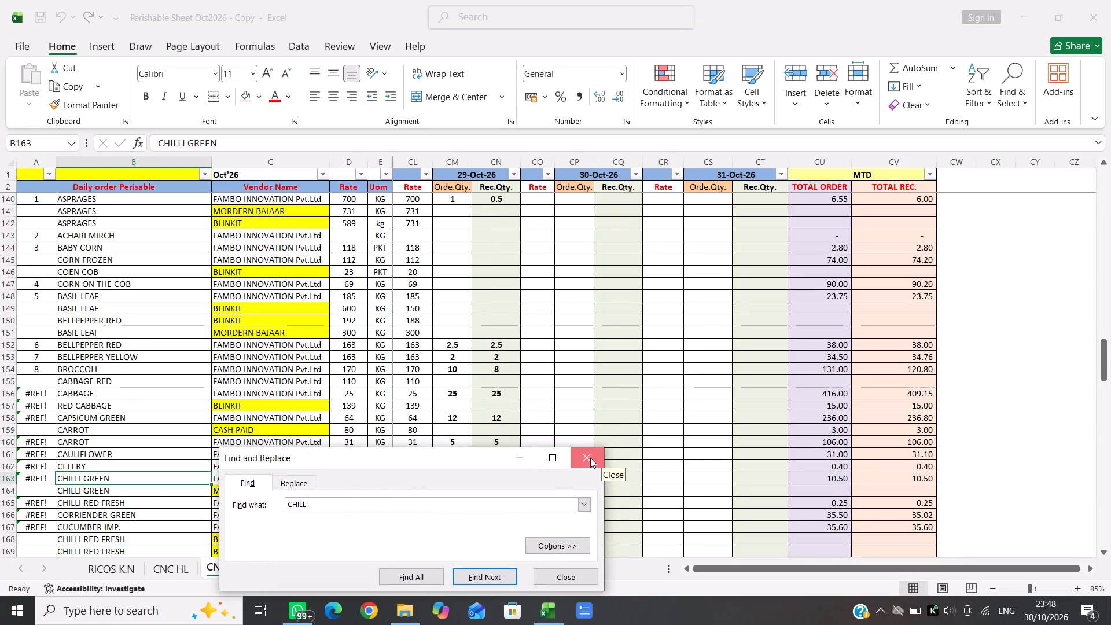
key("Right")
key("Right")
key("Right")
key("Right")
key("Right")
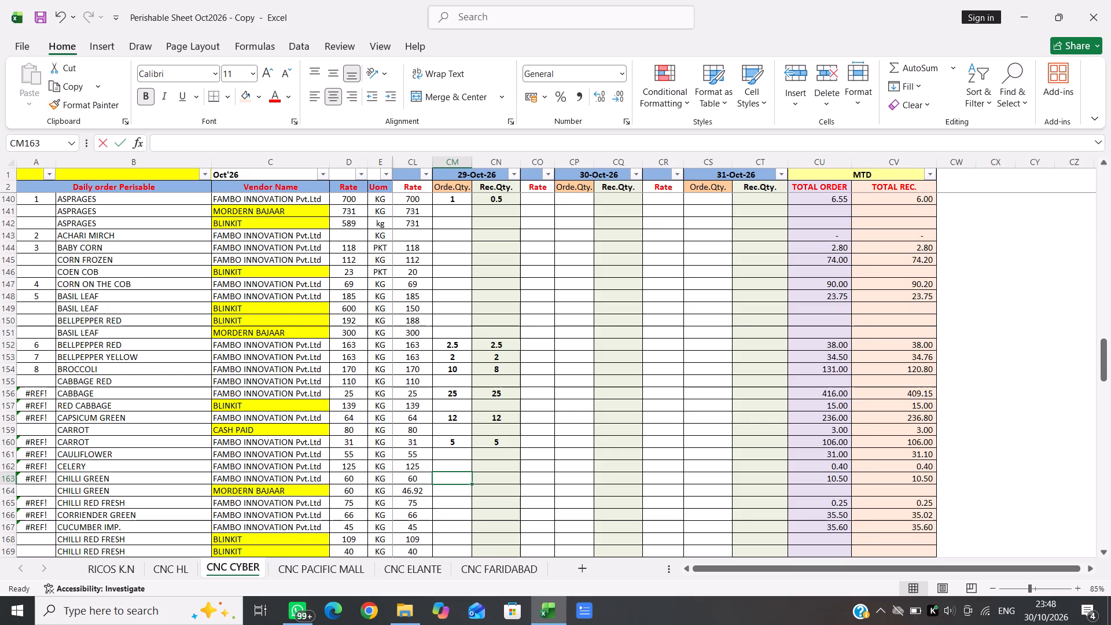
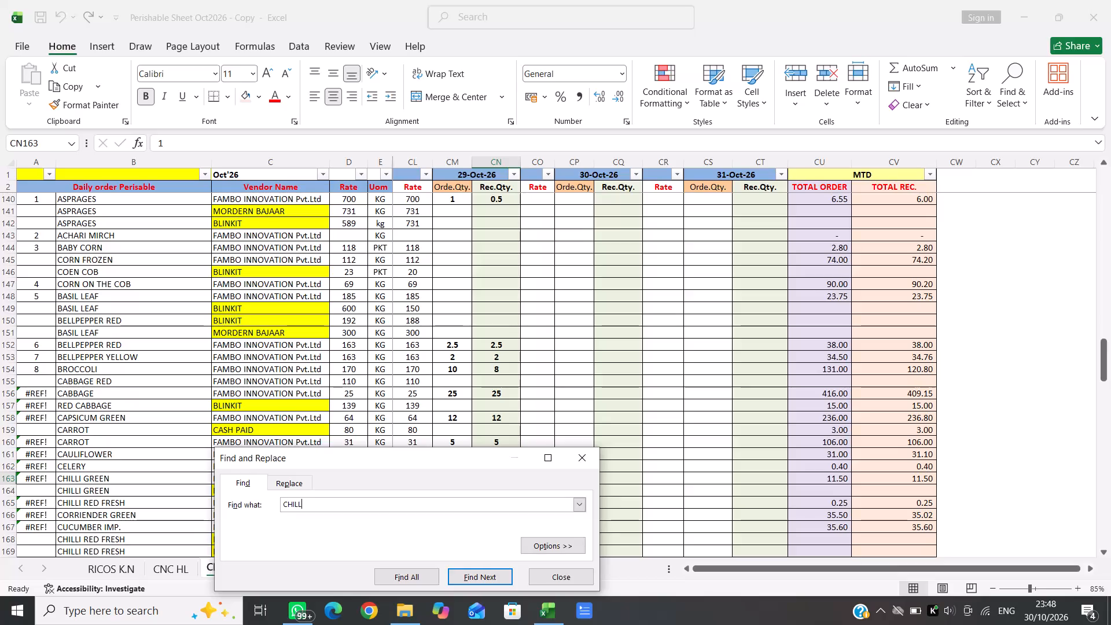
Search the sheet for CHILLI to reach CHILLI RED FRESH from FAMBO INNOVATION and move along its row toward the 29-Oct-26 quantity cells.
key("Return")
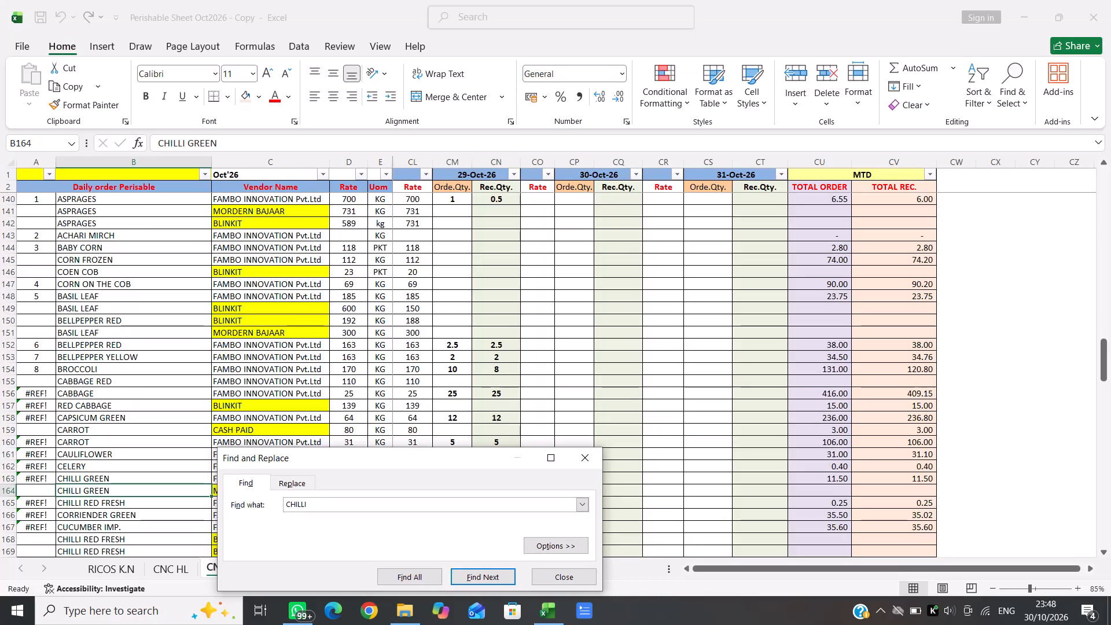
key("Return")
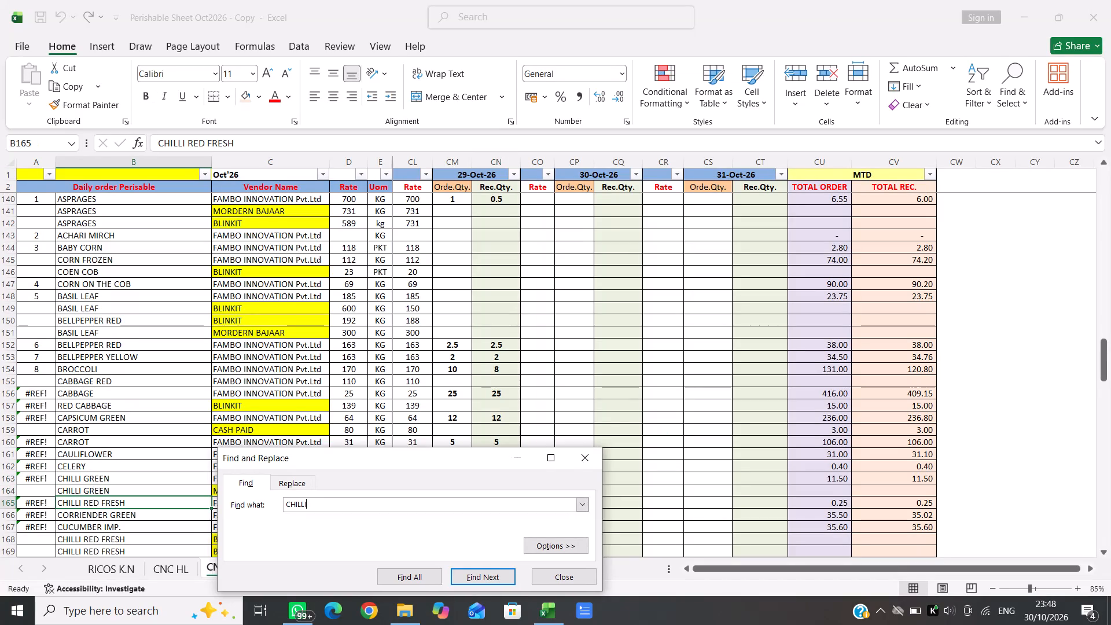
left_click(586, 451)
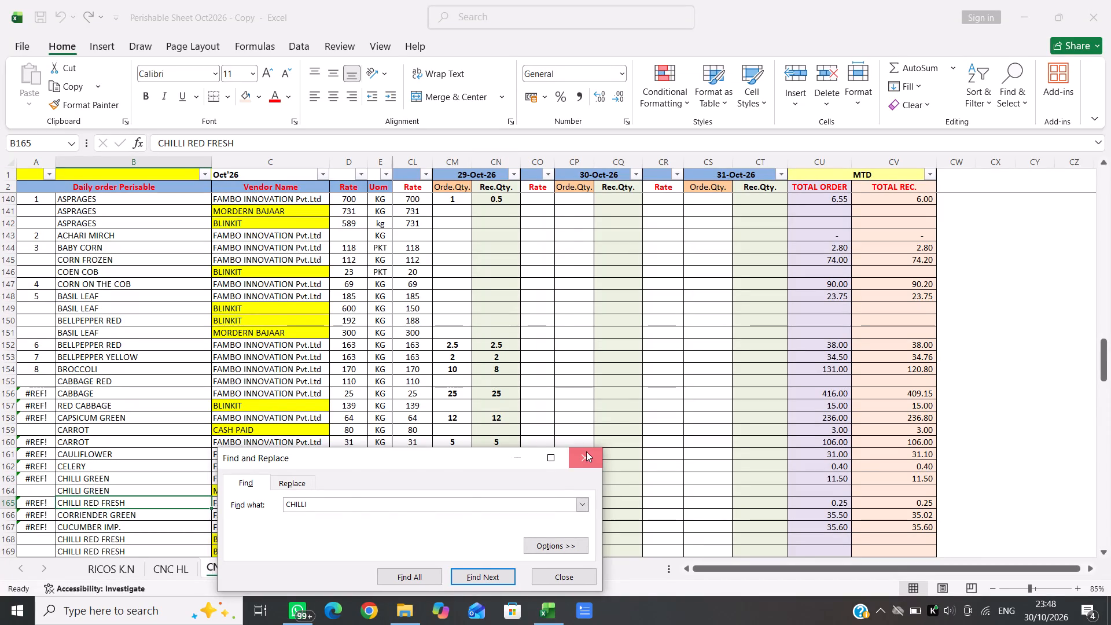
key("Right")
key("Right")
key("Right")
key("Right")
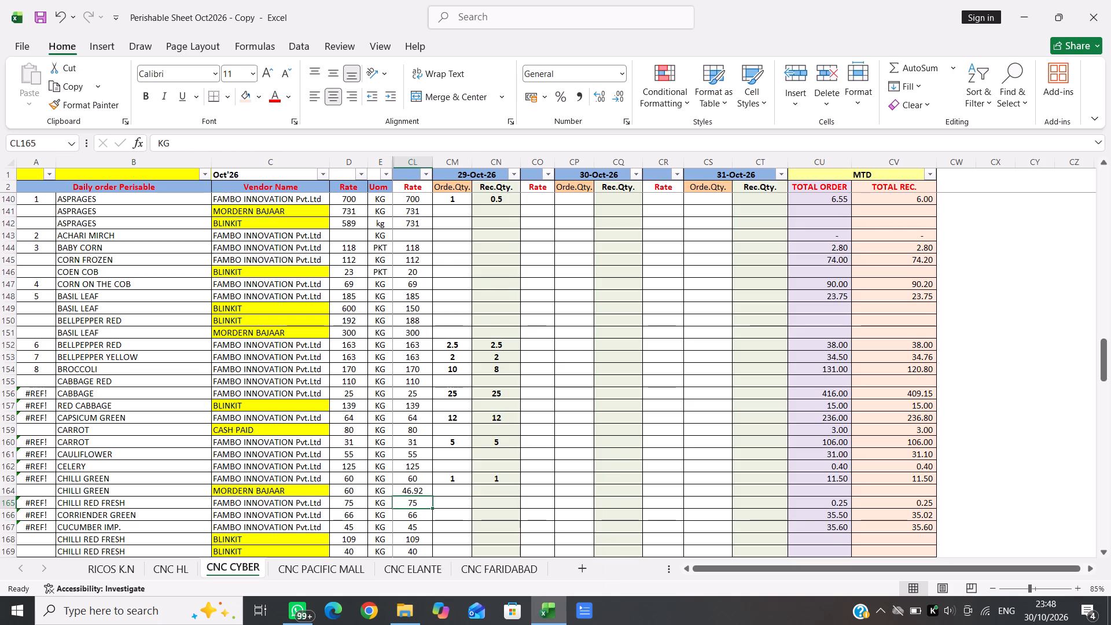
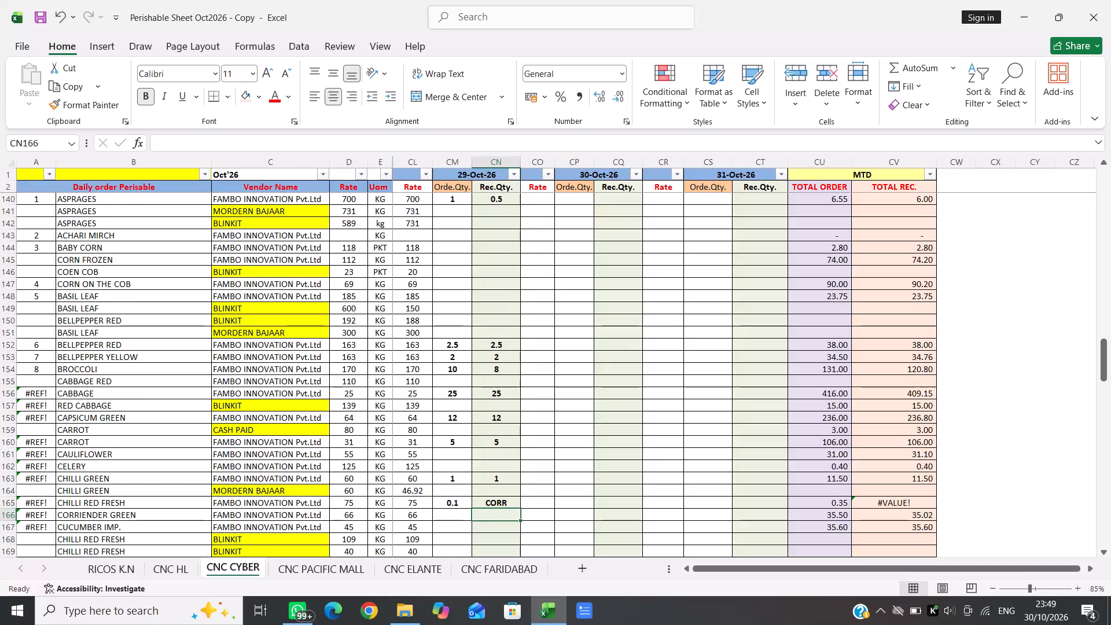
Replace the mistyped CORR in the 29-Oct-26 received quantity of CHILLI RED FRESH with 0.1.
key("Up")
key("BackSpace")
key("BackSpace")
key("BackSpace")
key("BackSpace")
type("0.1")
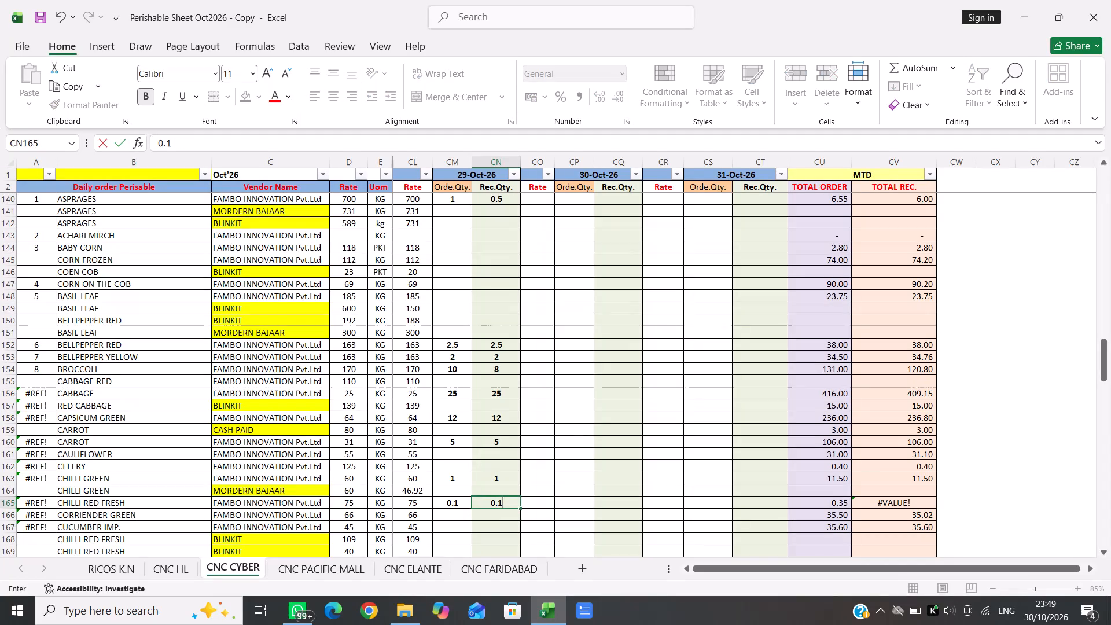
Search the sheet for CORR and enter 2.5 as both ordered and received quantity for CORRIENDER GREEN under 29-Oct-26.
key("ctrl+f")
key("BackSpace")
key("BackSpace")
key("BackSpace")
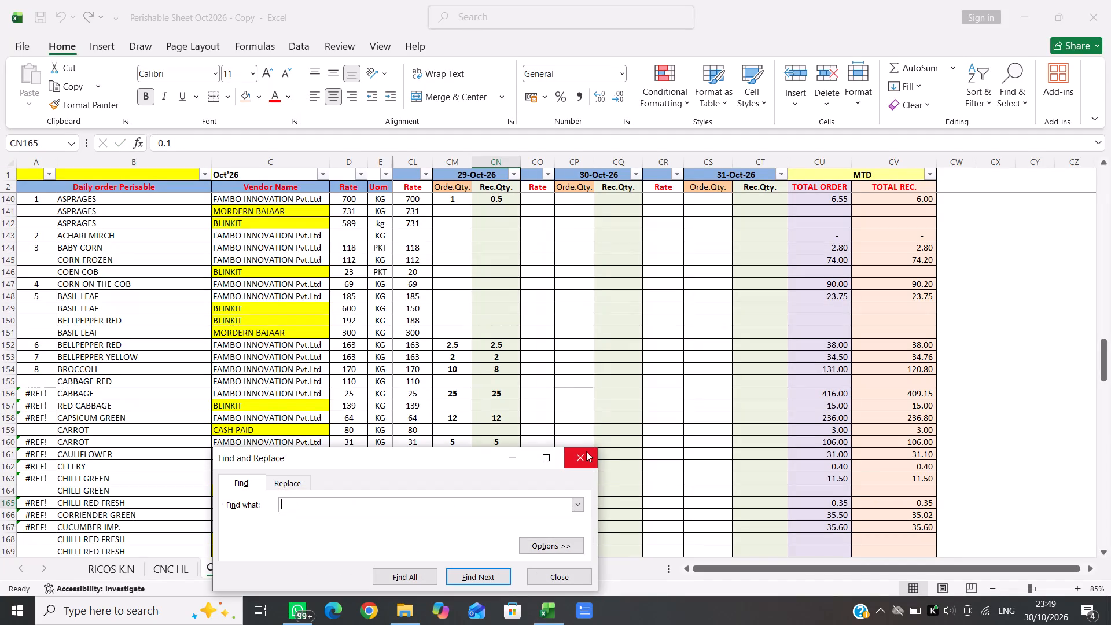
type("CORR")
key("Return")
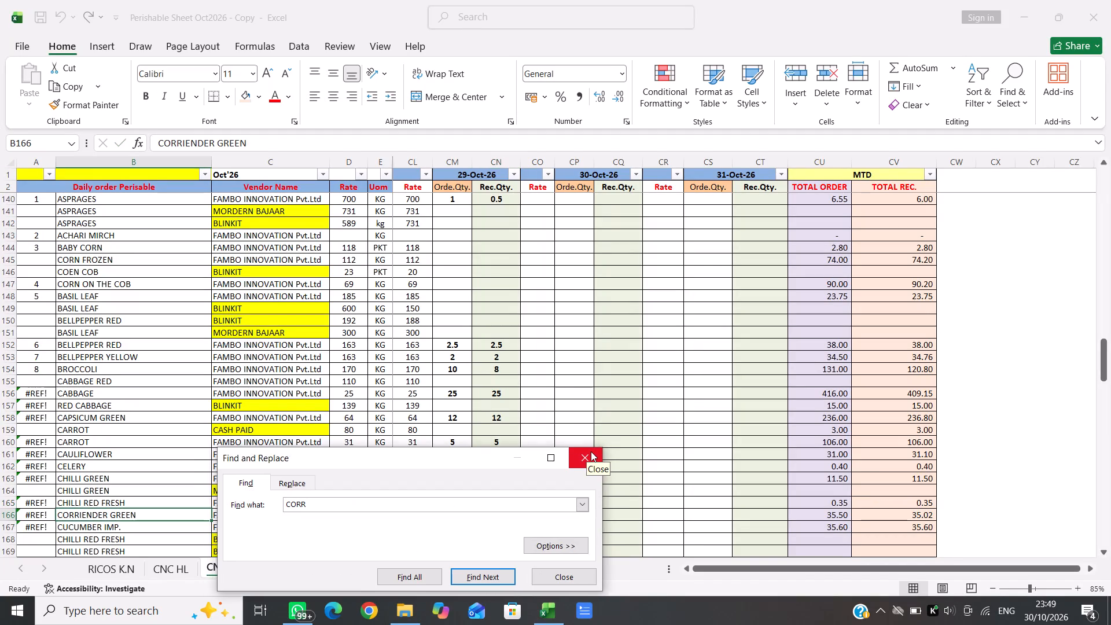
left_click(591, 451)
key("Right")
key("Right")
key("Right")
key("Right")
key("Right")
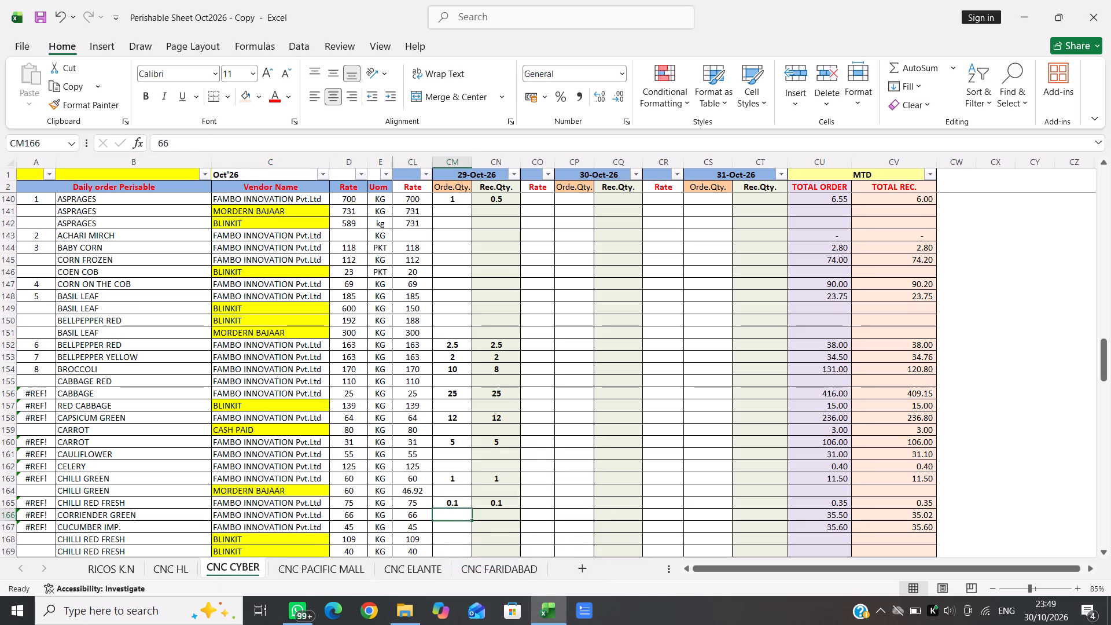
type("2.5")
key("Right")
type("2.5")
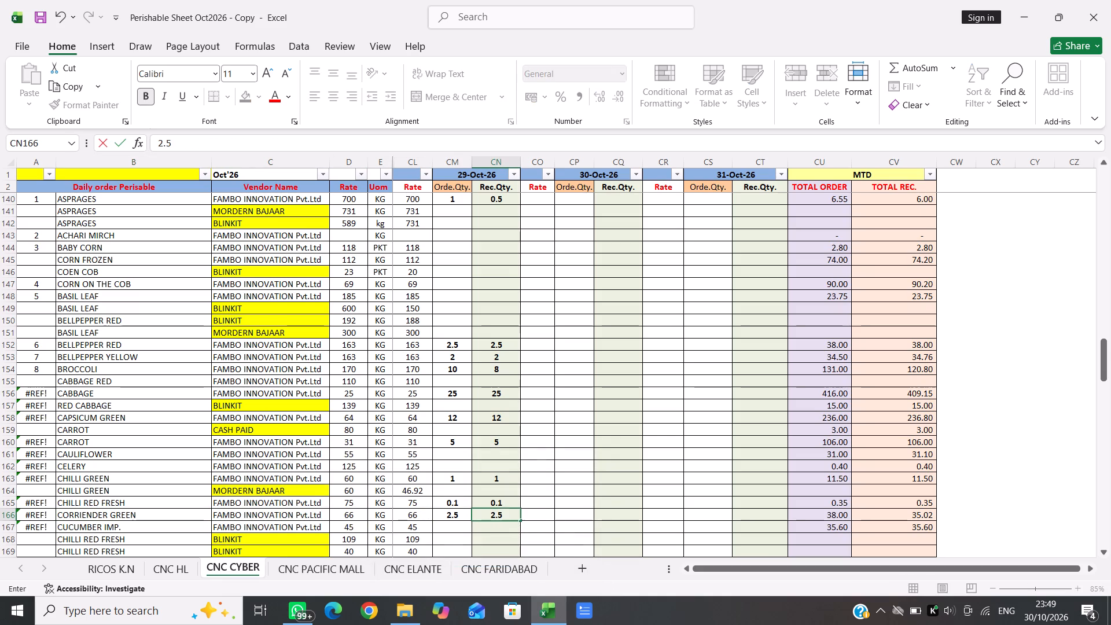
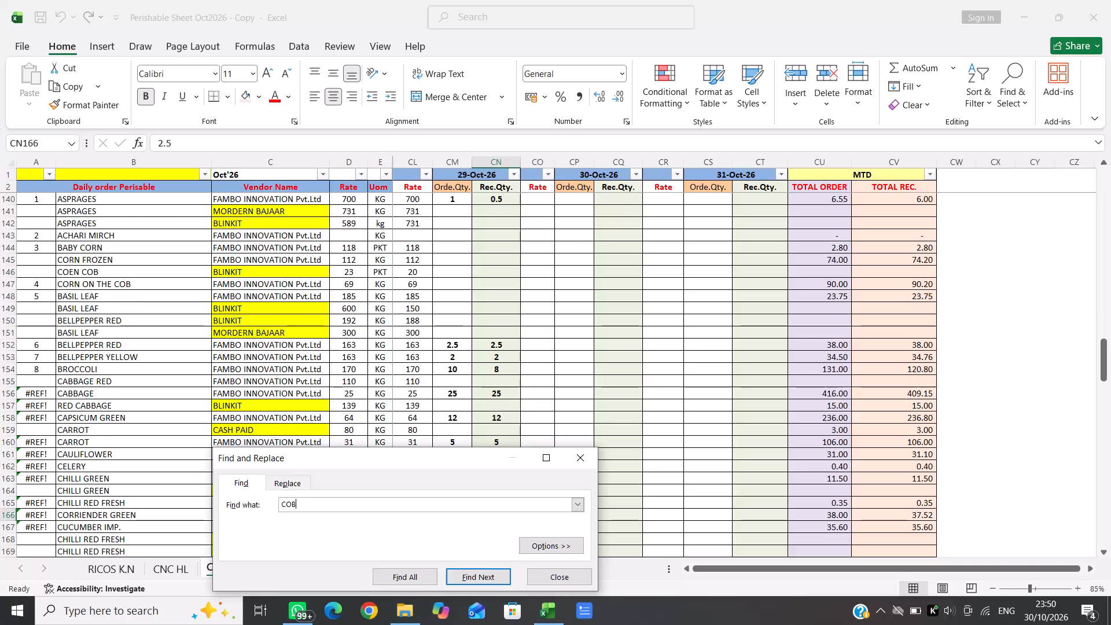
Search the sheet for COB and enter 6 as both ordered and received quantity for CORN ON THE COB under 29-Oct-26.
key("Return")
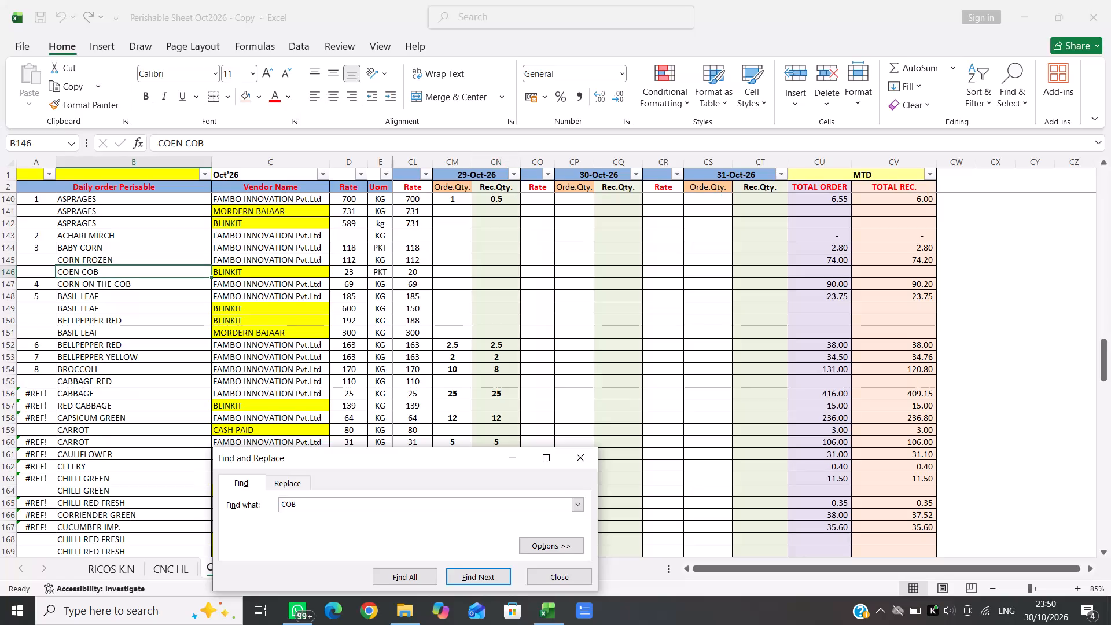
left_click(573, 452)
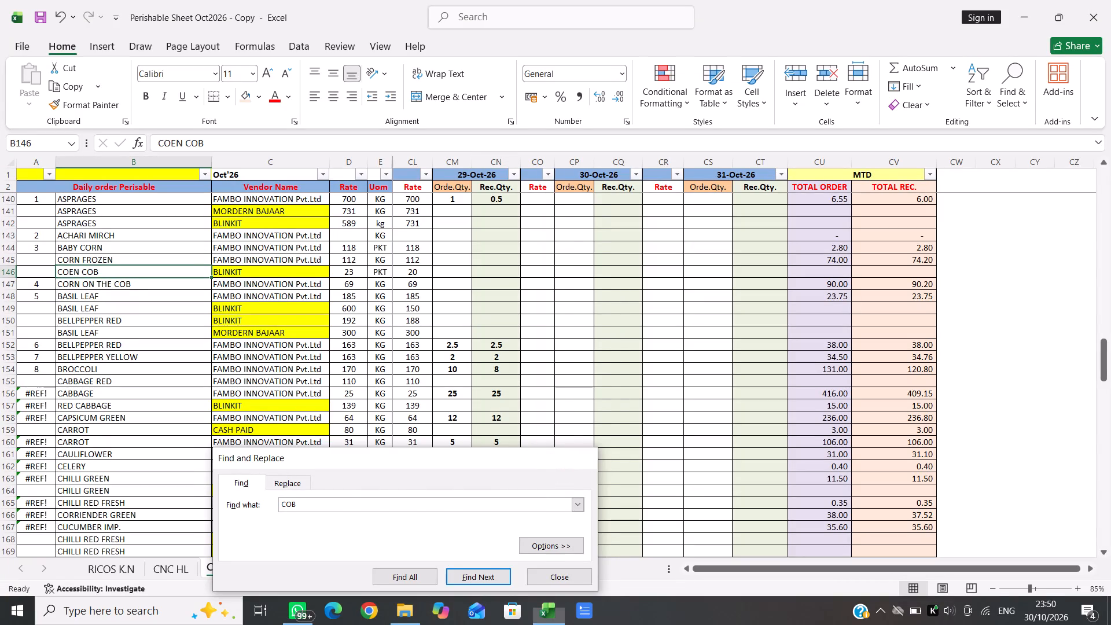
key("Right")
key("Right")
key("Right")
key("Right")
key("Right")
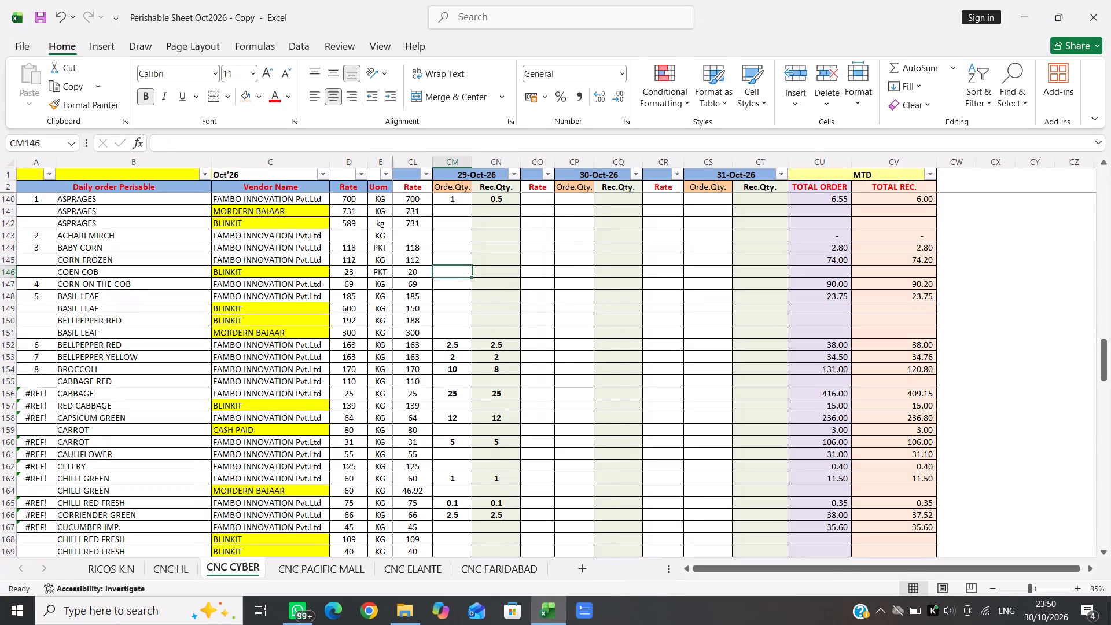
key("Down")
key("6")
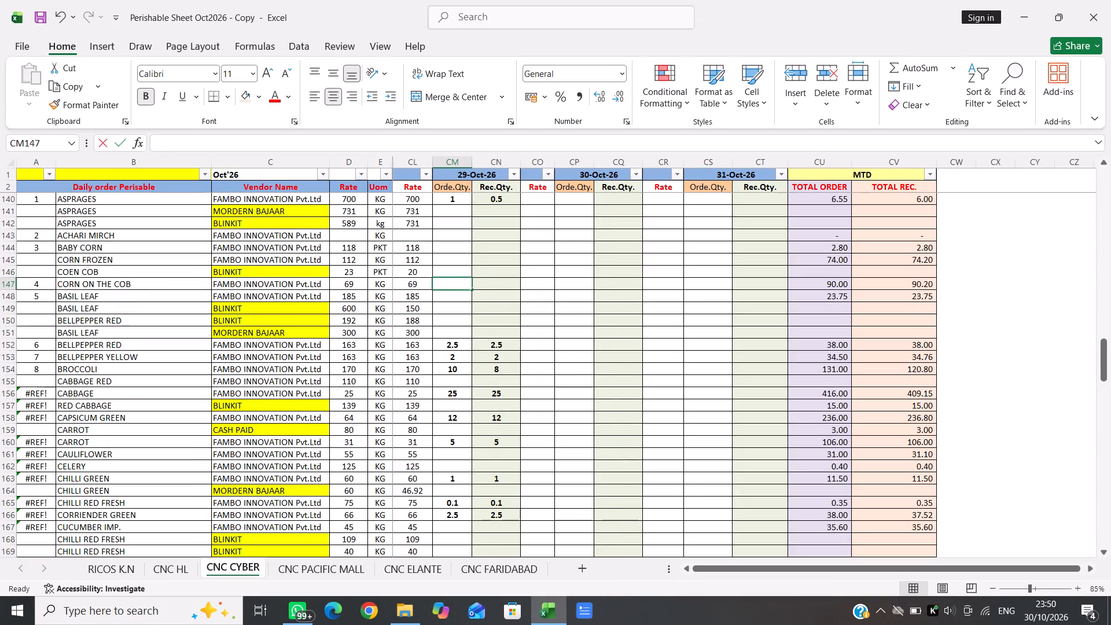
key("Right")
key("6")
Search the sheet for SWEE to locate the sweet corn row.
key("ctrl+f")
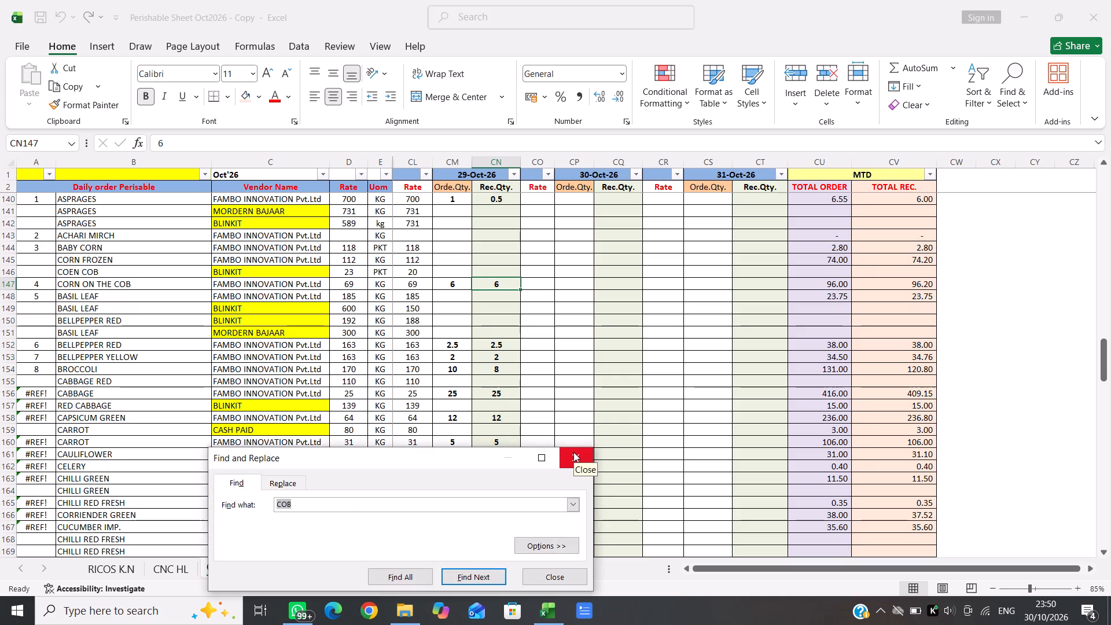
key("BackSpace")
key("BackSpace")
key("BackSpace")
key("BackSpace")
key("BackSpace")
type("SWEE")
key("Return")
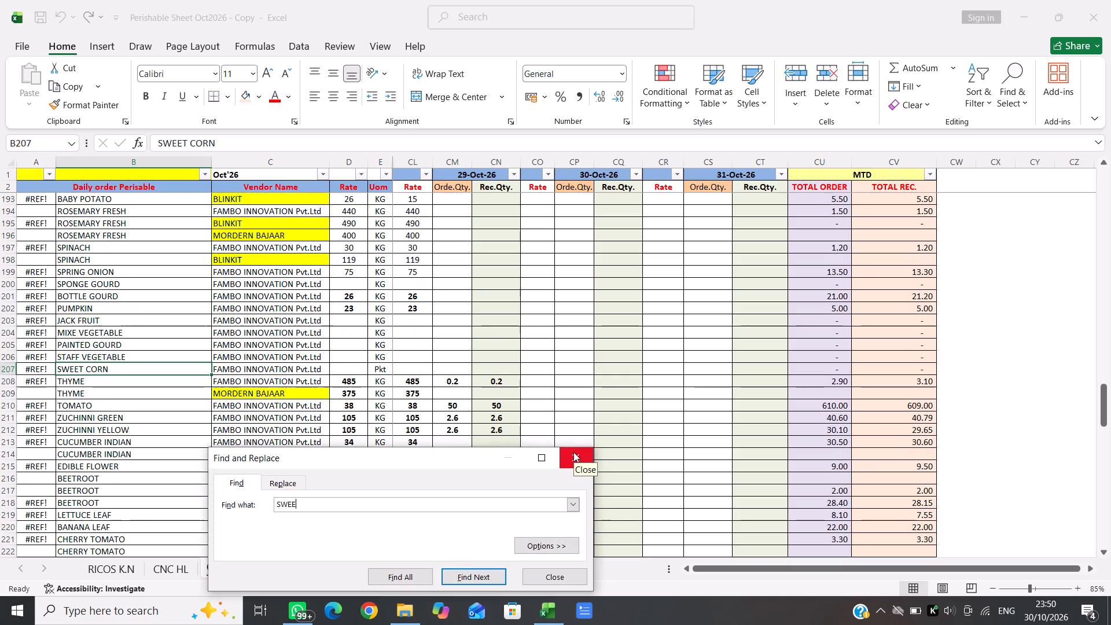
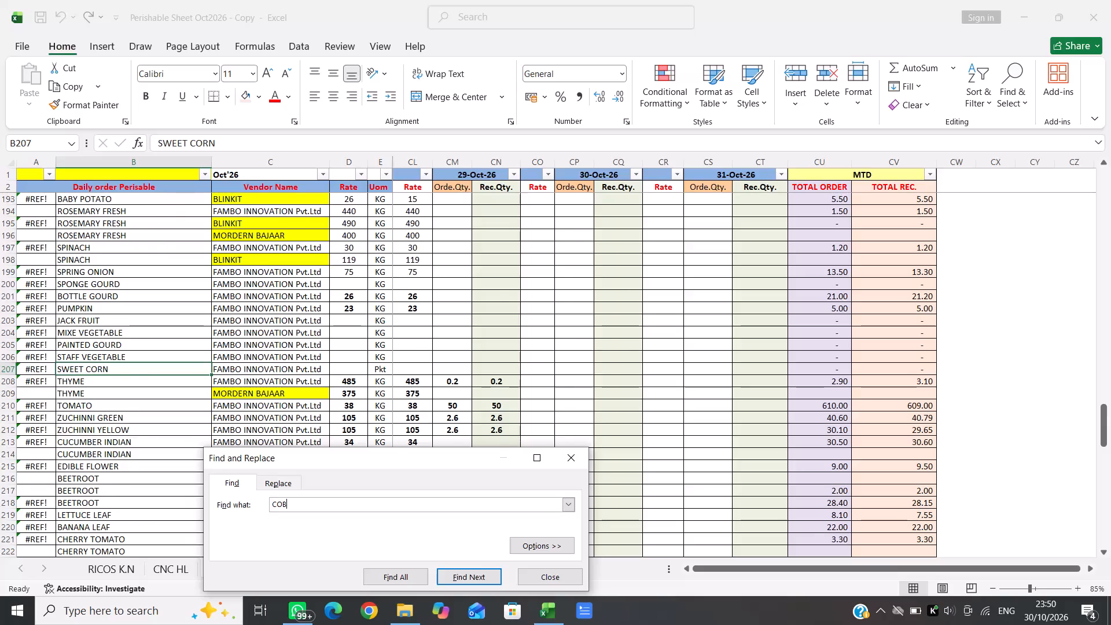
Search the sheet for COB to locate the corn cob rows, and close the search.
key("Return")
left_click(564, 464)
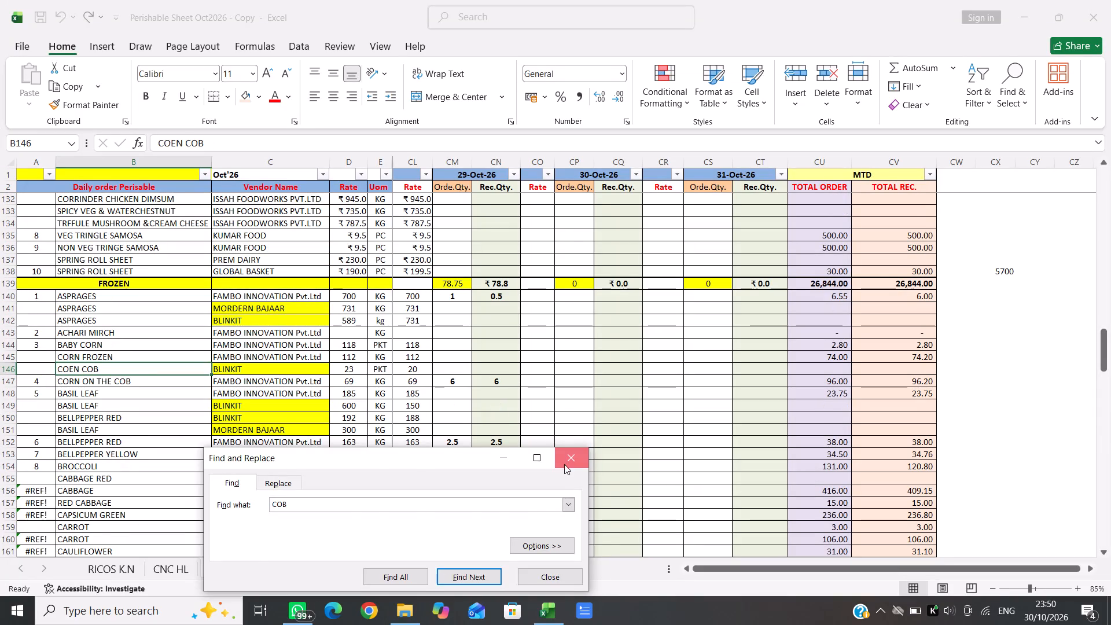
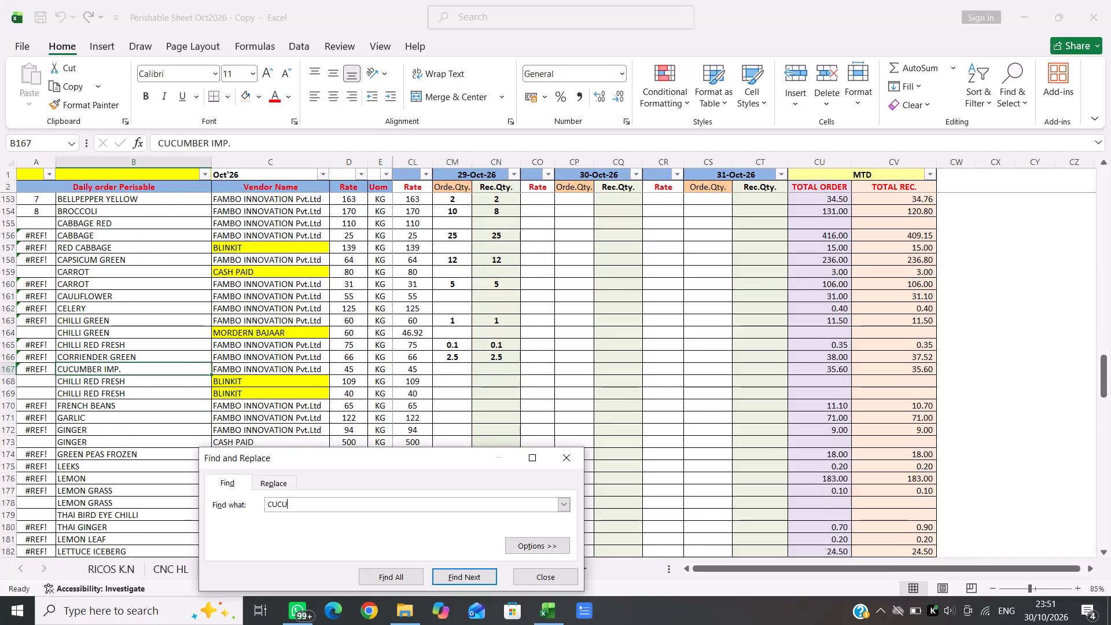
Close the search and move along the CUCUMBER IMP. row to its rate cell beside the 29-Oct-26 quantities.
left_click(564, 460)
key("Right")
key("Right")
key("Right")
key("Right")
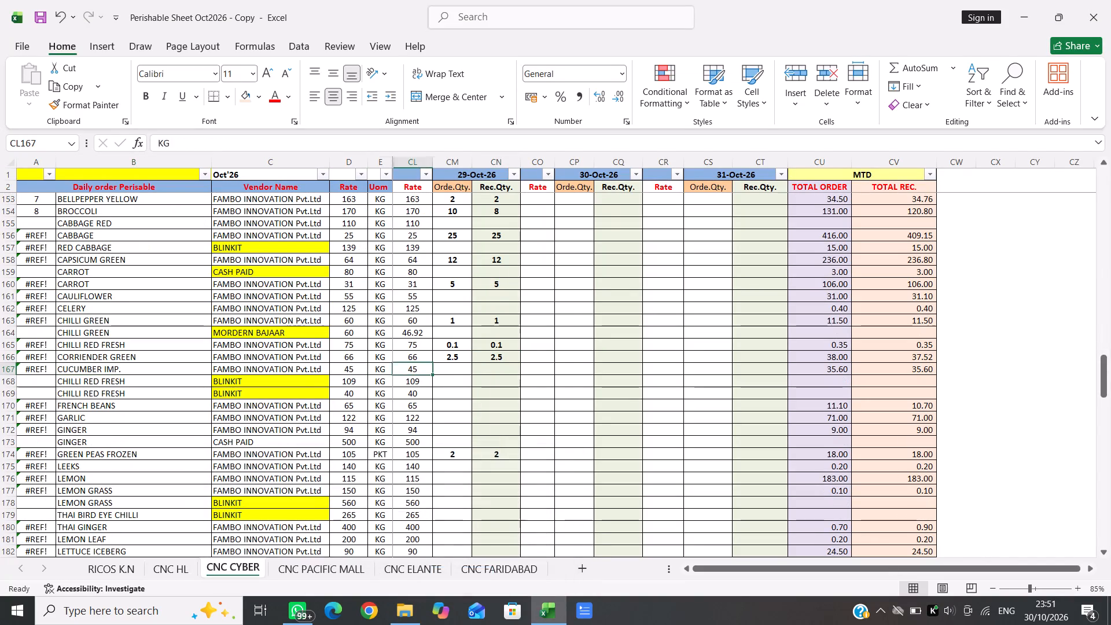
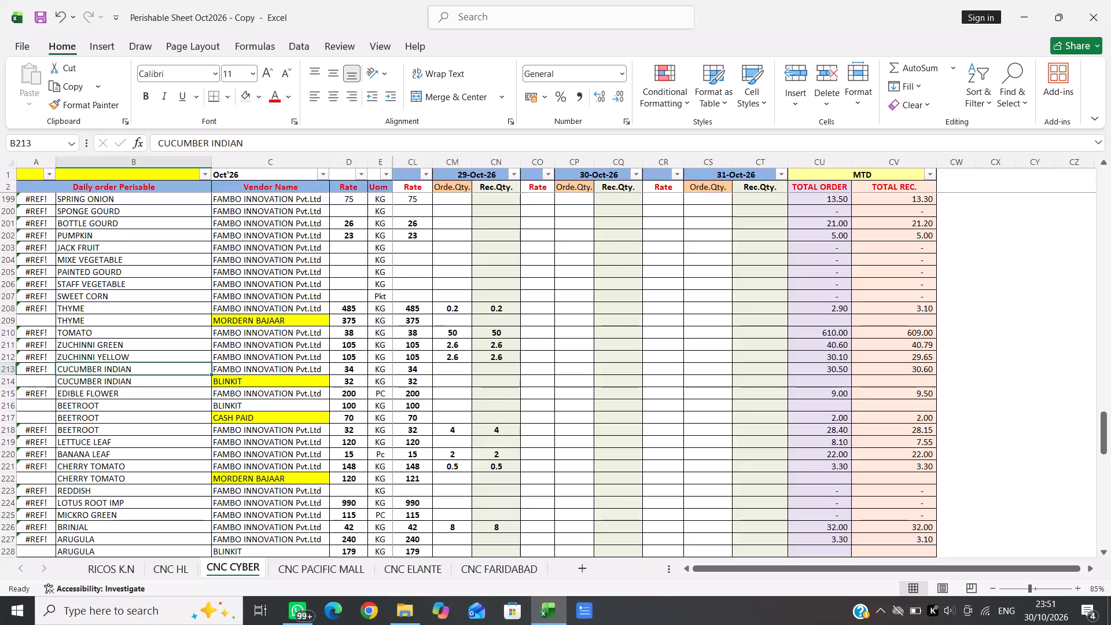
Enter 3 as the 29-Oct-26 ordered quantity for CUCUMBER INDIAN in the FAMBO INNOVATION Pvt.Ltd row.
key("Right")
key("Right")
key("Right")
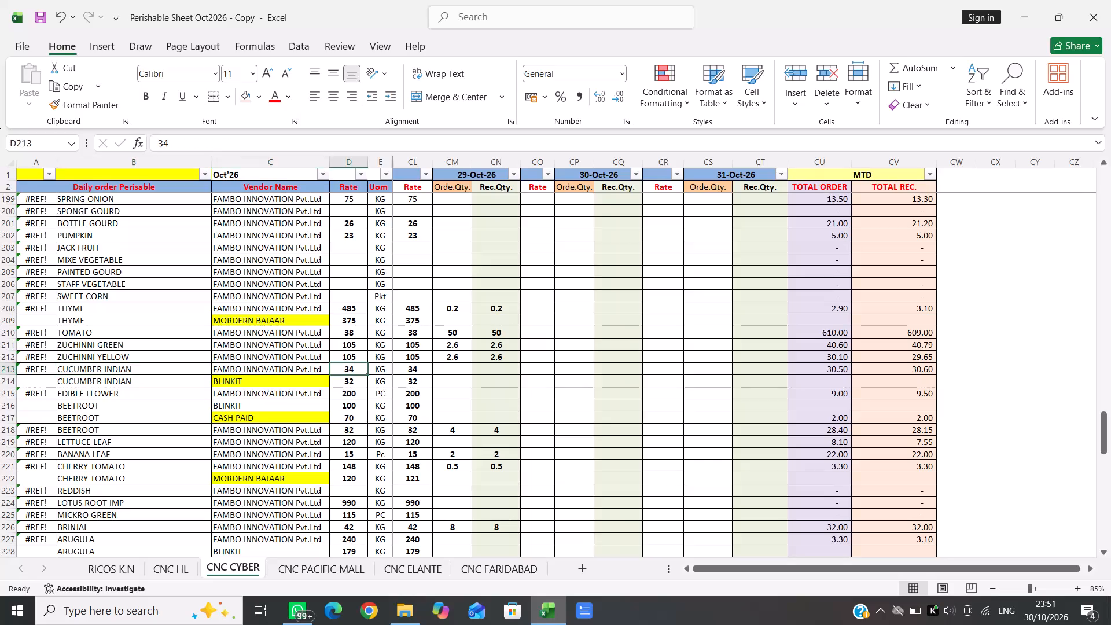
key("Right")
key("Right")
key("3")
key("Right")
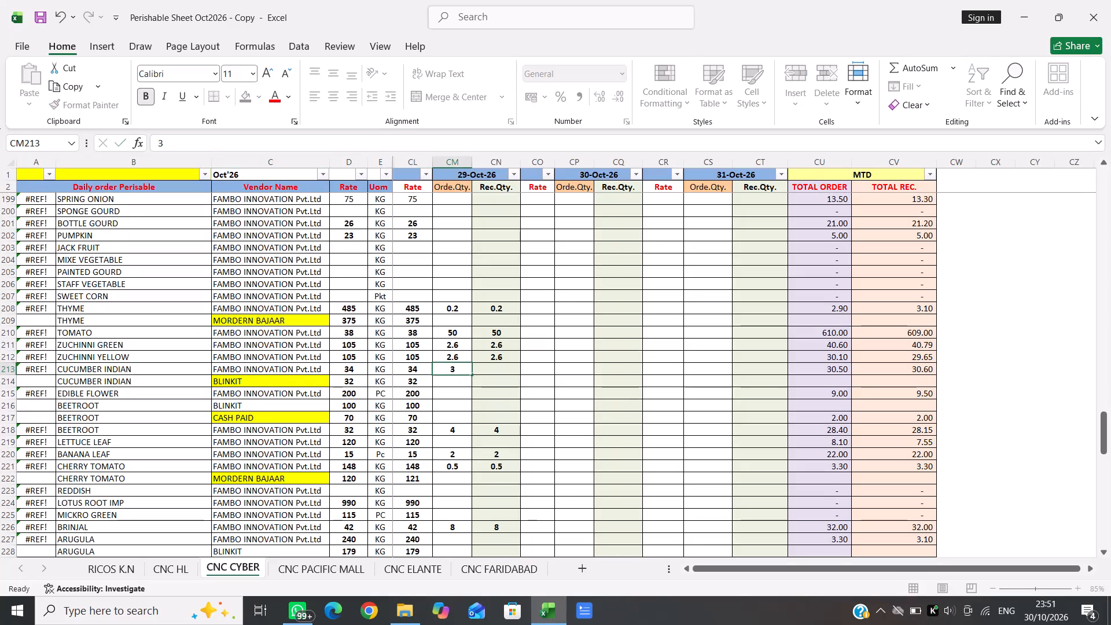
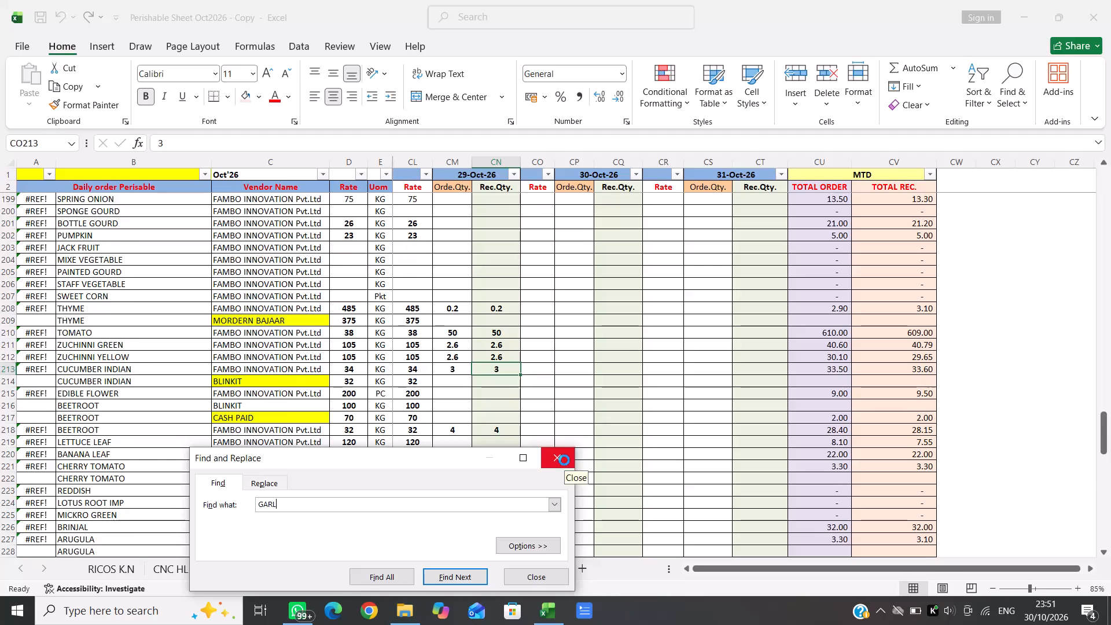
Search the sheet for GARL and go to the 29-Oct-26 ordered quantity of GARLIC in the FAMBO INNOVATION Pvt.Ltd row.
key("Return")
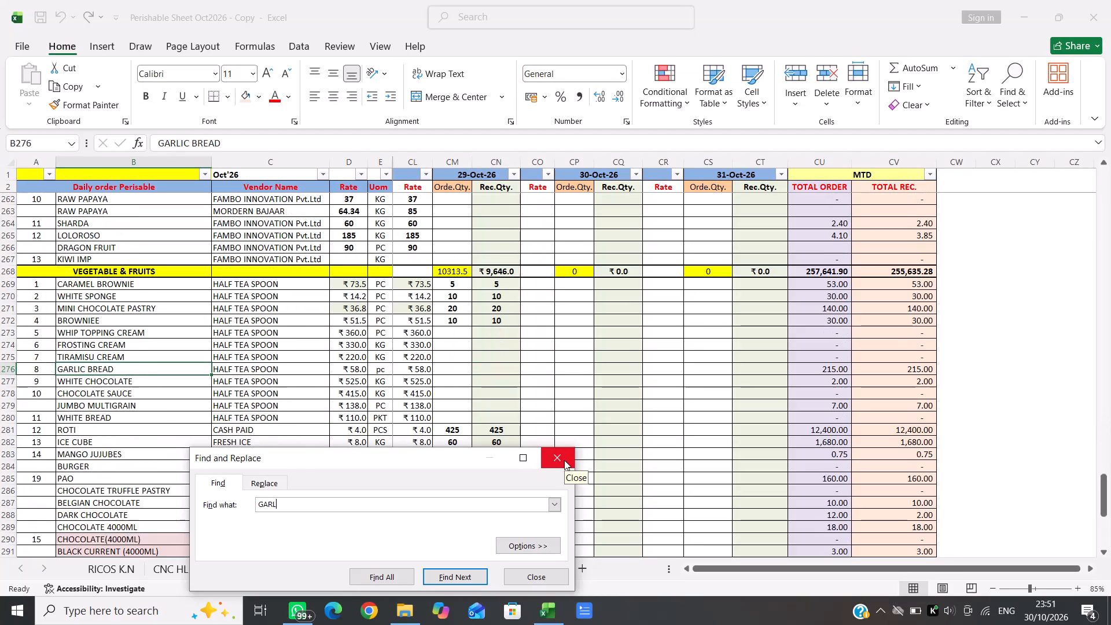
key("Return")
key("Return")
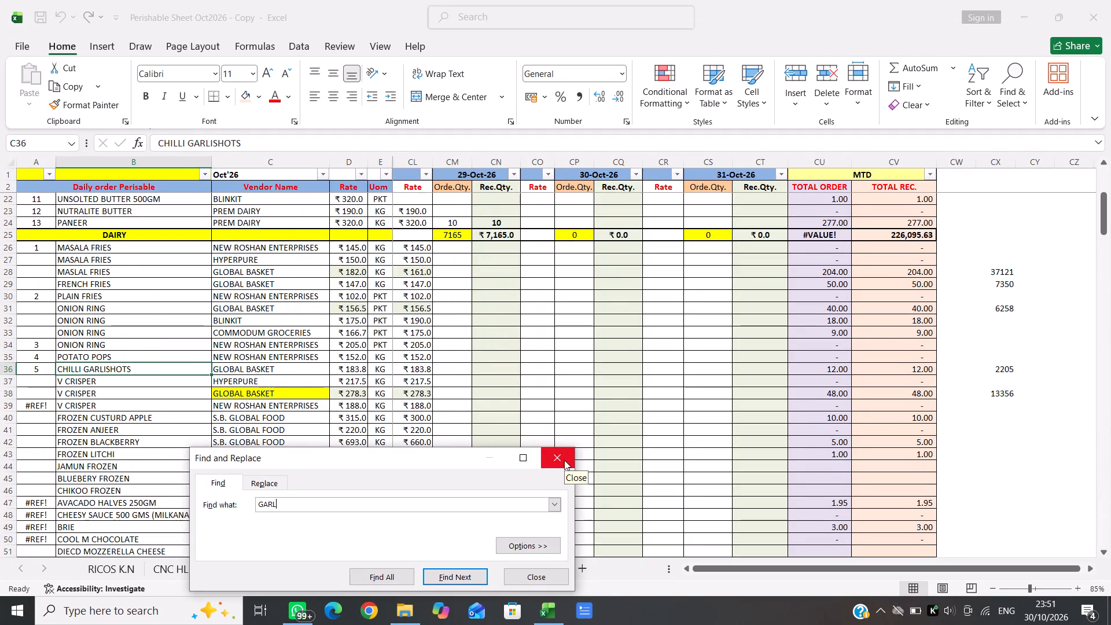
left_click(564, 460)
key("Right")
key("Right")
key("Right")
key("Right")
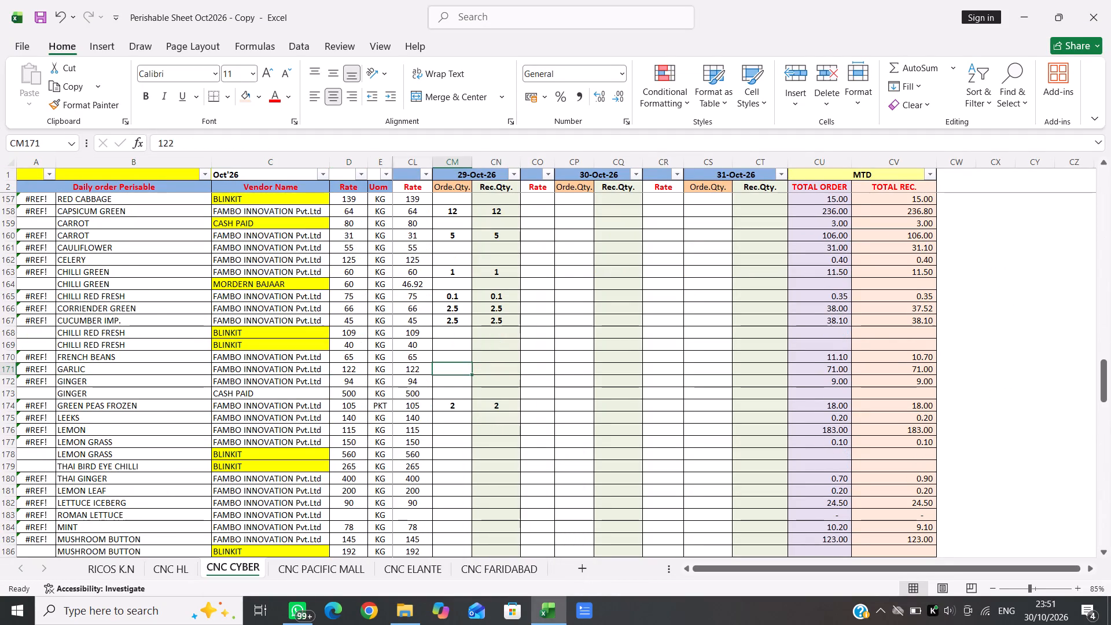
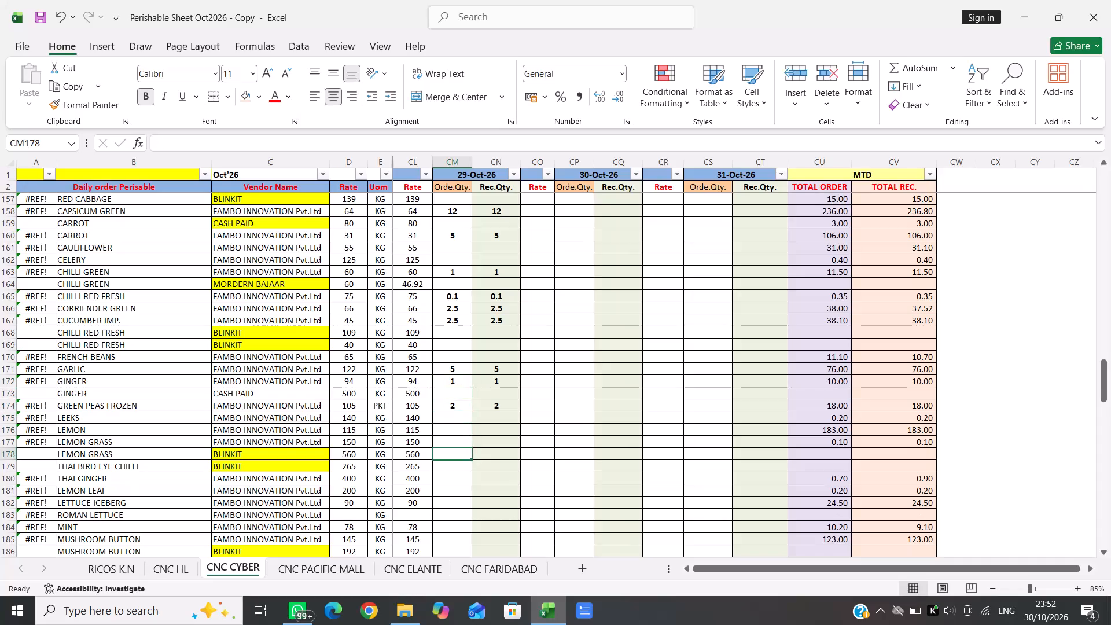
Move down the 29-Oct-26 ordered quantity column to the THAI GINGER row of FAMBO INNOVATION Pvt.Ltd.
key("Down")
key("Down")
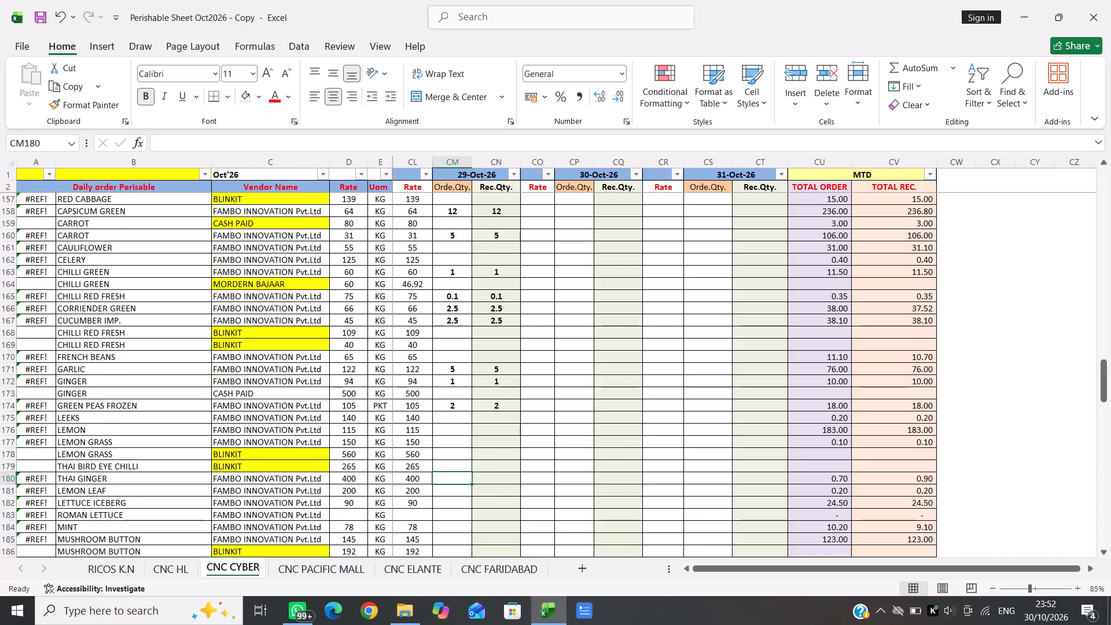
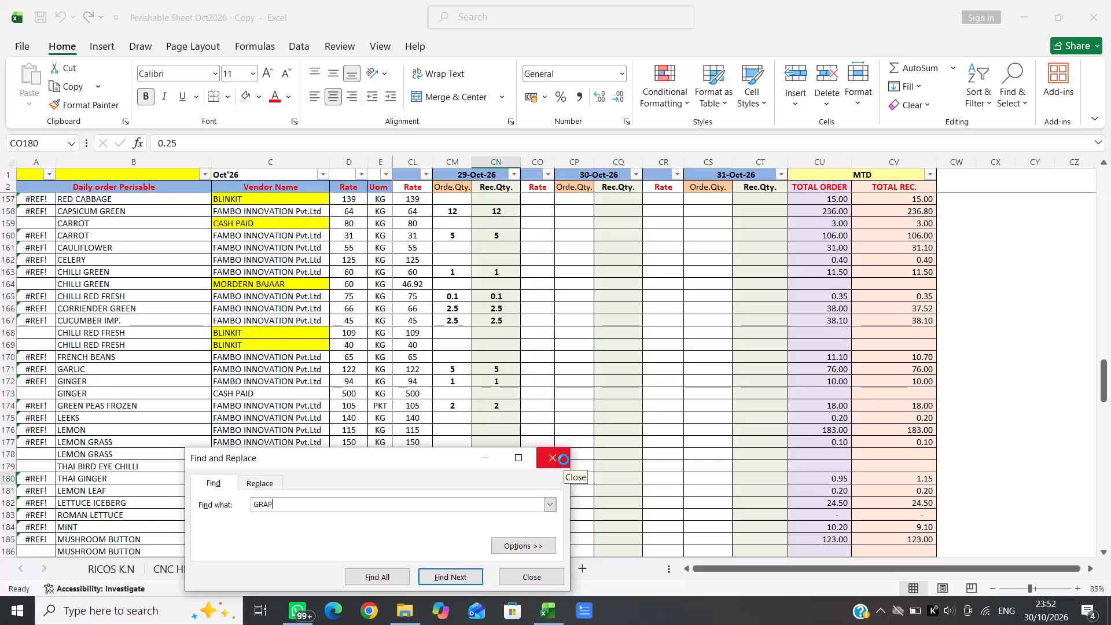
Enter 0.2 as the 29-Oct-26 ordered quantity for GRAPES RED from FAMBO INNOVATION Pvt.Ltd.
left_click(564, 459)
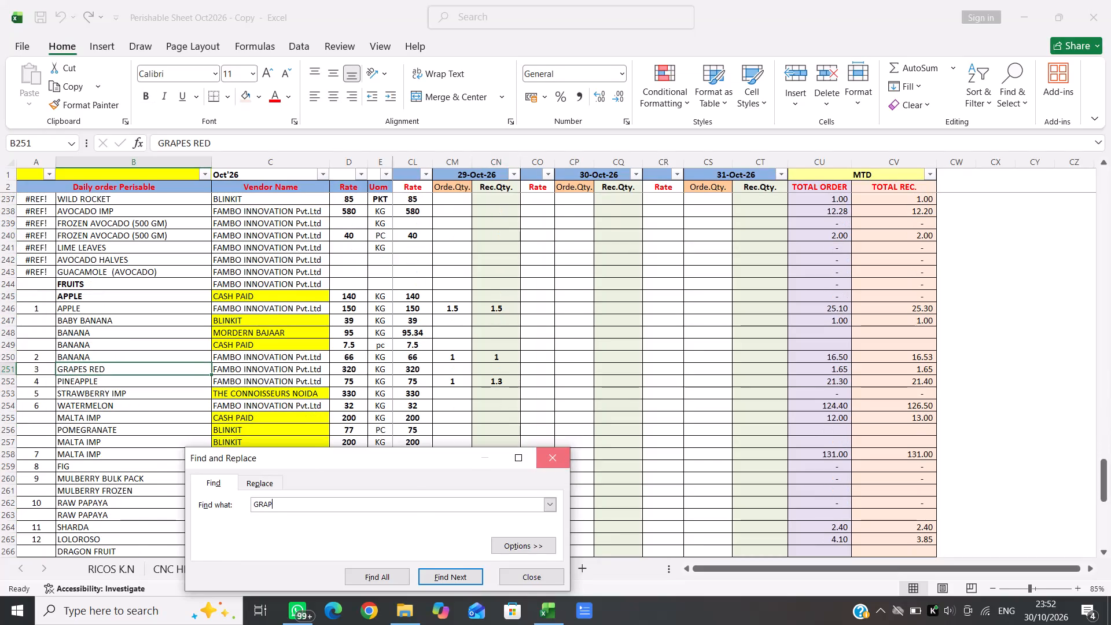
key("Right")
key("Right")
key("Right")
key("Right")
key("Right")
type("0.2")
key("Right")
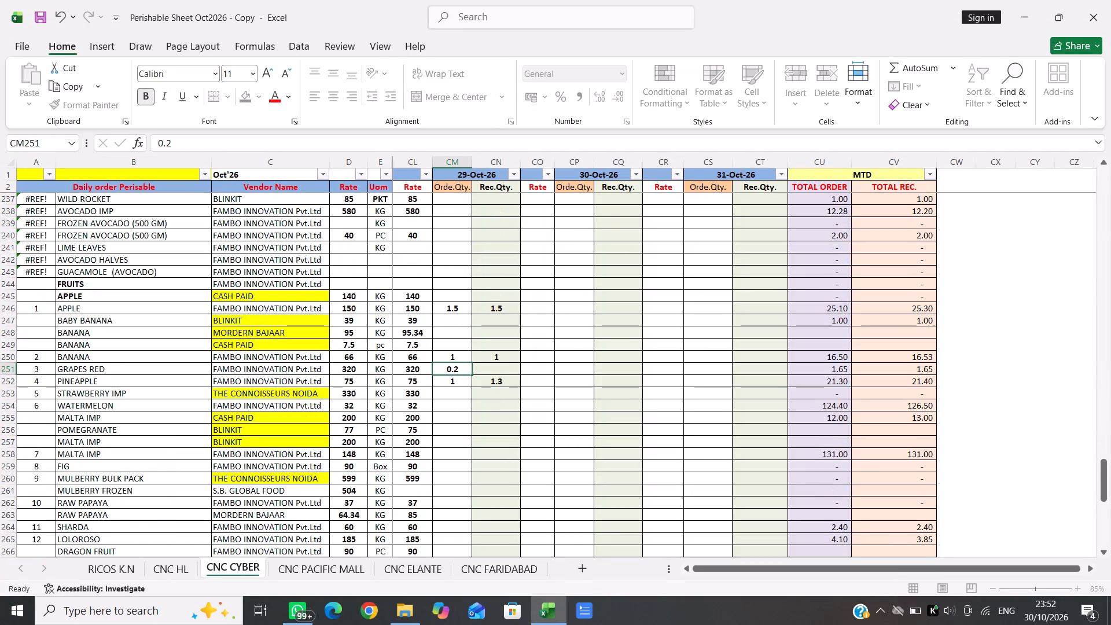
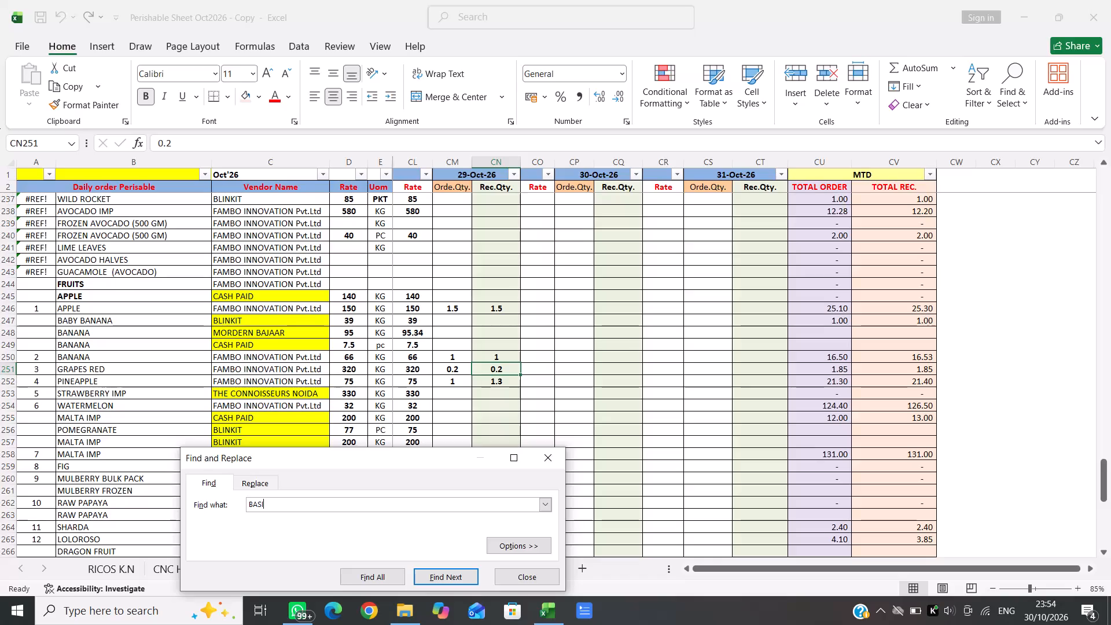
Find BASIL in the sheet and enter 2 as the 29-Oct-26 ordered quantity for BASIL LEAF from FAMBO INNOVATION Pvt.Ltd.
key("Return")
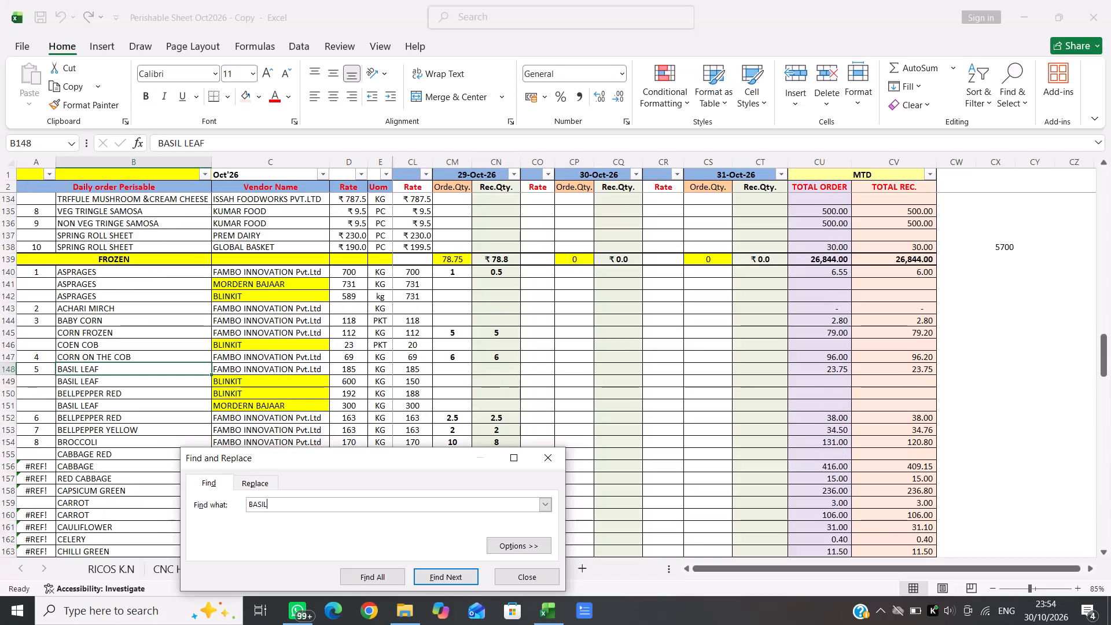
left_click(556, 451)
key("Right")
key("Right")
key("Right")
key("Right")
key("Right")
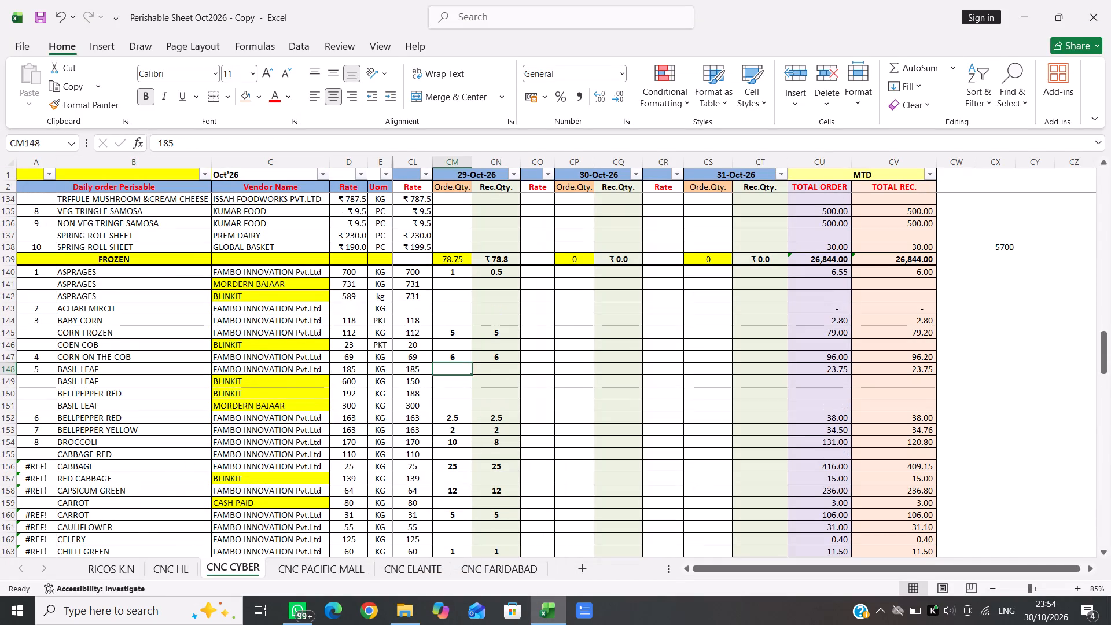
key("Right")
key("Left")
key("2")
key("Right")
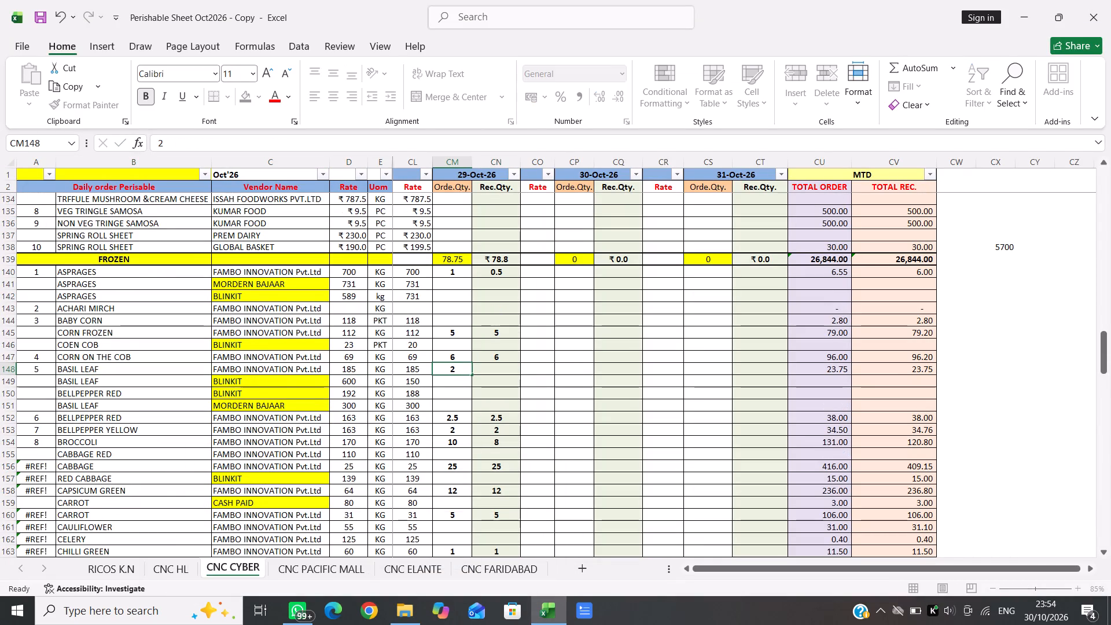
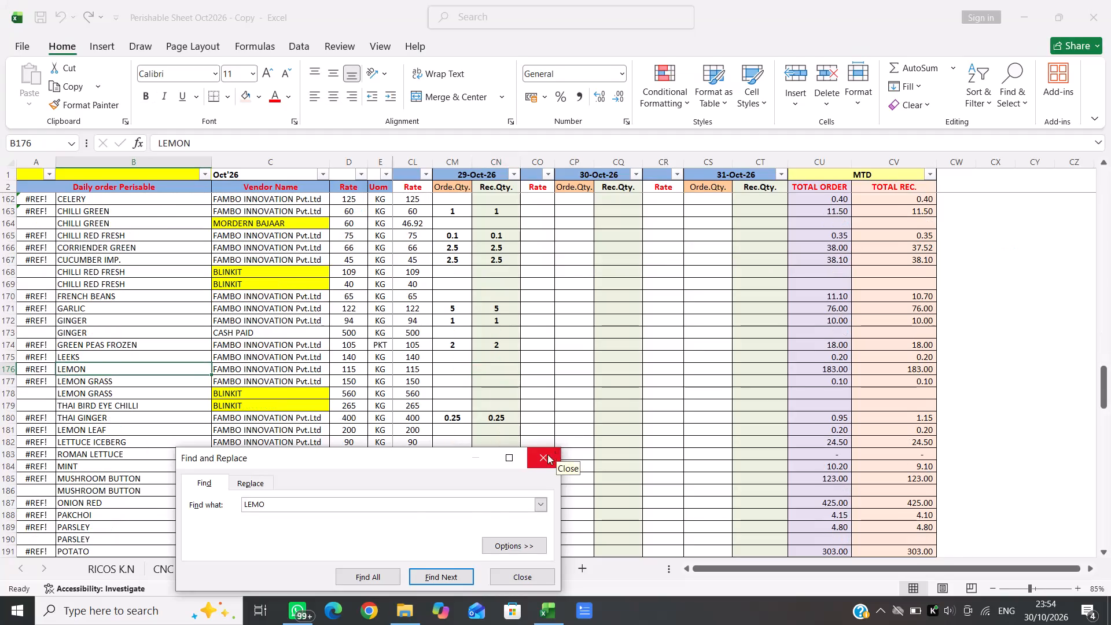
Enter 13 as the 29-Oct-26 ordered quantity for LEMON from FAMBO INNOVATION Pvt.Ltd.
left_click(543, 455)
key("Right")
key("Right")
key("Right")
key("Right")
key("Right")
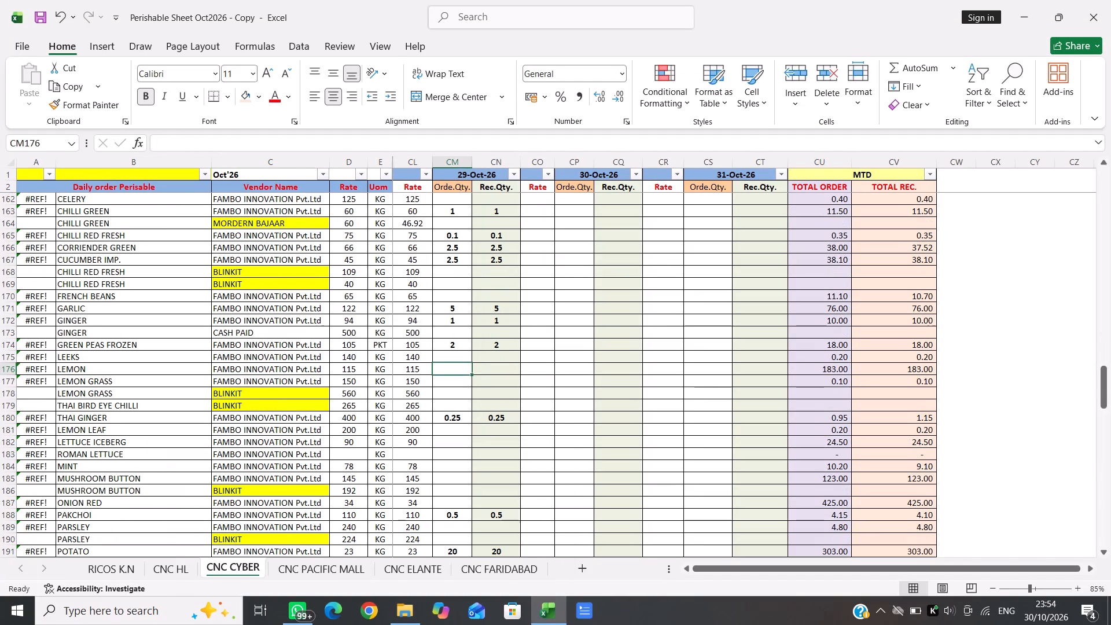
type("13")
key("Right")
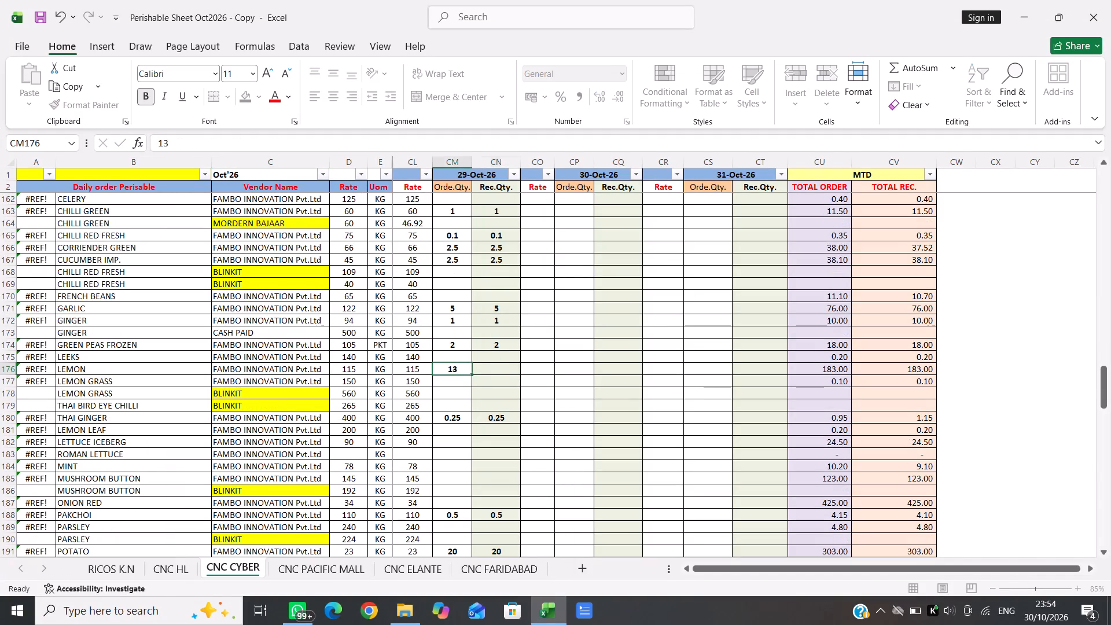
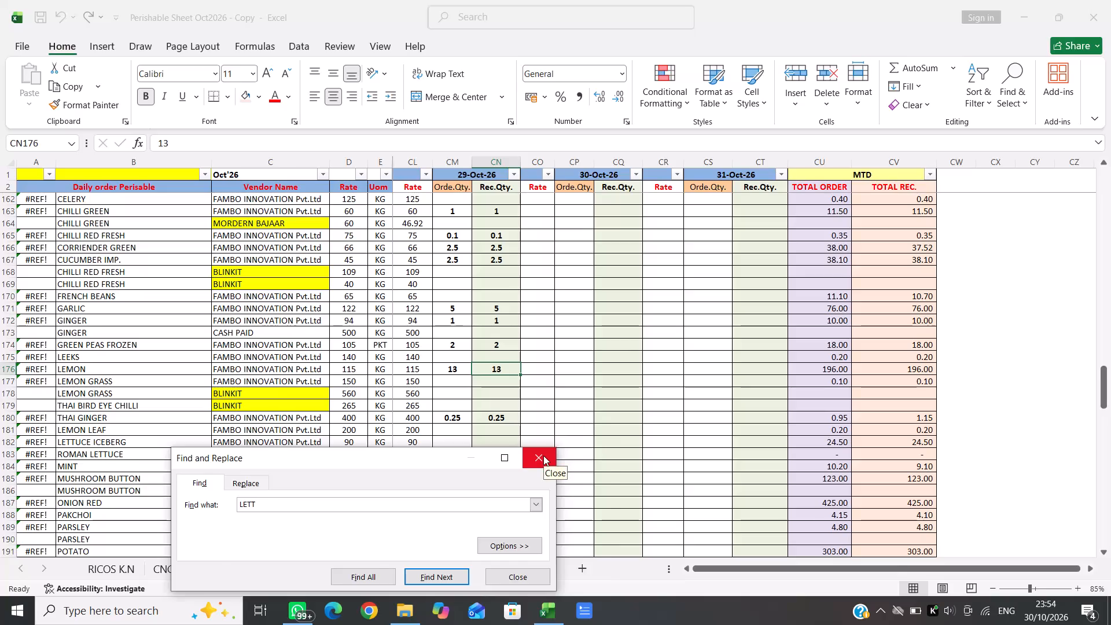
Search for LETT to locate LETTUCE LEAF from FAMBO INNOVATION Pvt.Ltd and go to its 29-Oct-26 ordered quantity.
key("Return")
left_click(590, 455)
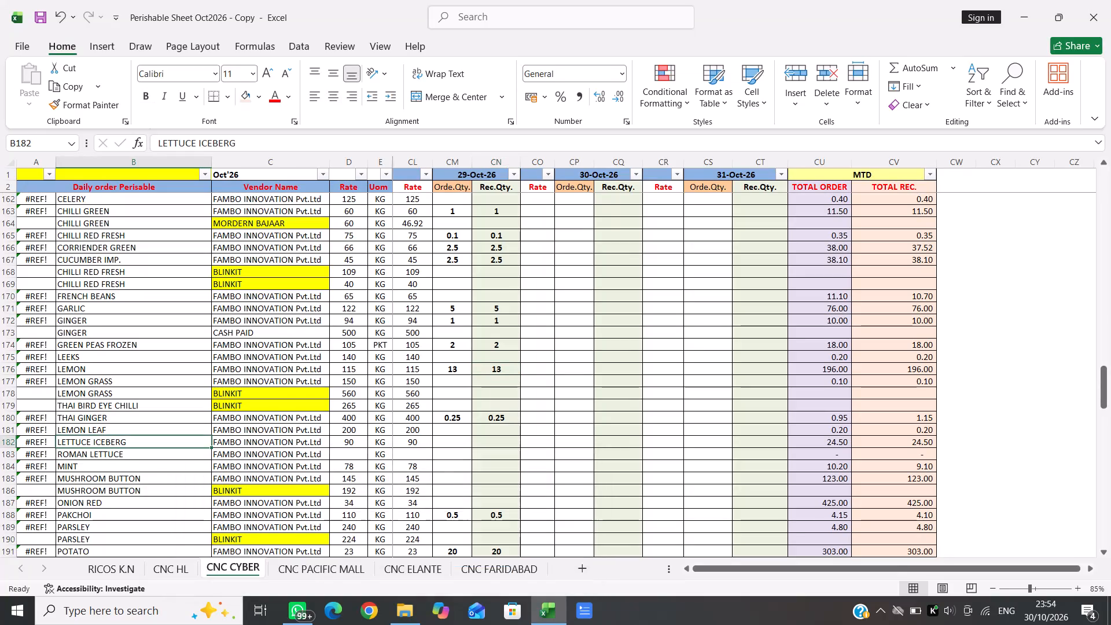
key("f")
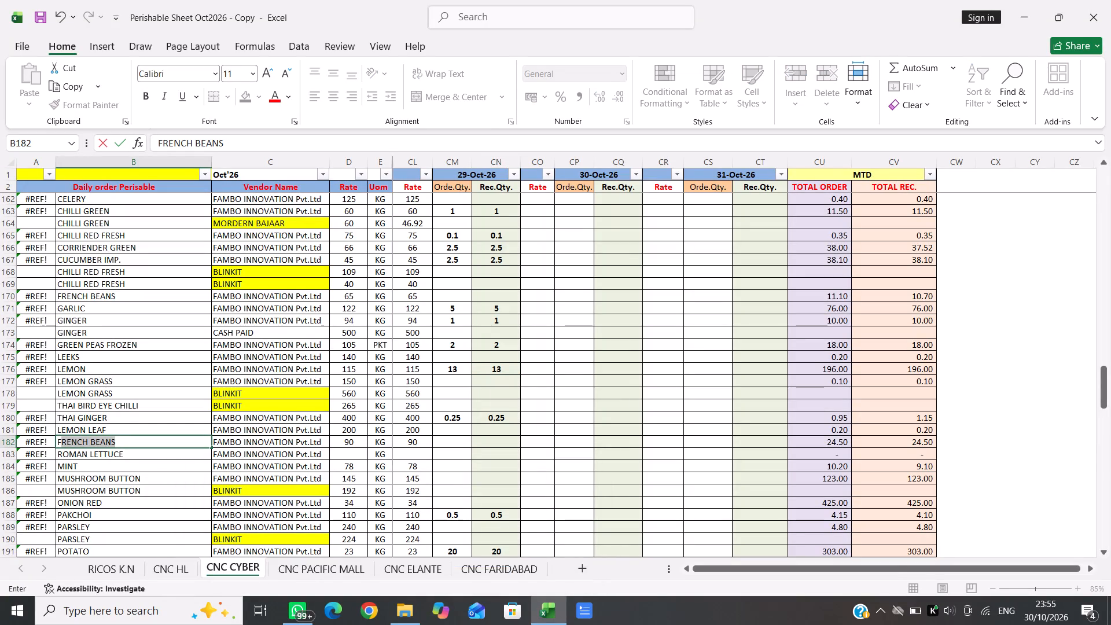
key("ctrl+f")
key("Return")
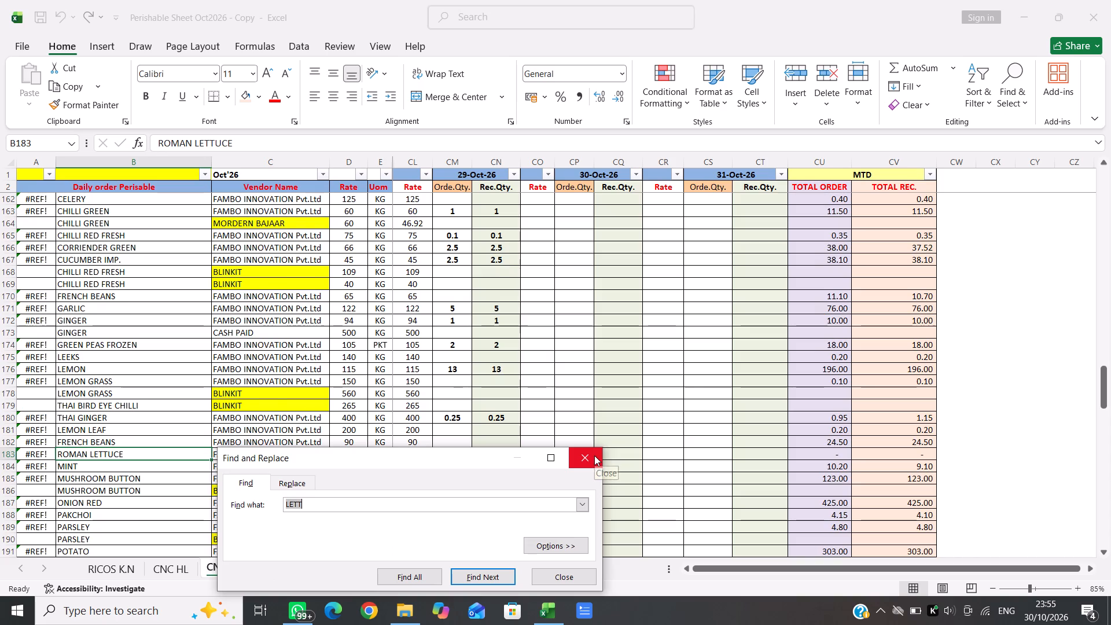
key("Return")
left_click(594, 455)
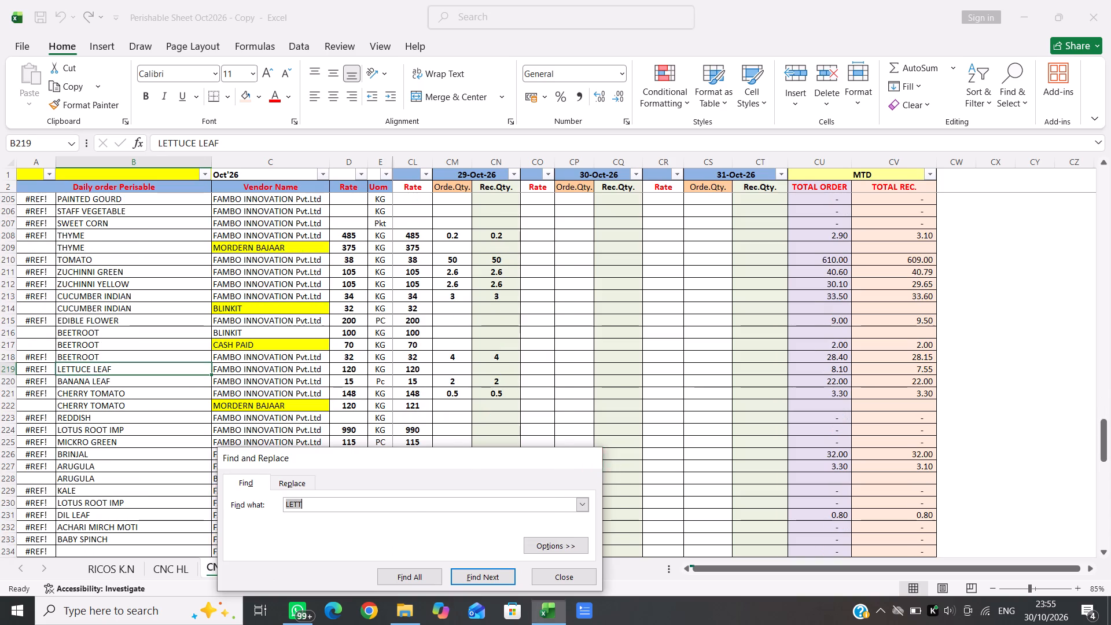
key("Right")
key("Right")
key("Right")
key("Right")
key("Right")
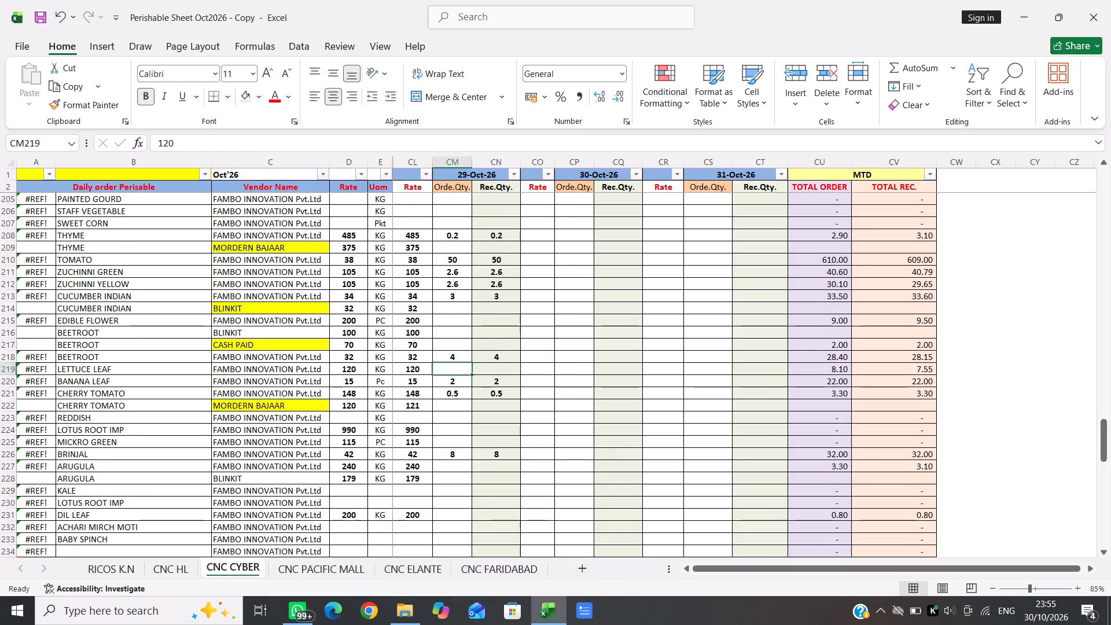
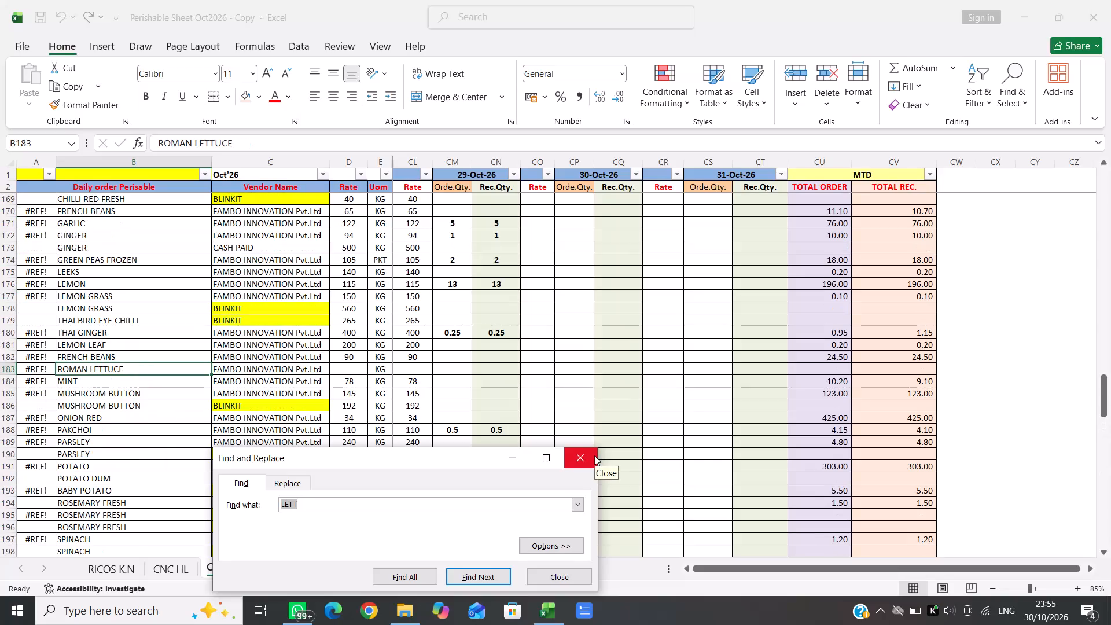
Go through the LETT matches in the item list and return to the LETTUCE LEAF entry.
key("Return")
left_click(594, 455)
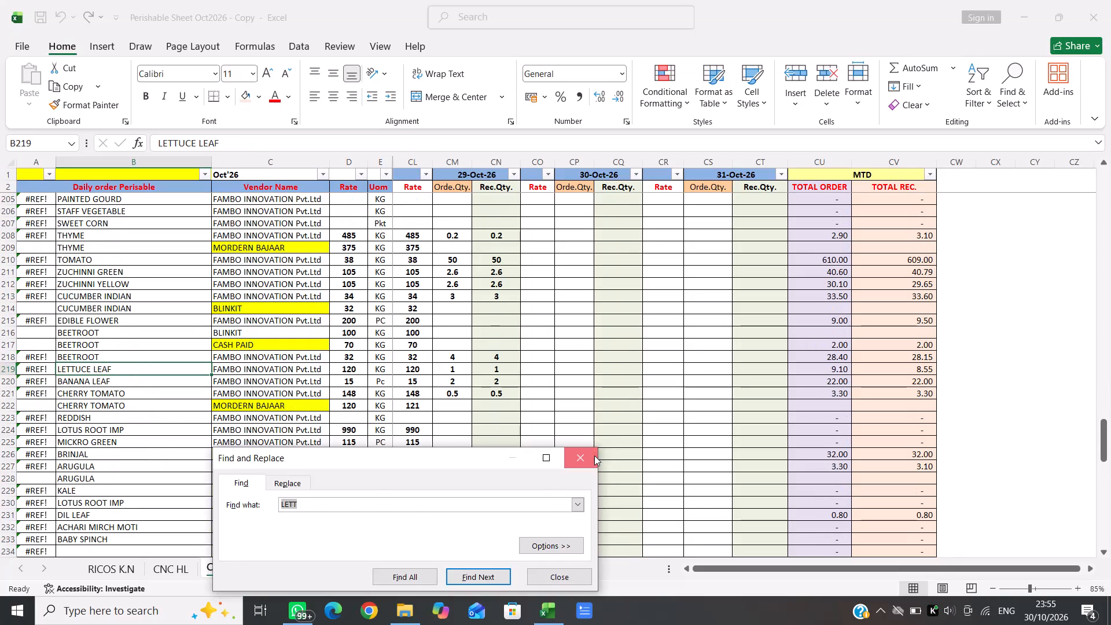
key("ctrl+f")
key("Return")
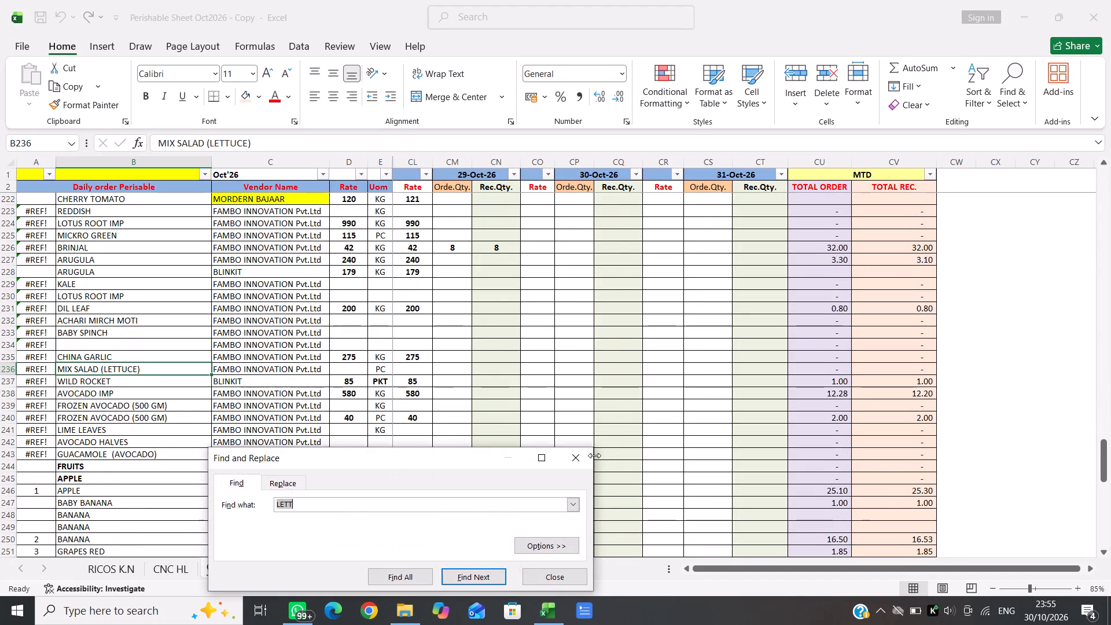
key("Return")
key("Return")
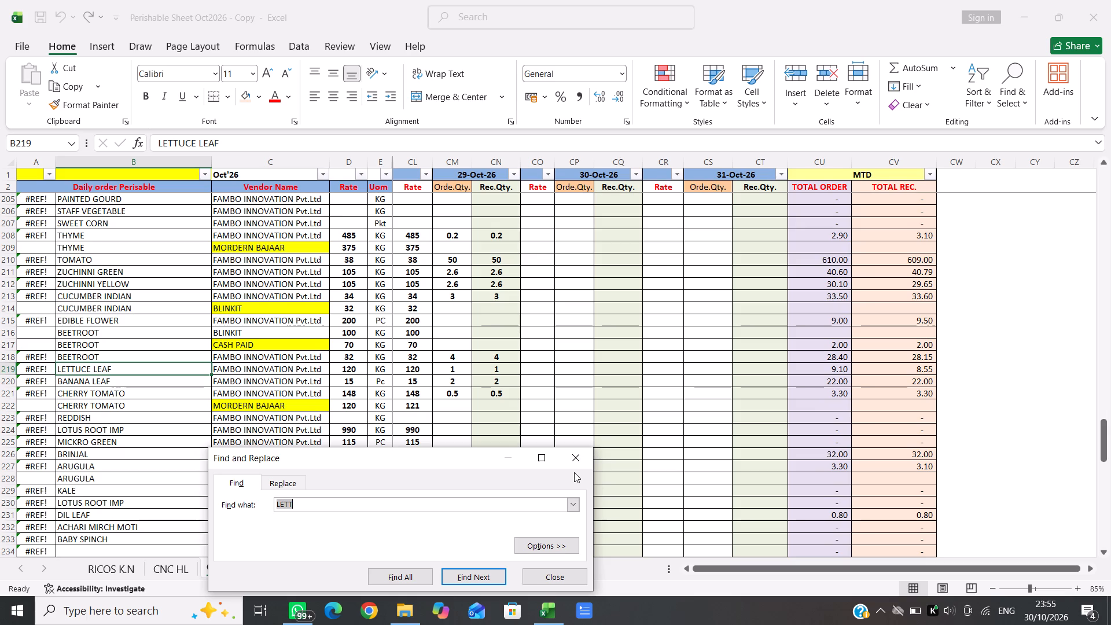
left_click(569, 455)
Review the 29-Oct-26 ordered and received quantities for the vegetable, herb and fruit rows down to the VEGETABLE & FRUITS total.
scroll(569, 455, "up", 1)
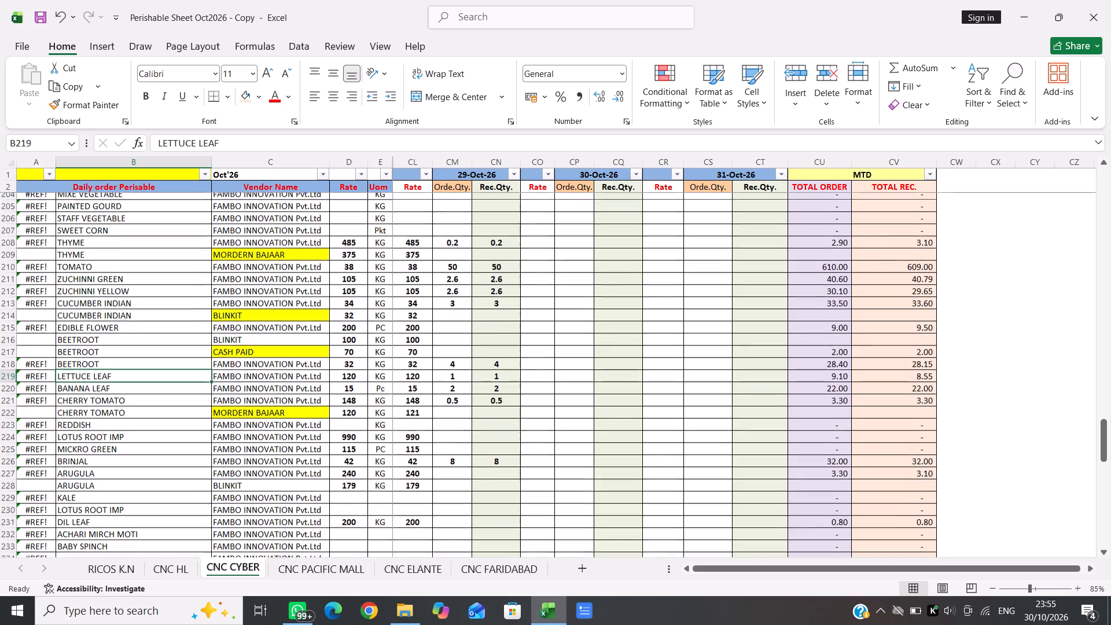
scroll(569, 455, "up", 1)
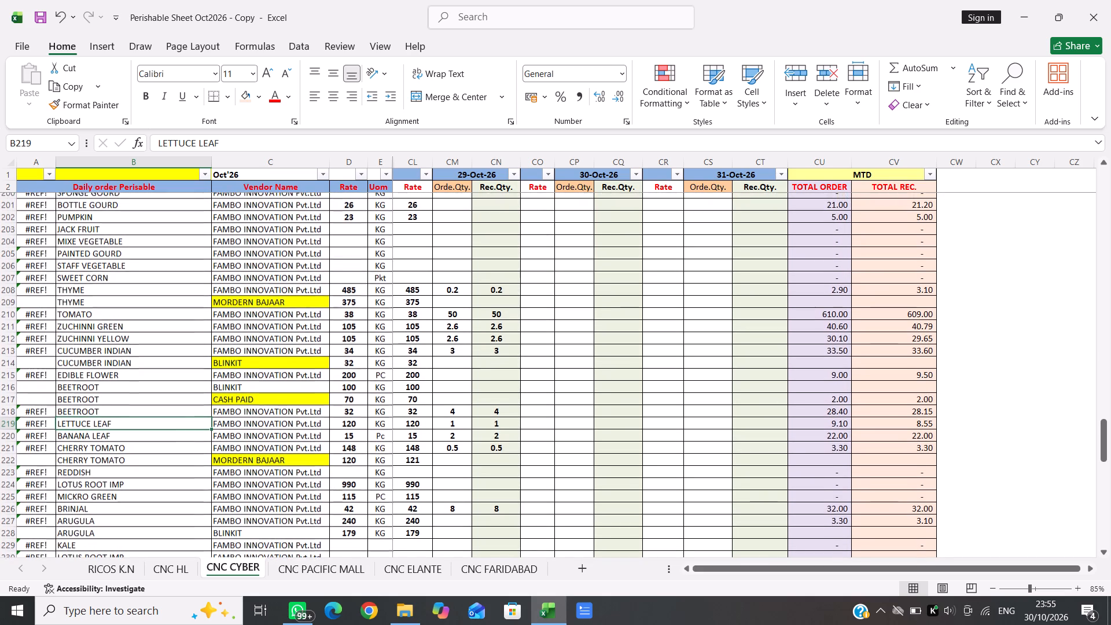
scroll(569, 455, "up", 2)
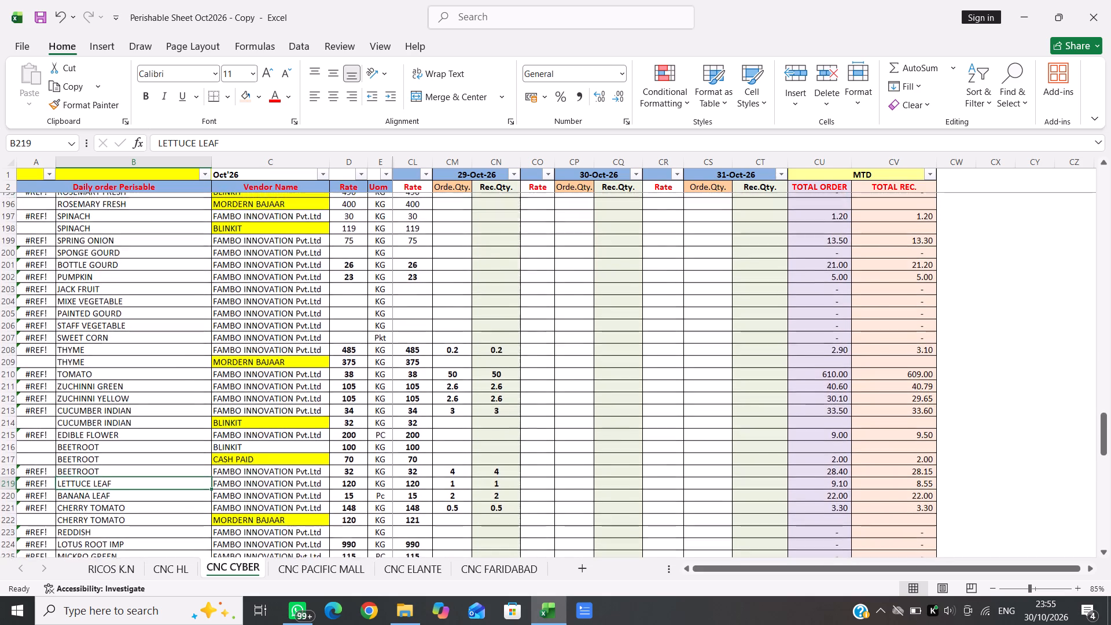
scroll(569, 455, "up", 3)
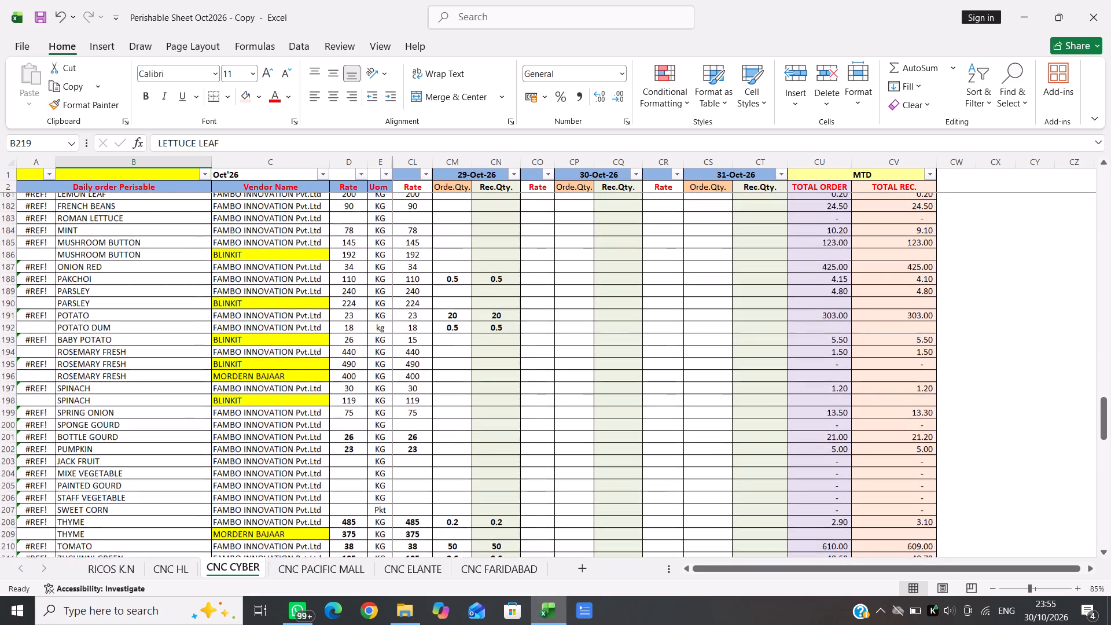
scroll(569, 455, "up", 3)
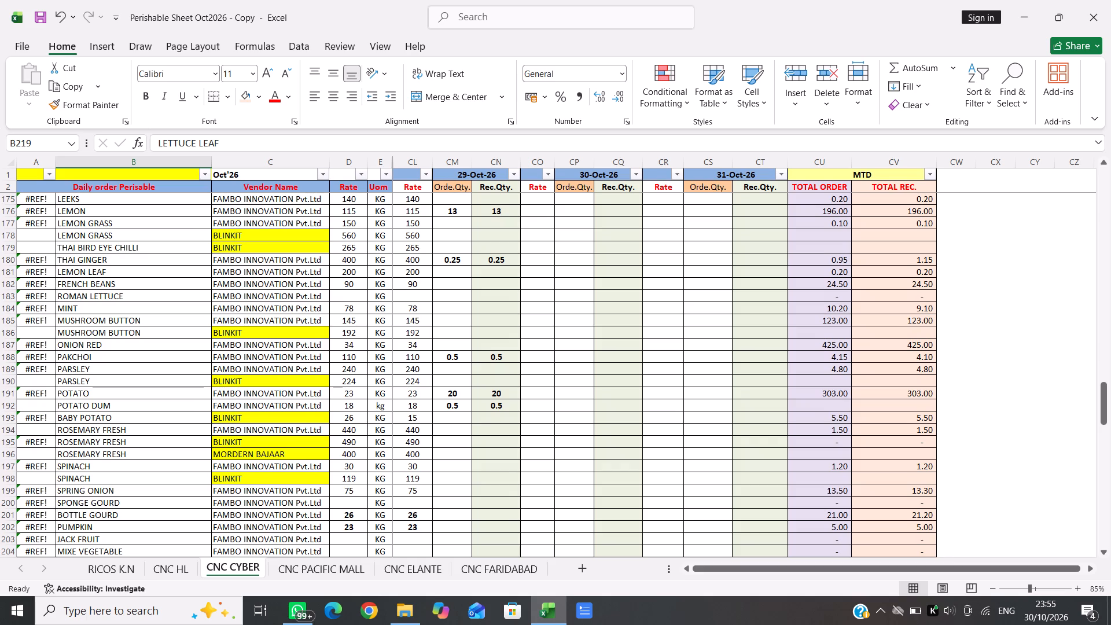
scroll(569, 455, "down", 1)
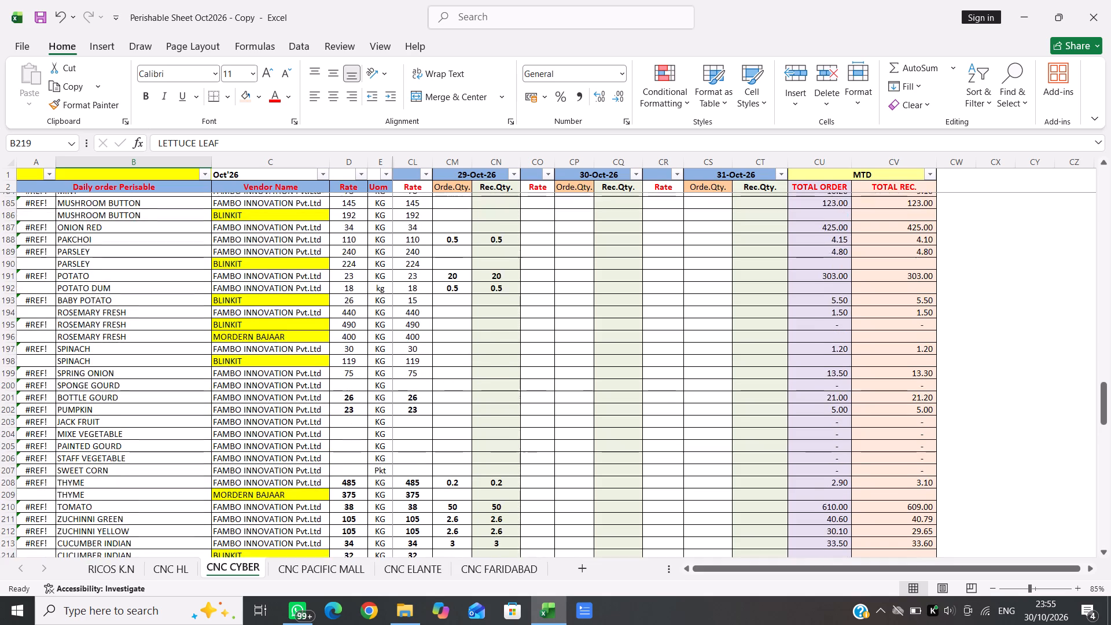
scroll(569, 455, "down", 2)
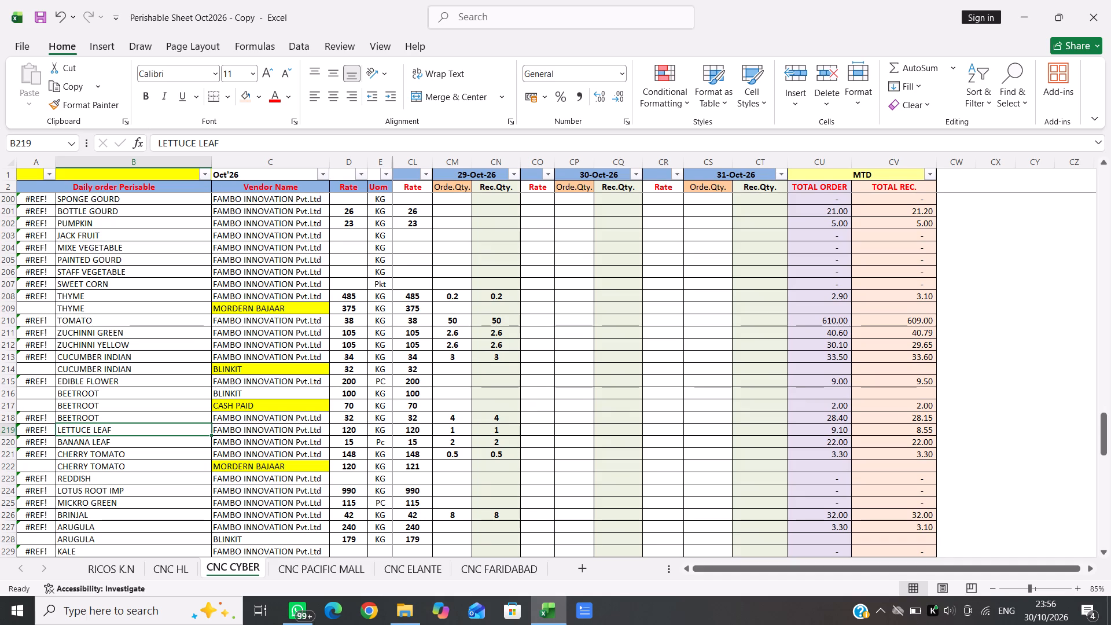
scroll(371, 470, "down", 2)
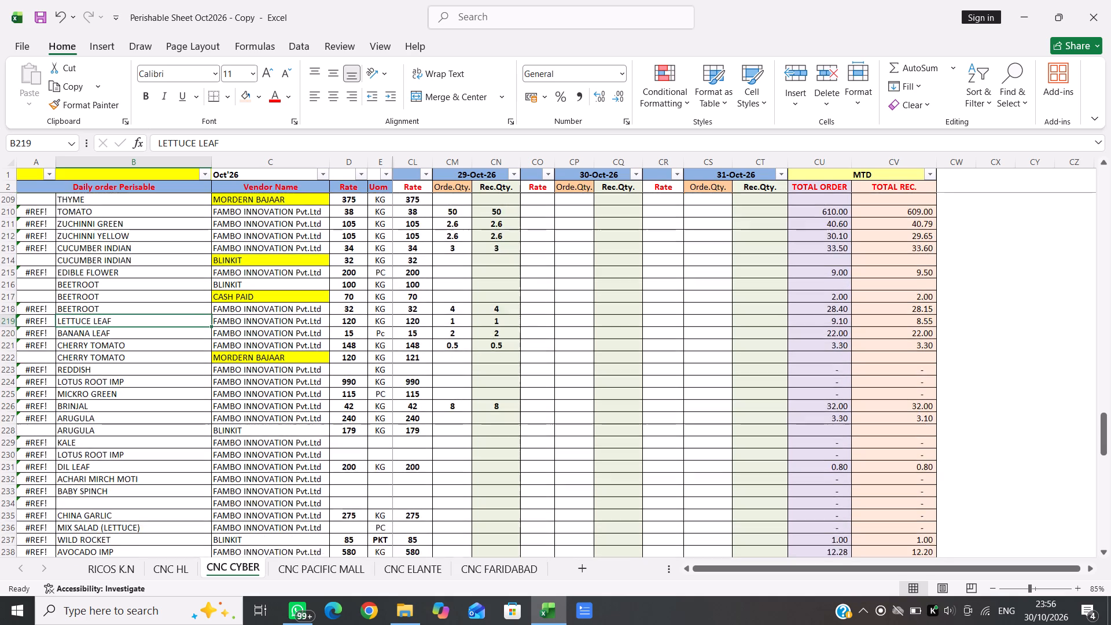
scroll(371, 470, "down", 3)
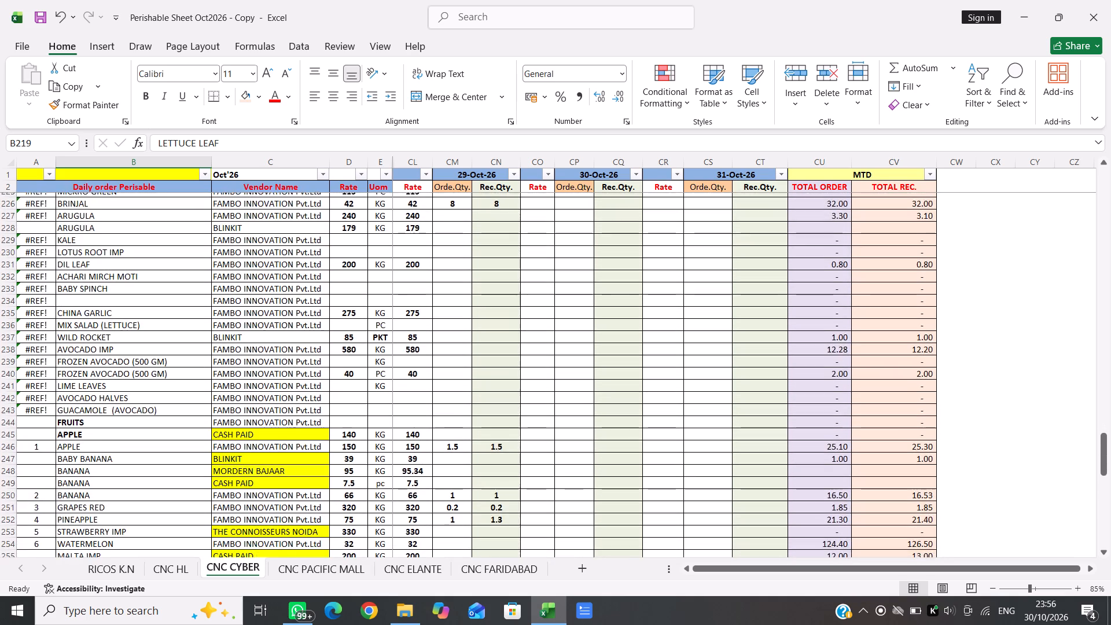
scroll(371, 470, "down", 2)
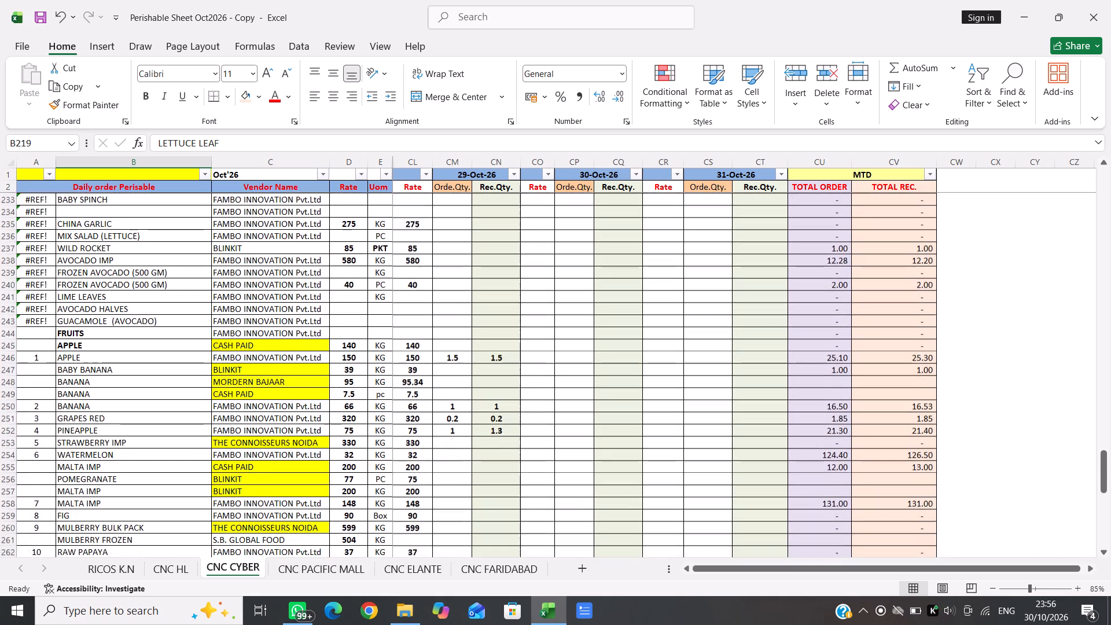
scroll(371, 470, "down", 2)
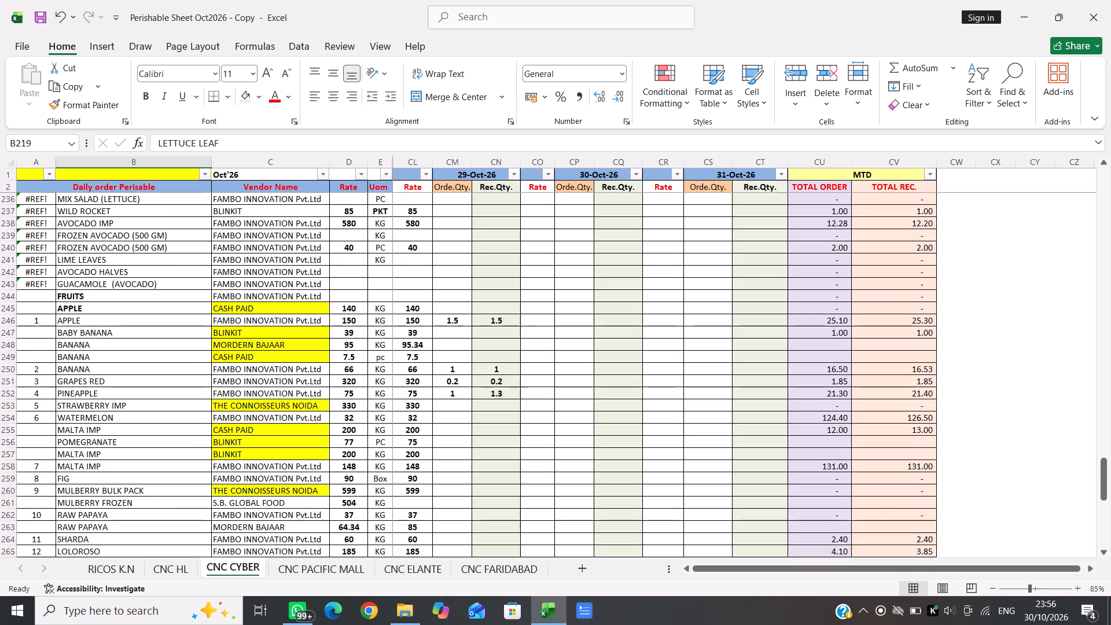
scroll(471, 493, "down", 1)
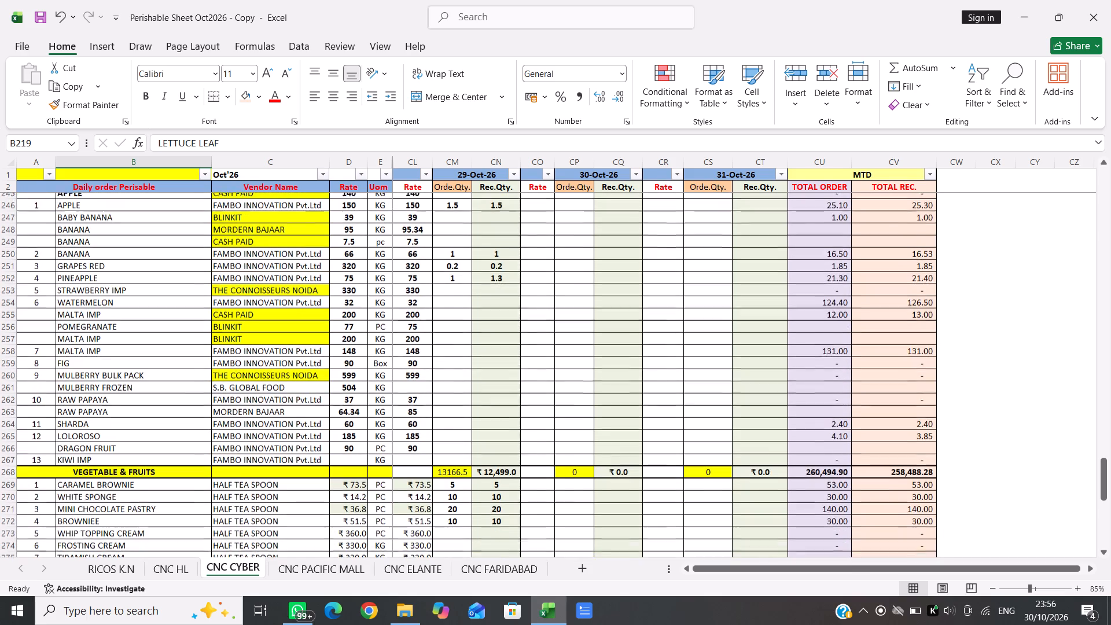
scroll(471, 493, "down", 1)
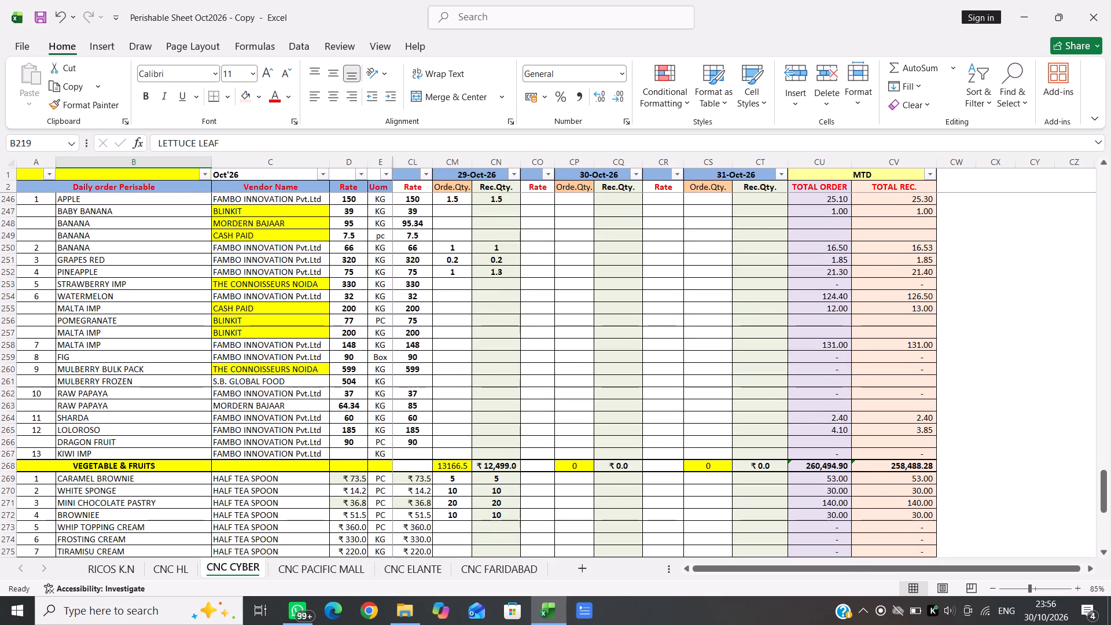
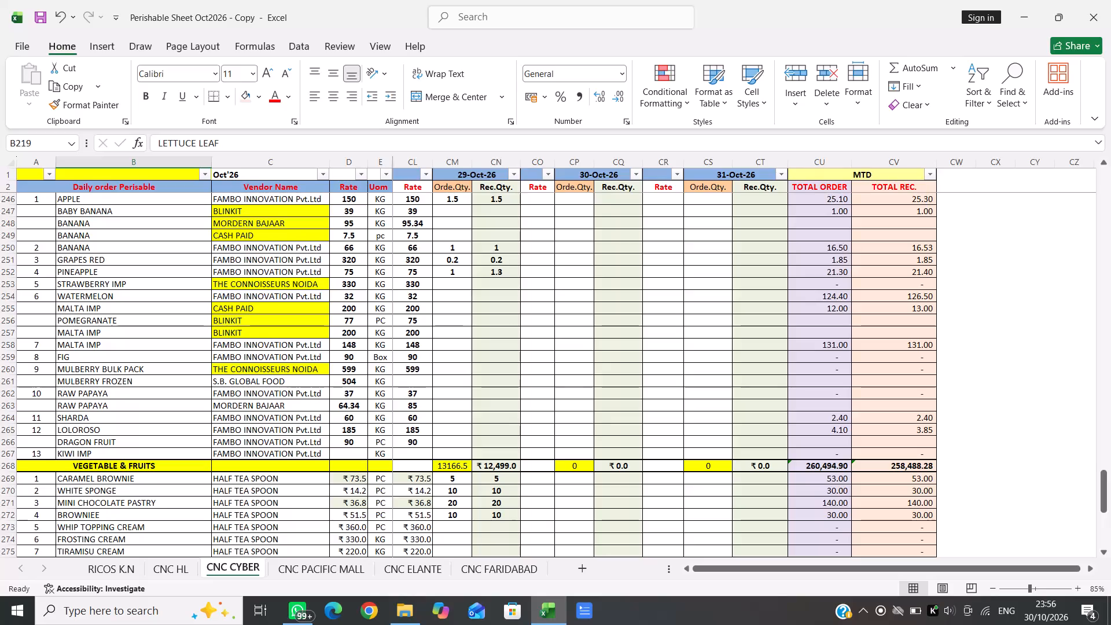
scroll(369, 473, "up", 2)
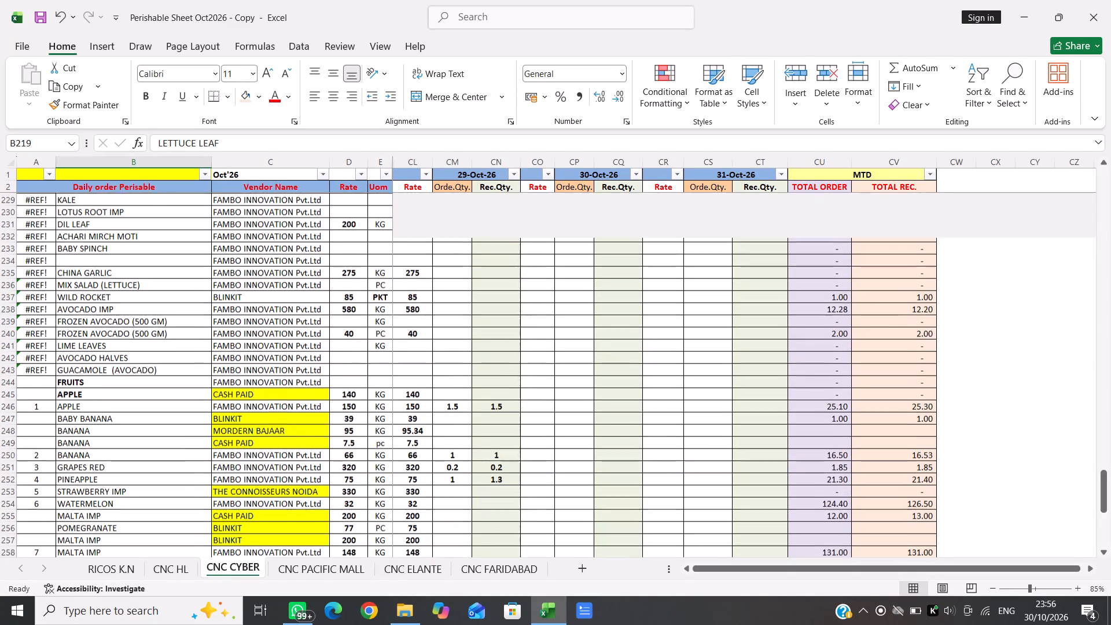
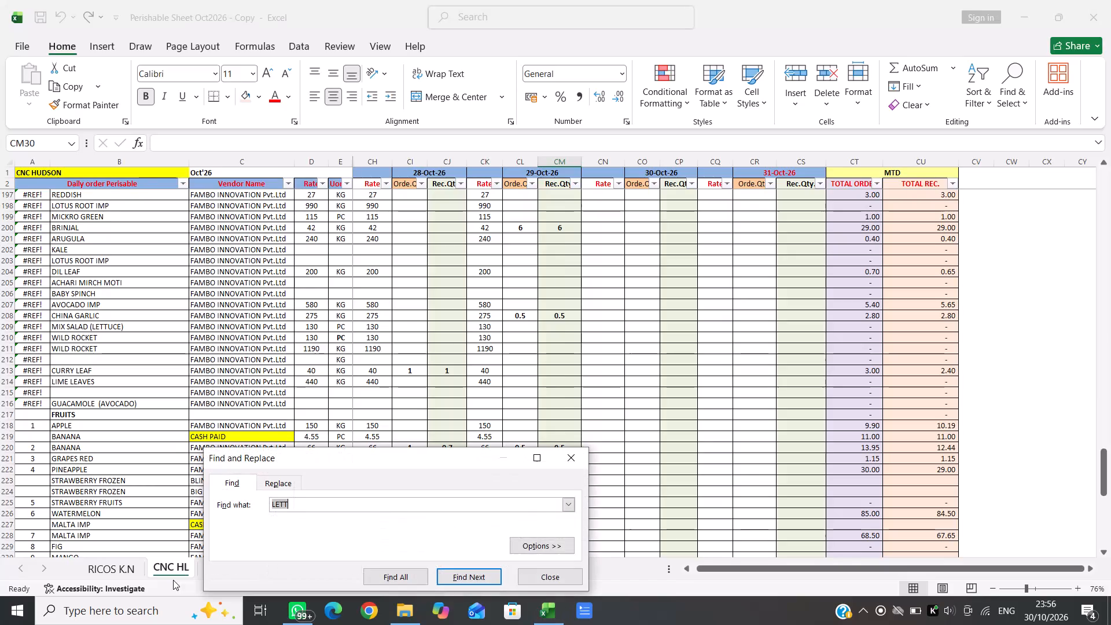
Find the lettuce entries on the CNC HL sheet by searching for LETT.
key("Return")
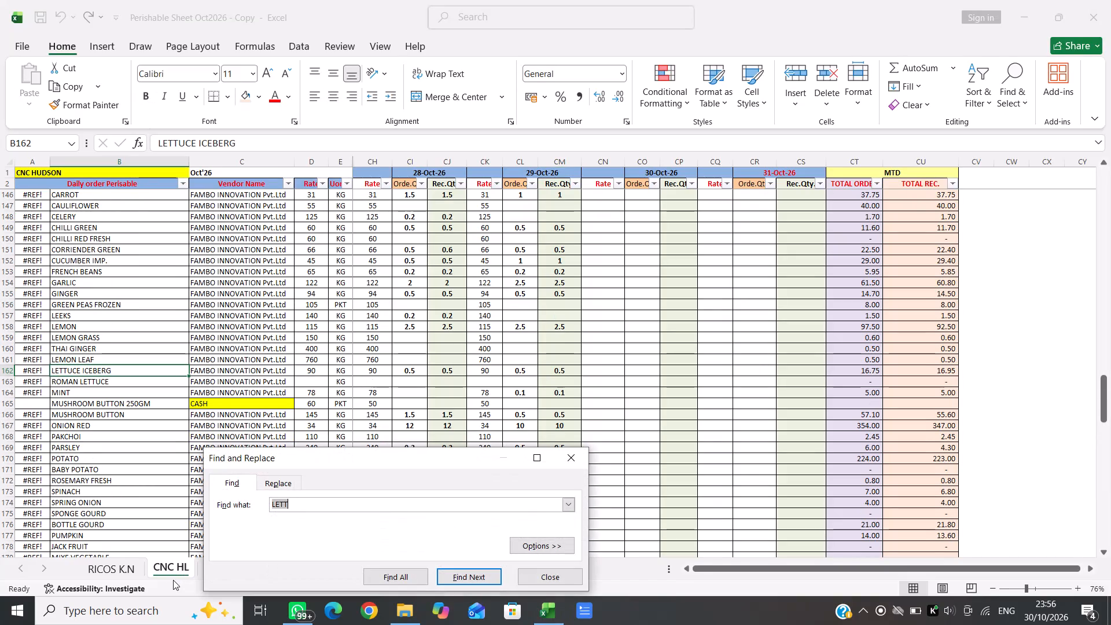
key("Return")
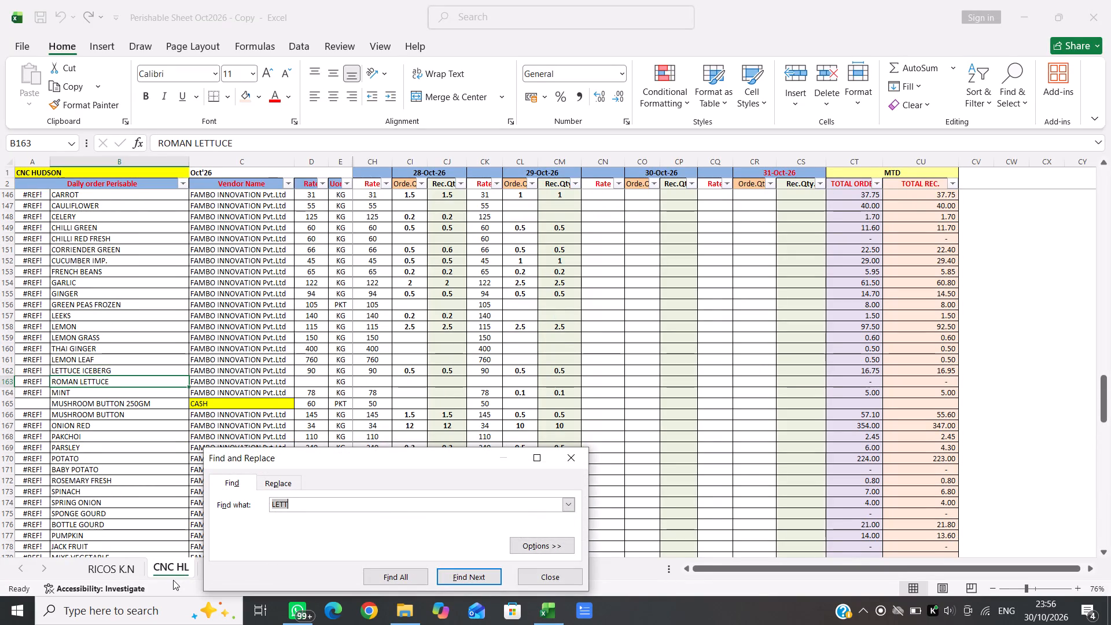
left_click_drag(173, 580, 162, 549)
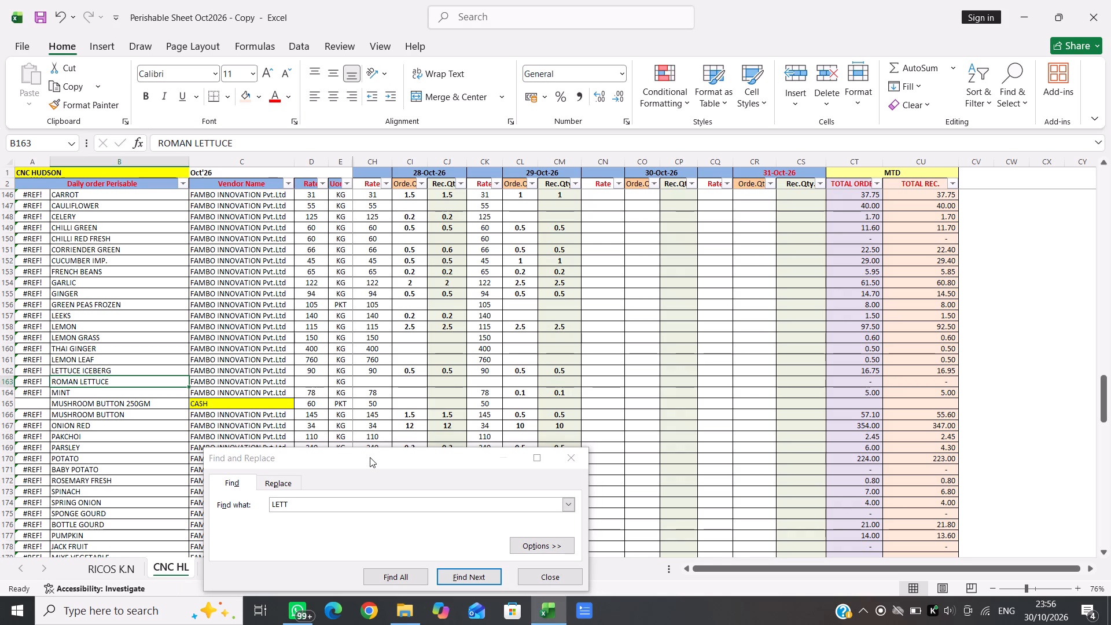
left_click_drag(370, 457, 466, 475)
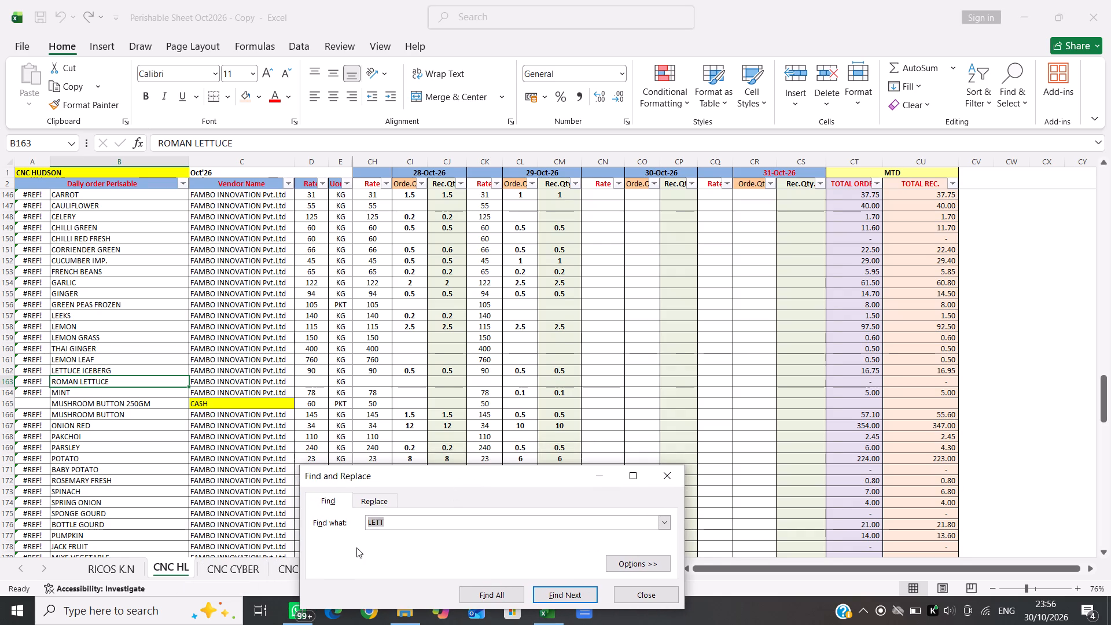
Compare CNC HL with the CNC CYBER sheet, examining the CNC CYBER vegetable rows from the fruits section up to Thai ginger for lettuce items.
left_click(232, 572)
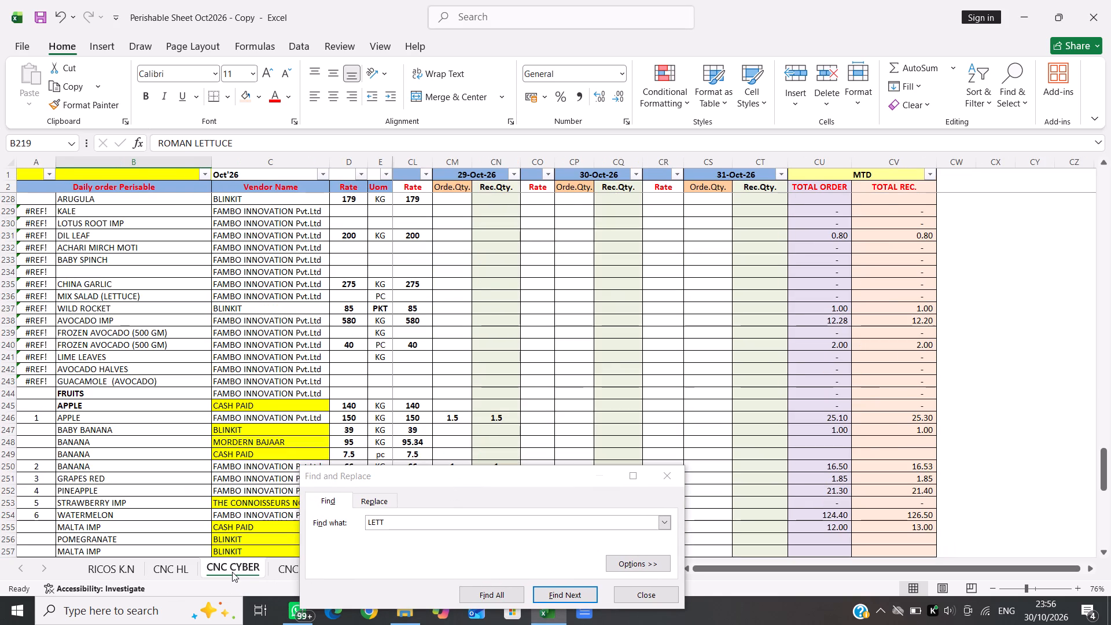
left_click(176, 569)
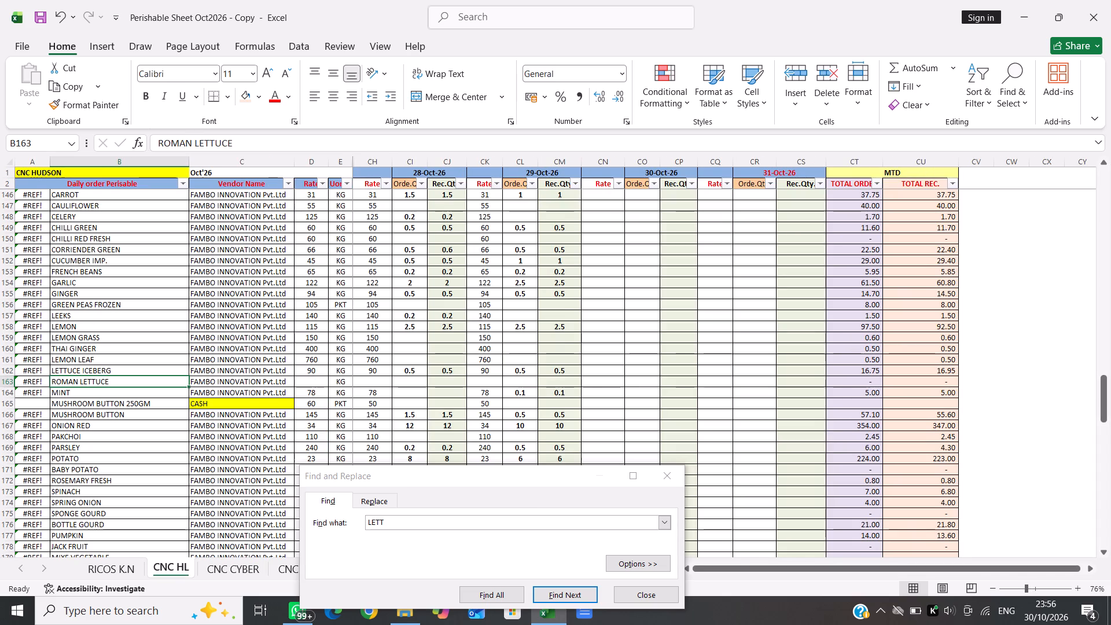
left_click(232, 571)
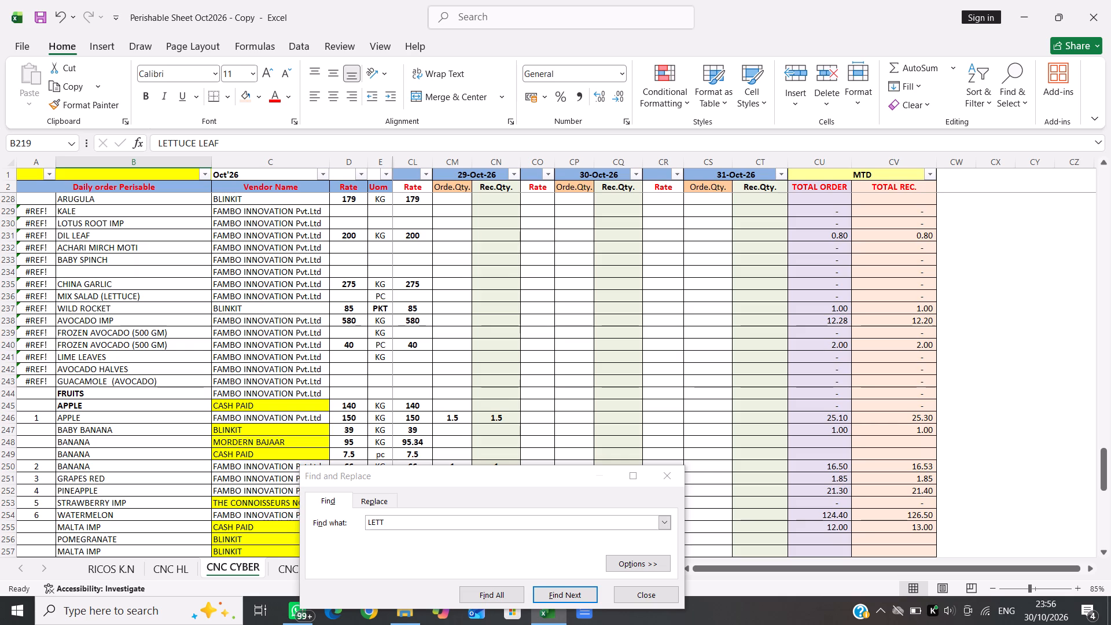
scroll(203, 407, "up", 2)
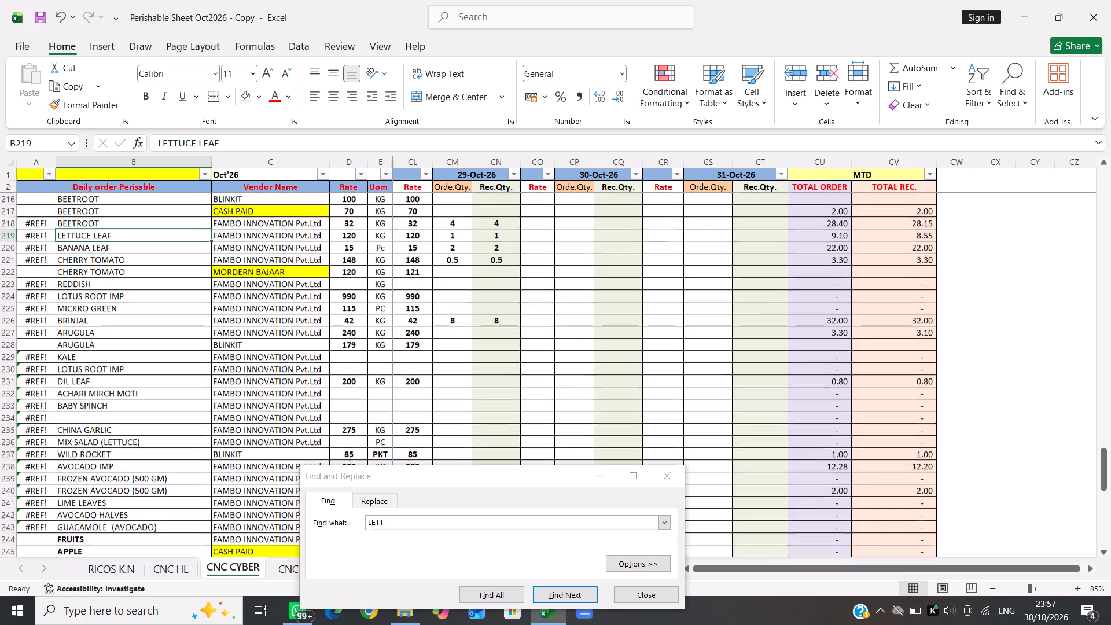
scroll(203, 407, "up", 2)
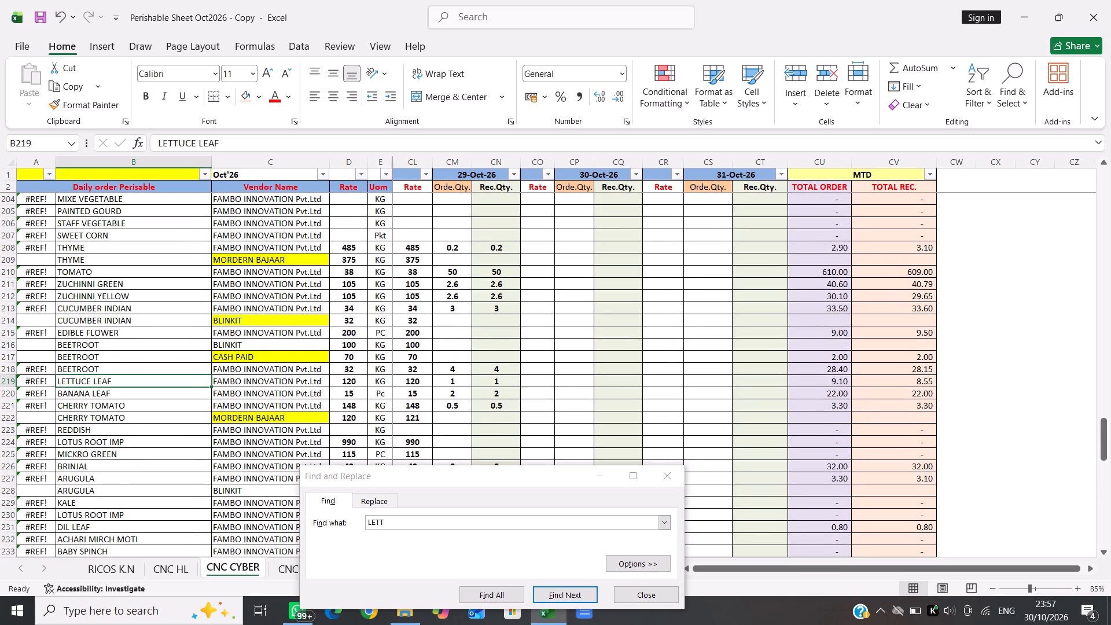
scroll(203, 407, "up", 1)
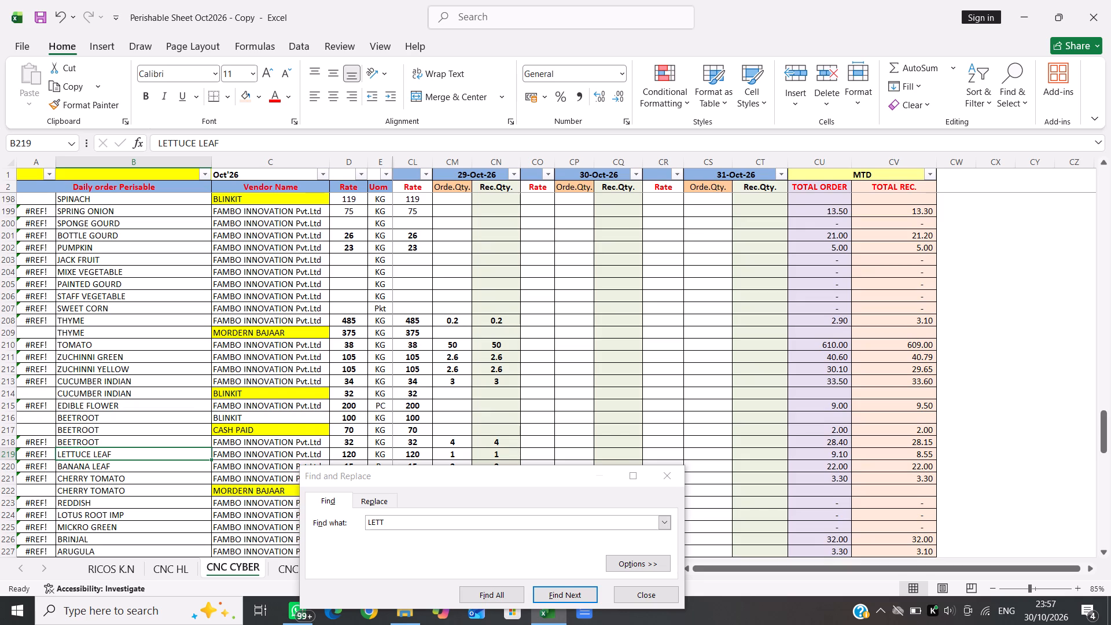
scroll(203, 407, "up", 1)
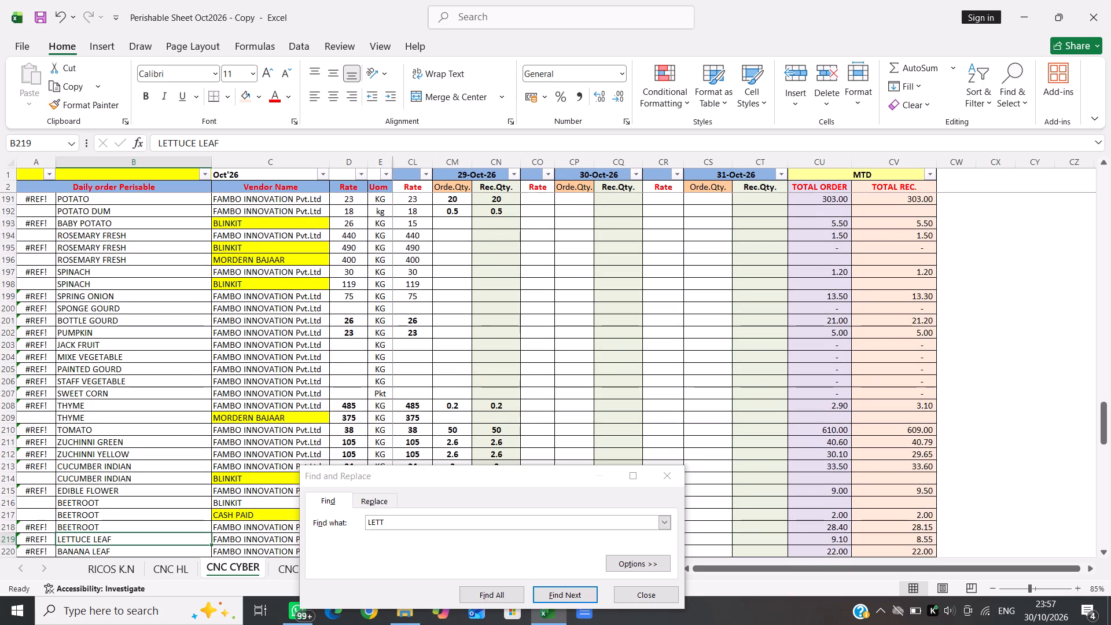
scroll(203, 407, "up", 1)
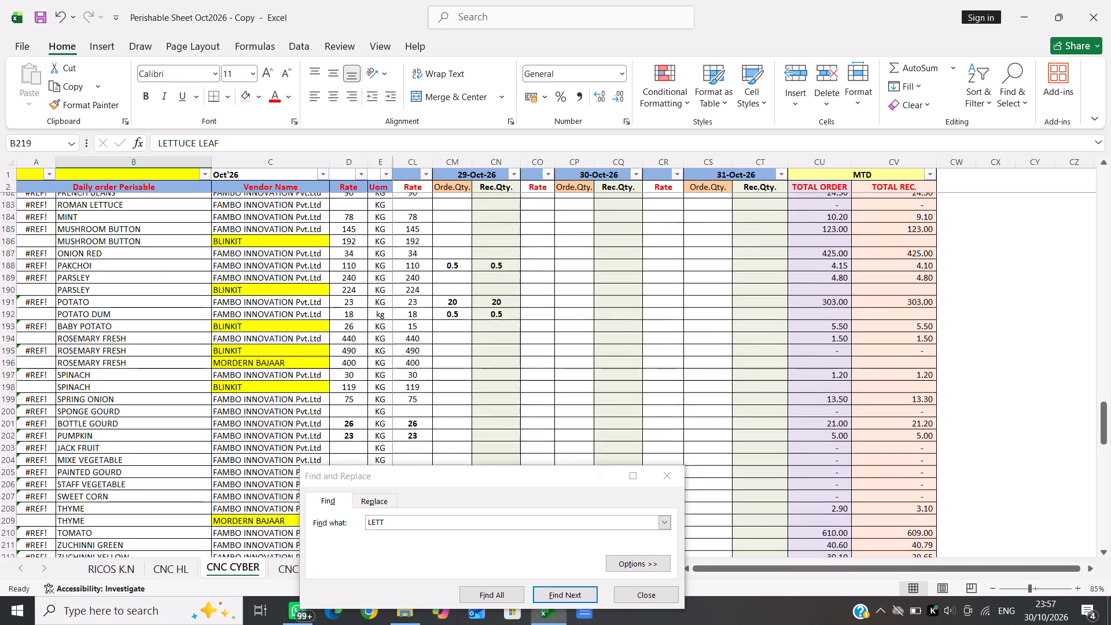
scroll(203, 407, "up", 1)
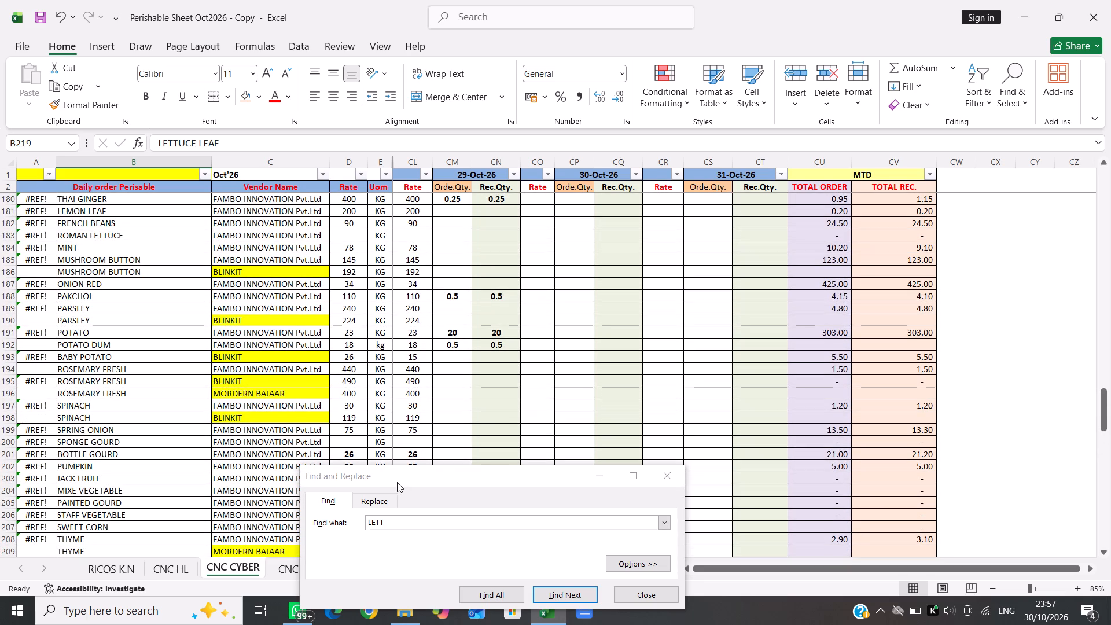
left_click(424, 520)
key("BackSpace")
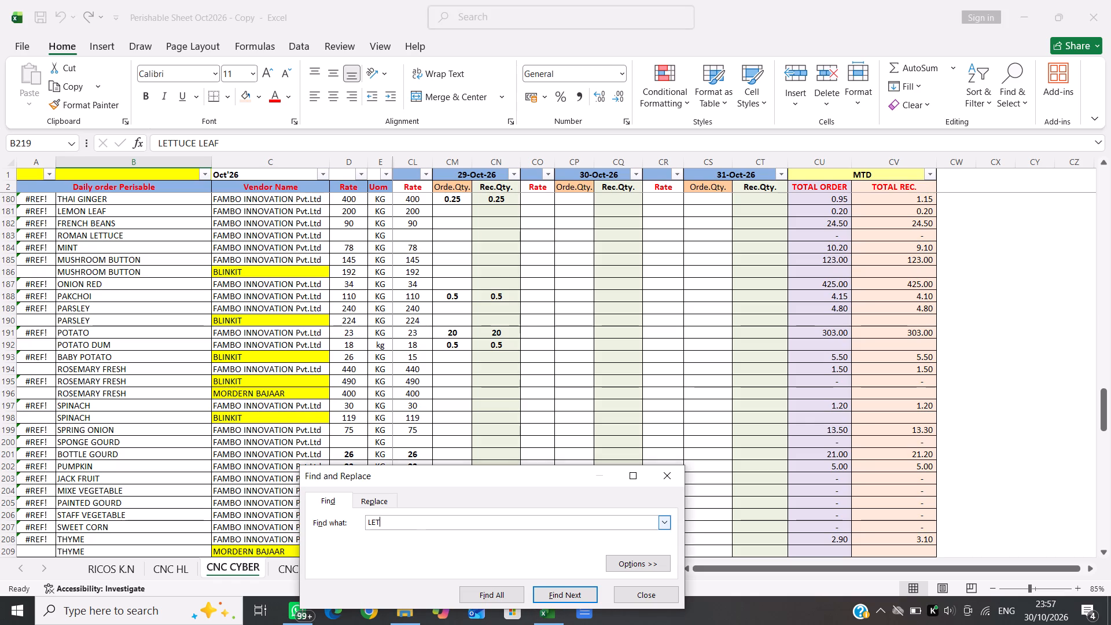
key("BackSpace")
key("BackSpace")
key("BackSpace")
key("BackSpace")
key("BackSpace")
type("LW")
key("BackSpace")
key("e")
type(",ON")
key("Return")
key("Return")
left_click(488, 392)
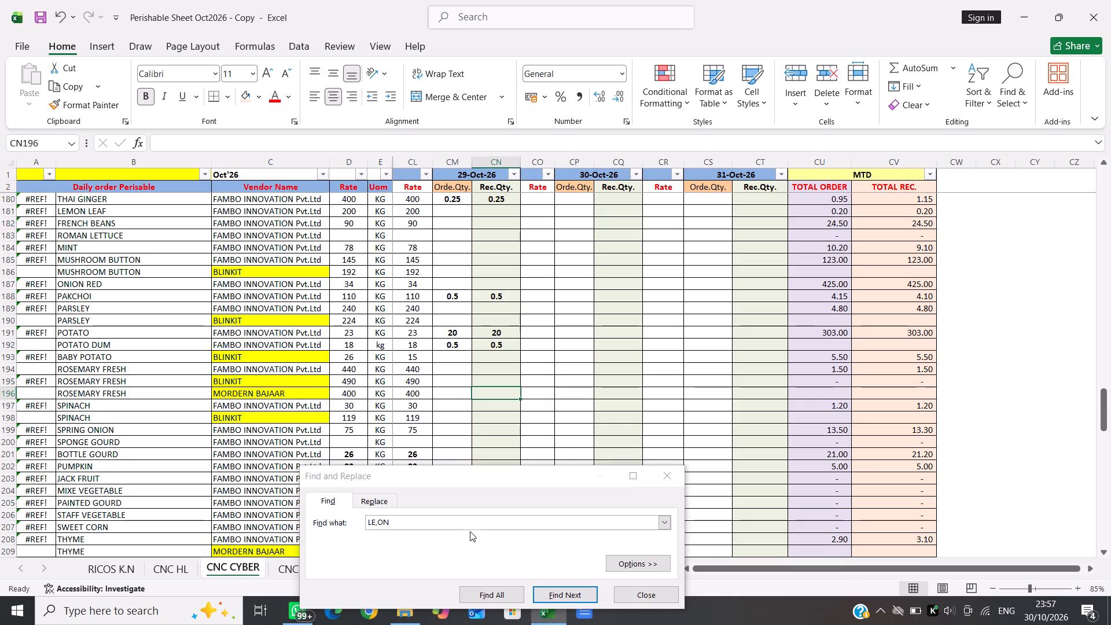
Search the CNC CYBER sheet for LEMO and go through the lemon, lemon grass and lemon leaf entries.
left_click(462, 523)
key("BackSpace")
key("BackSpace")
key("BackSpace")
key("BackSpace")
key("BackSpace")
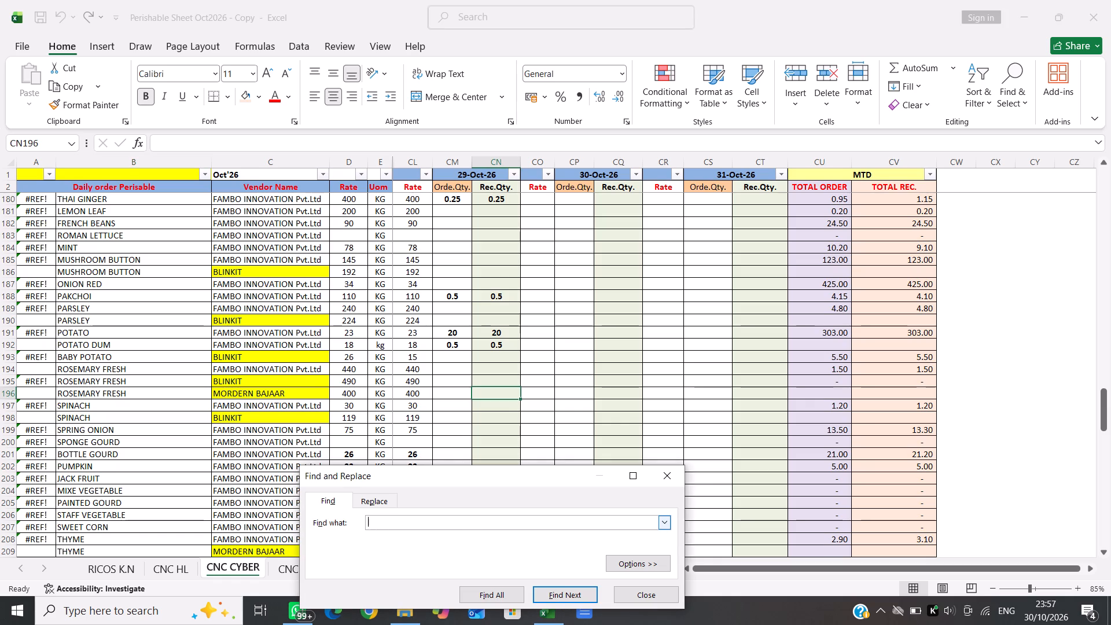
key("BackSpace")
type("LEMO")
key("Return")
key("Return")
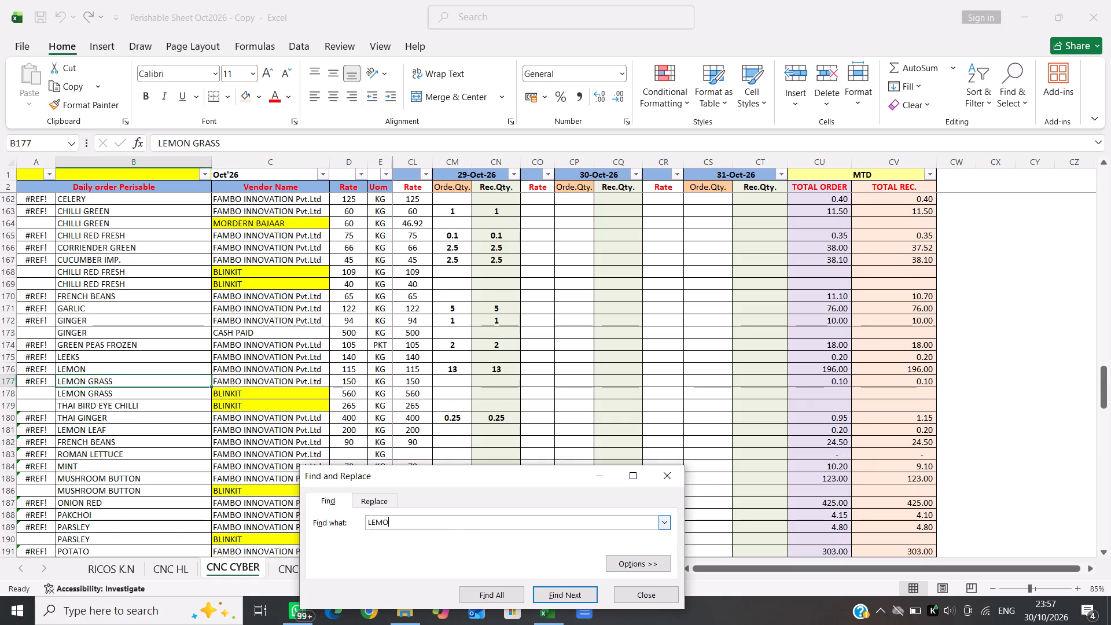
key("Return")
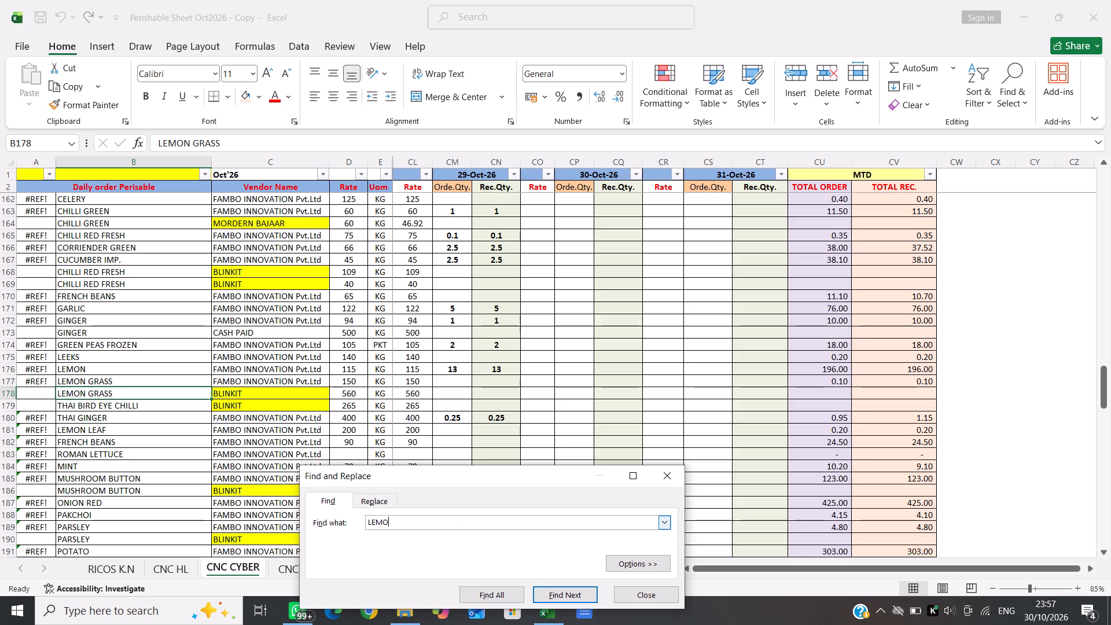
key("Return")
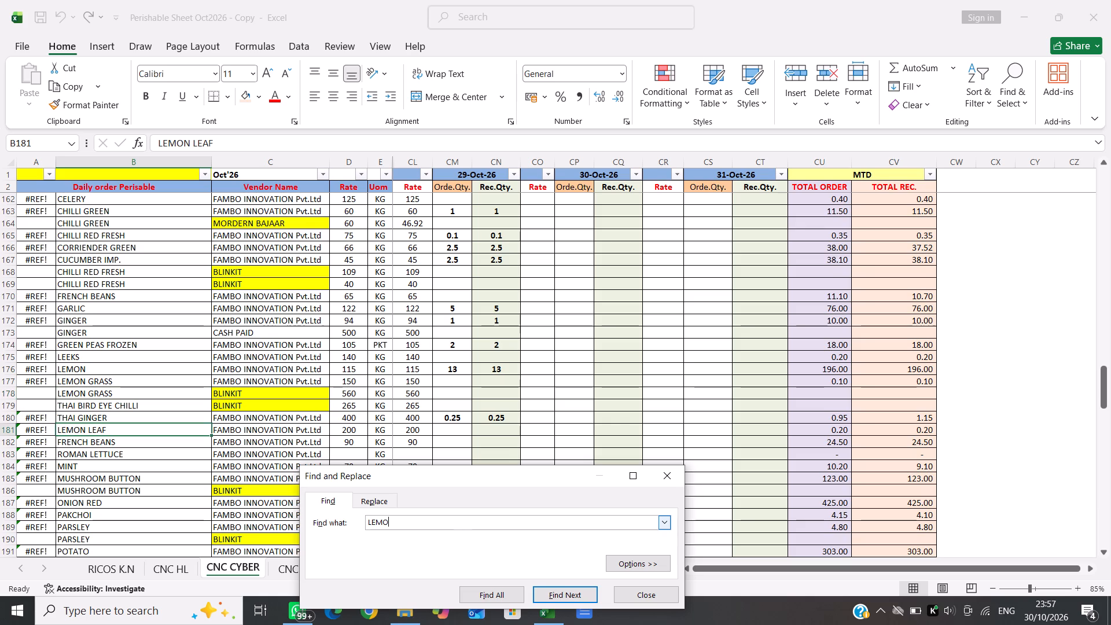
left_click(658, 473)
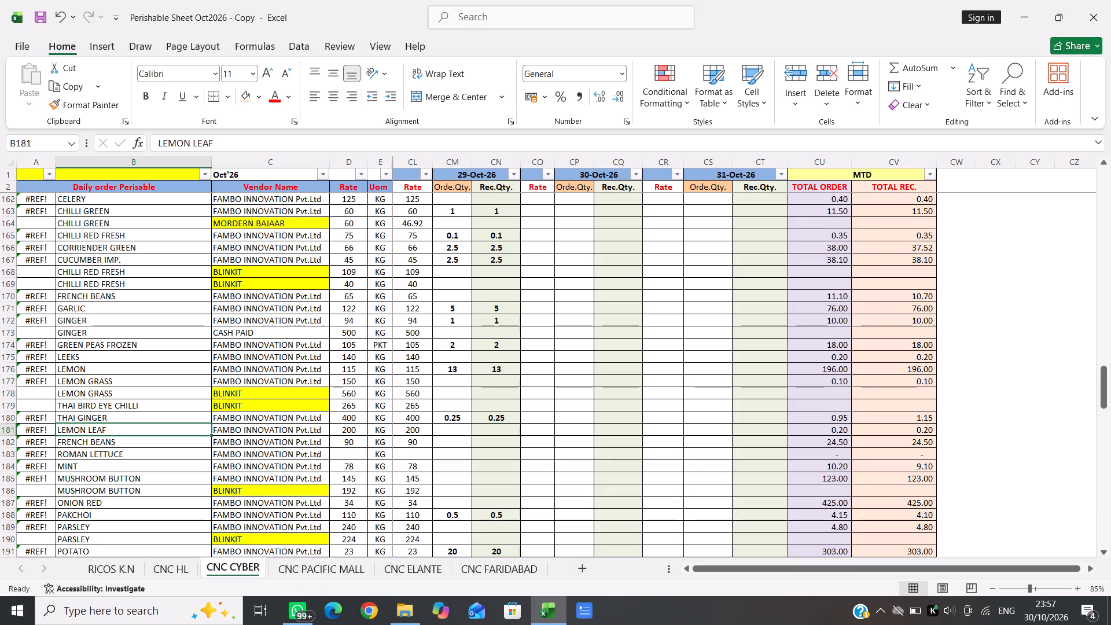
Search the CNC CYBER sheet for BEANS and check the French beans entries in the item list.
left_click(113, 443)
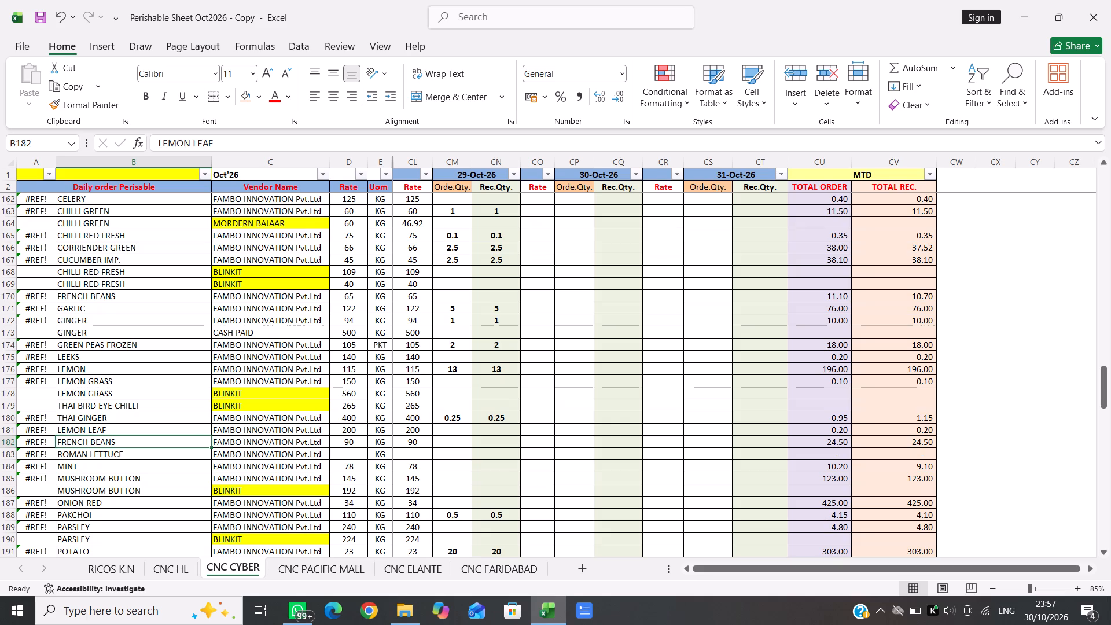
key("ctrl+f")
key("BackSpace")
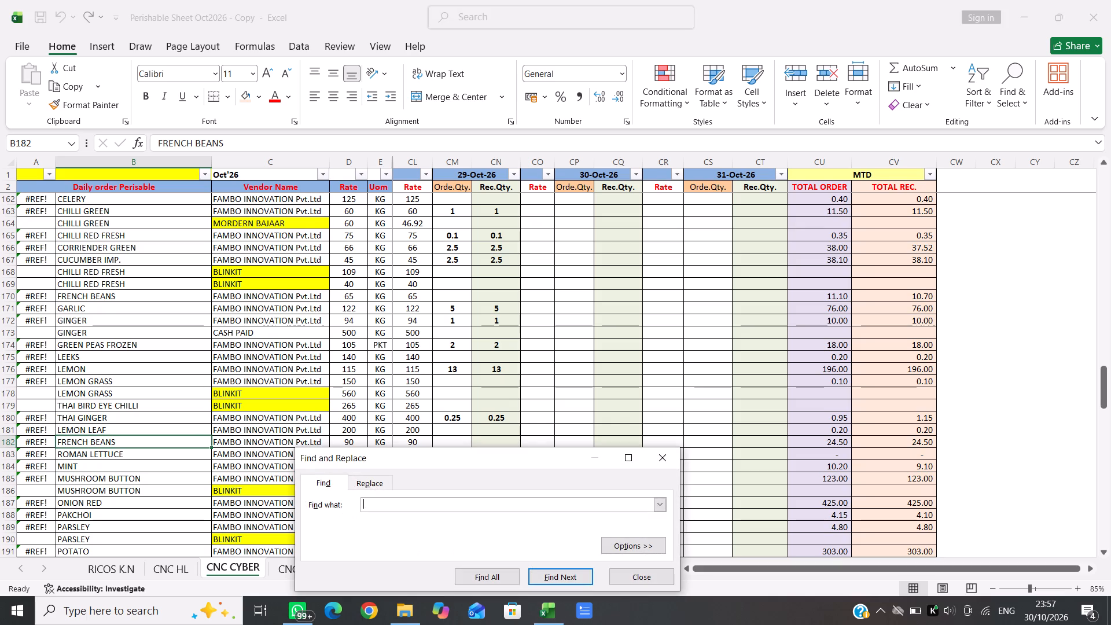
key("BackSpace")
key("BackSpace")
type("BEANS")
key("Return")
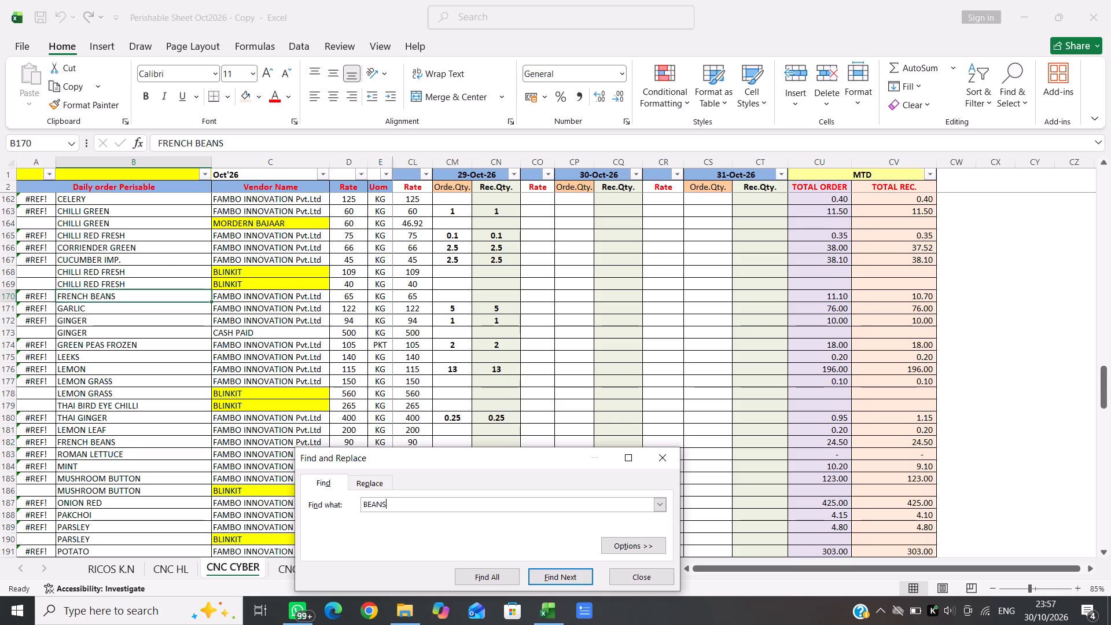
key("Return")
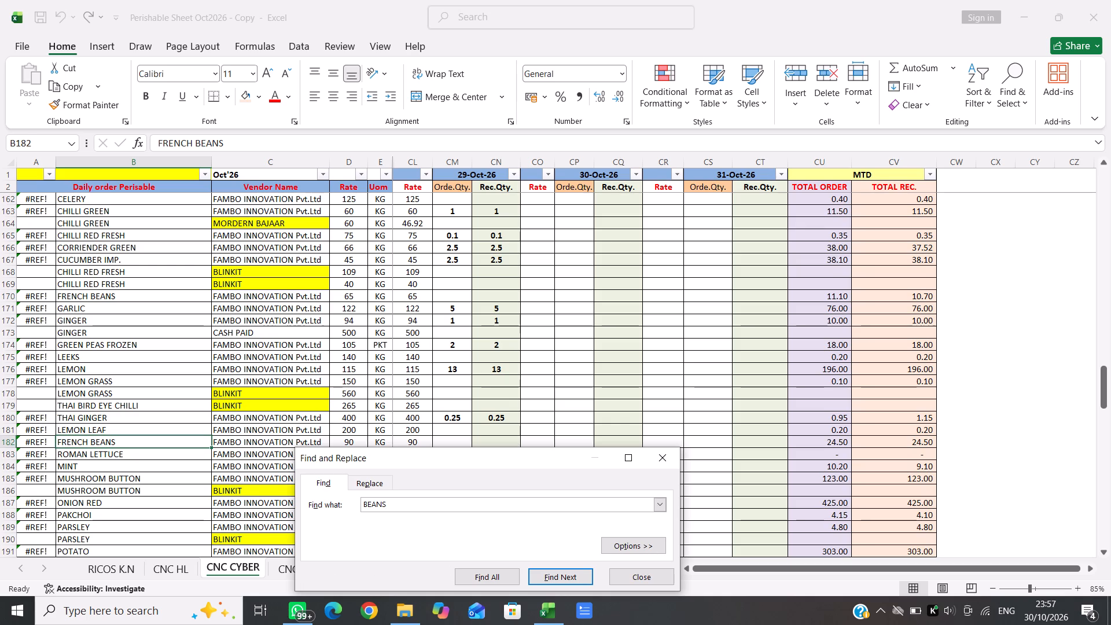
left_click(670, 461)
Rename the French beans item in row 182, below lemon leaf, as LTTUCE ICEBORG.
left_click(116, 446)
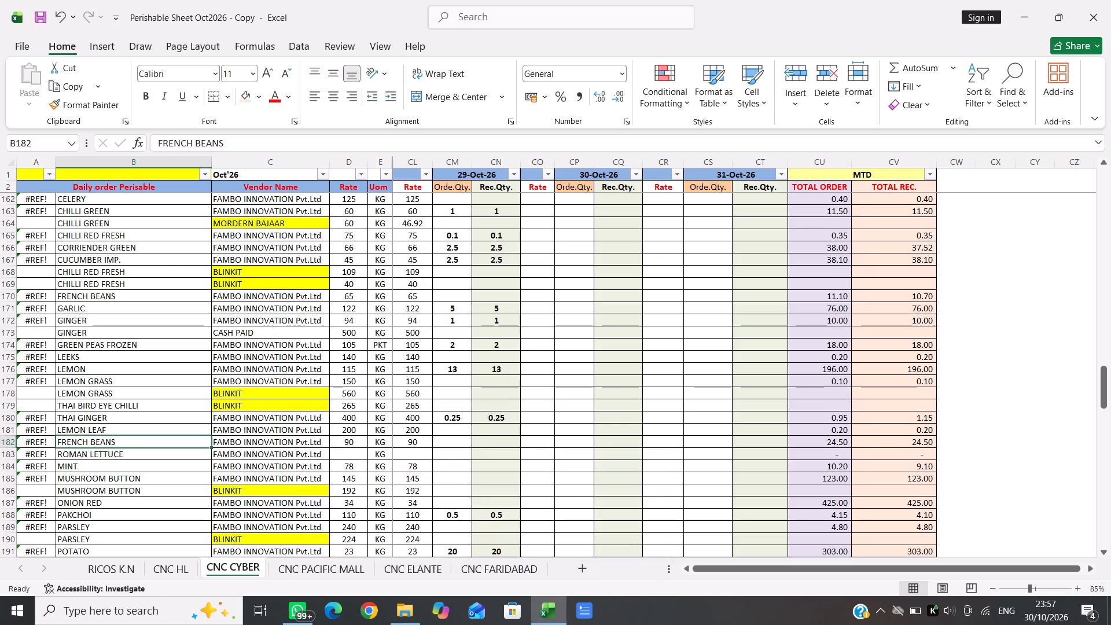
key("BackSpace")
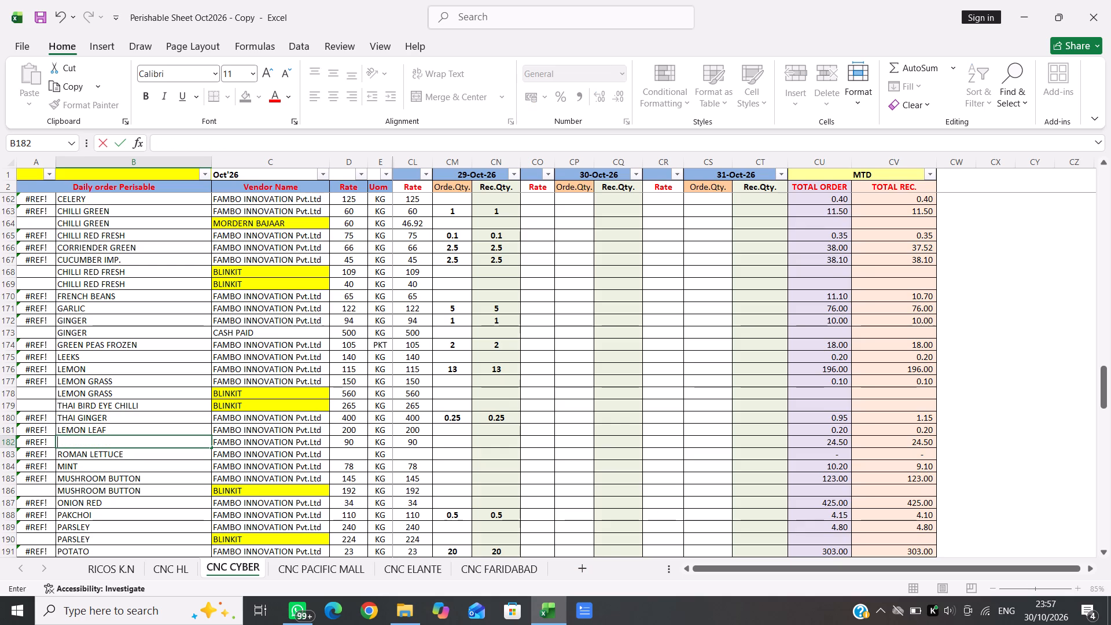
key("l")
type("TTUCE")
key("space")
type("ICEBORG")
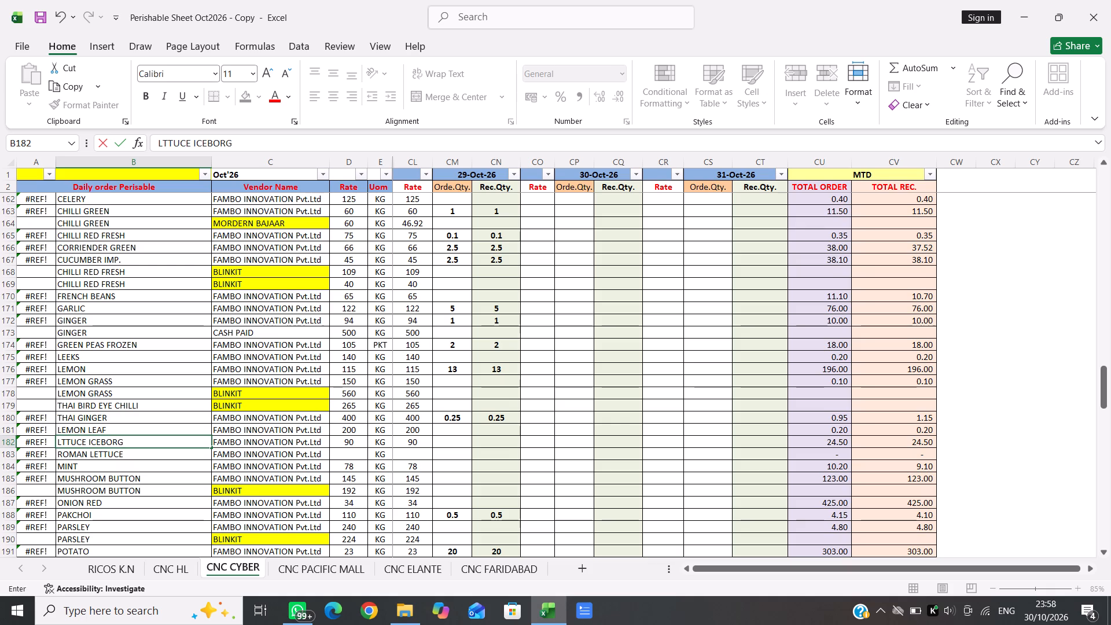
left_click(442, 443)
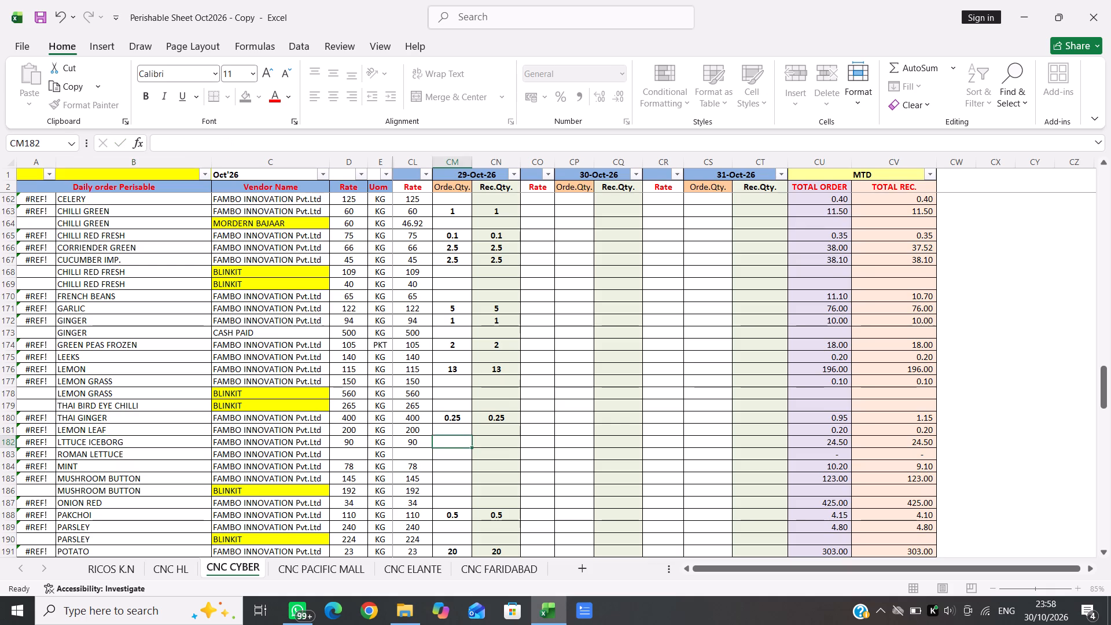
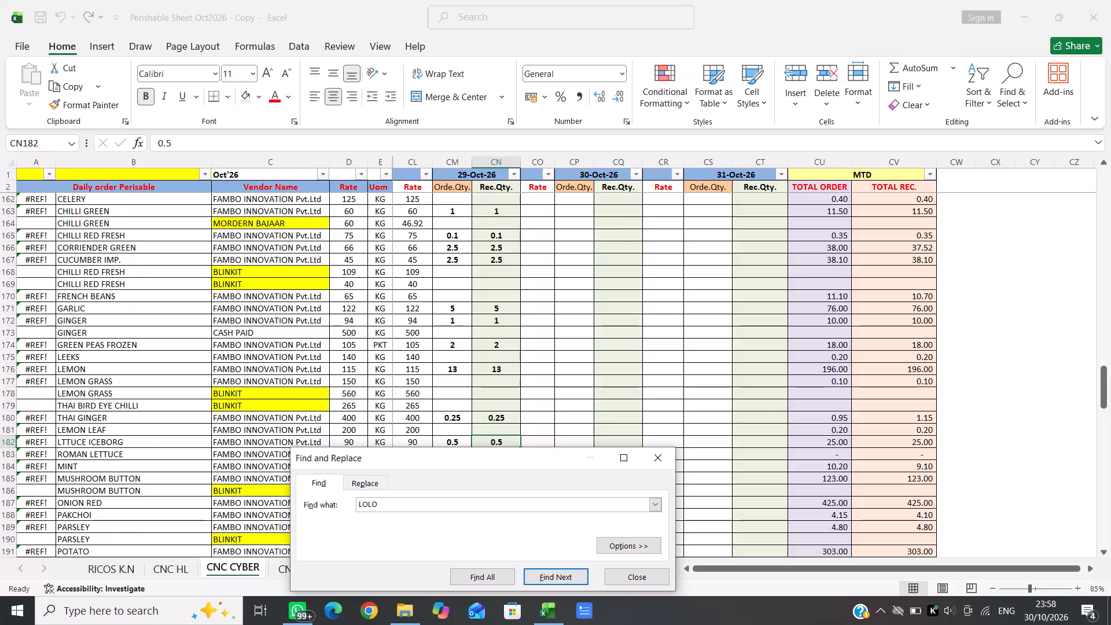
Search the CNC CYBER sheet for LOLO and enter 0.5 as the 29-Oct-26 ordered quantity for LOLOROSO.
key("Return")
left_click(661, 455)
key("Right")
key("Right")
key("Right")
key("Right")
key("Right")
type("0.5")
key("Right")
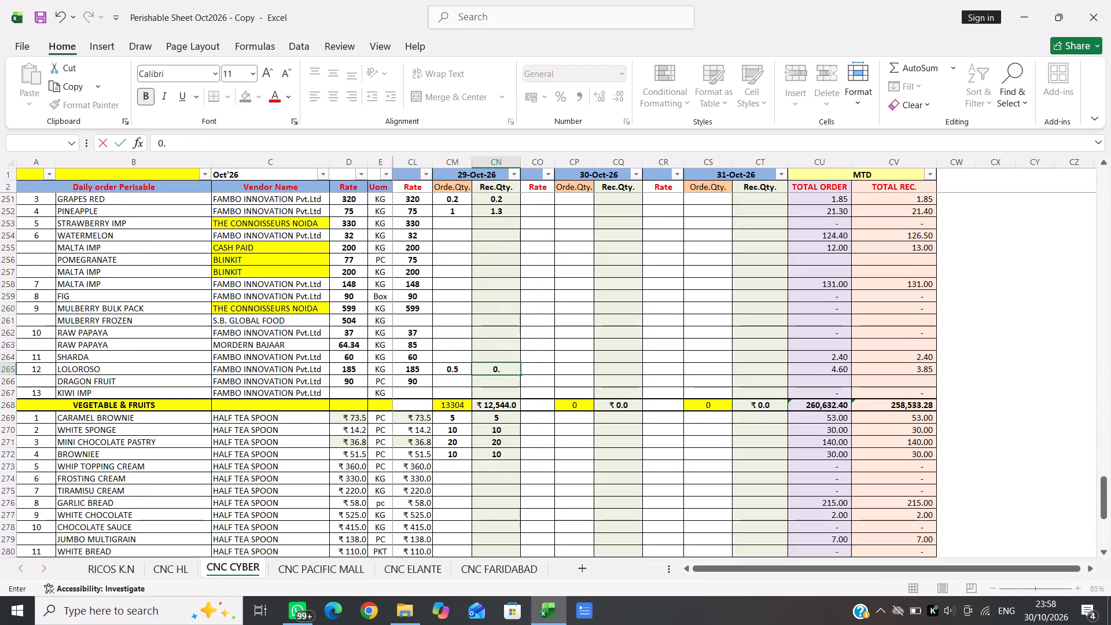
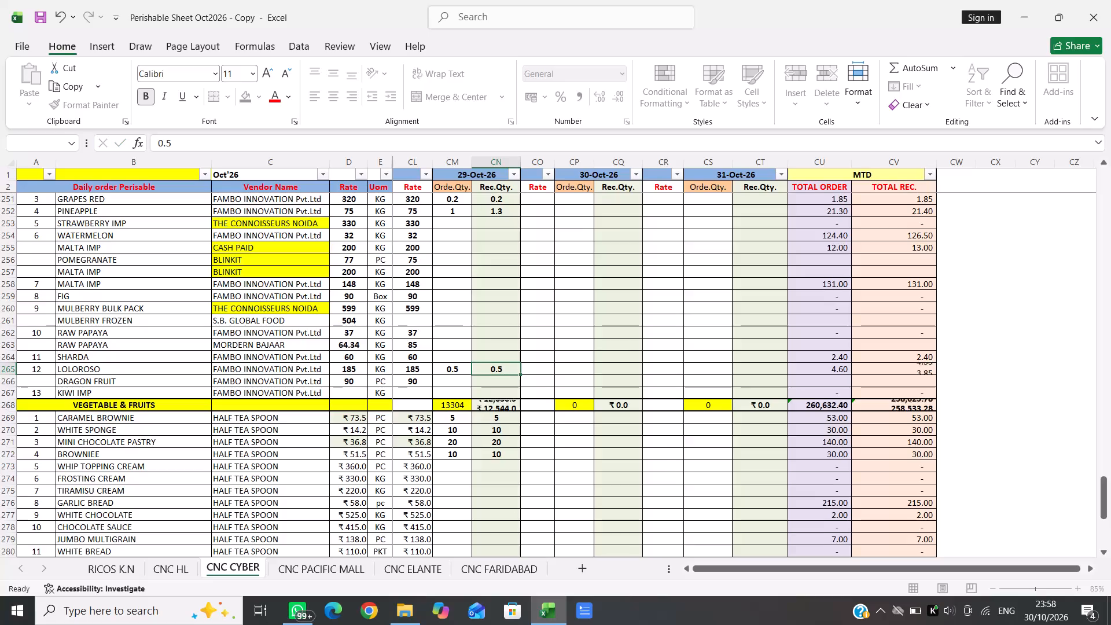
Search the CNC CYBER sheet for MINT and enter 1 as the 29-Oct-26 ordered quantity for MINT.
key("BackSpace")
key("BackSpace")
type("MINT")
key("Return")
left_click(661, 455)
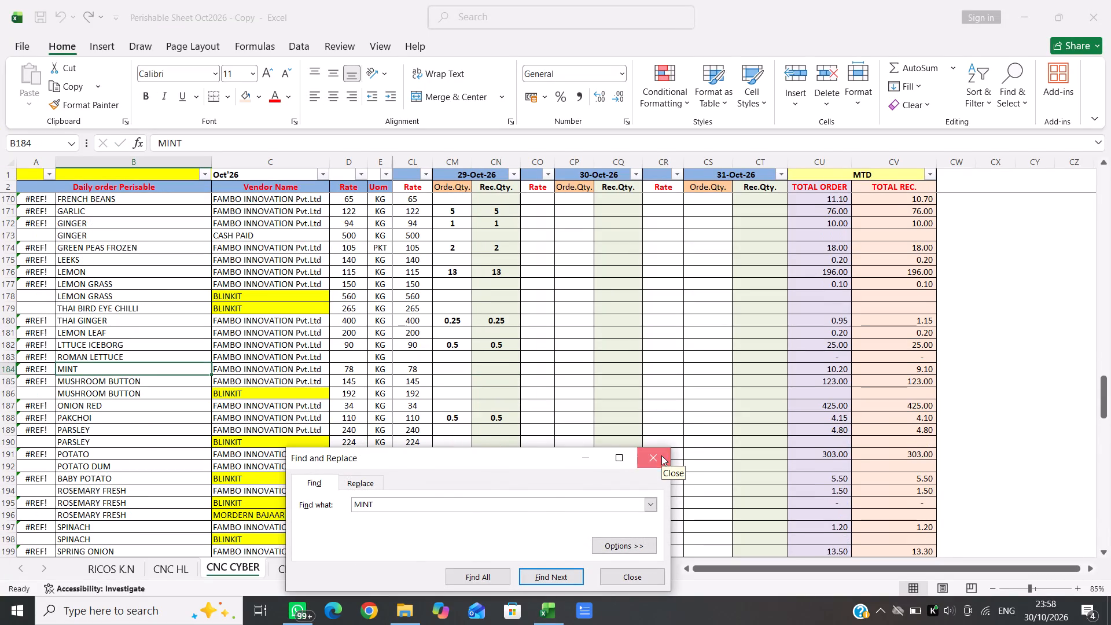
key("Right")
key("Right")
key("Right")
key("Right")
key("Right")
key("1")
key("Right")
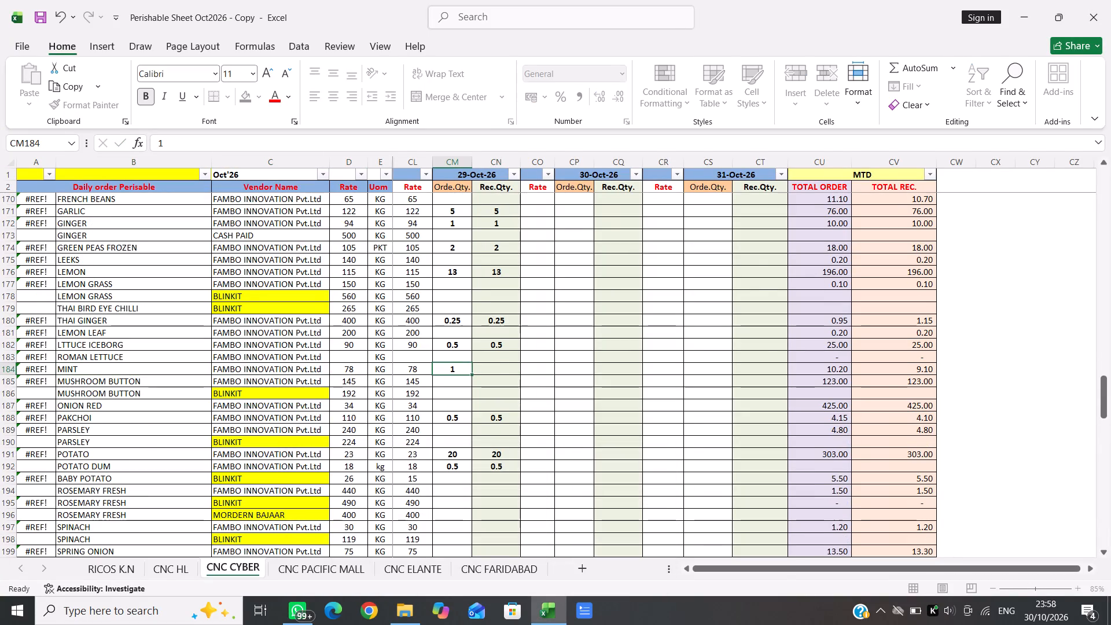
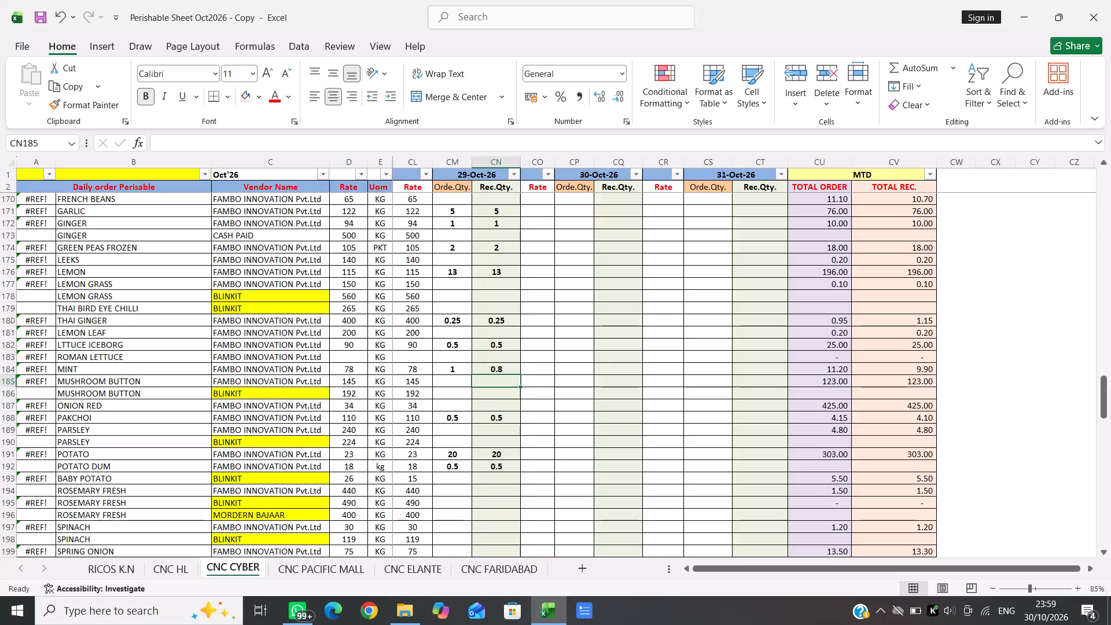
Enter 8 as both the 29-Oct-26 received and ordered quantities for the FAMBO INNOVATION MUSHROOM BUTTON row.
key("8")
key("Left")
key("8")
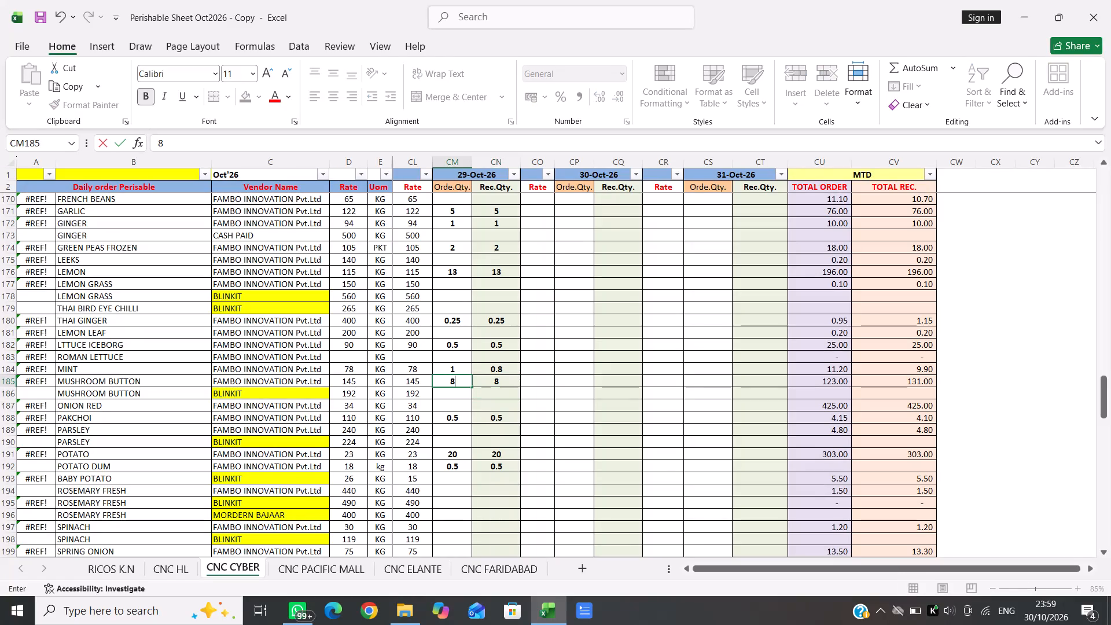
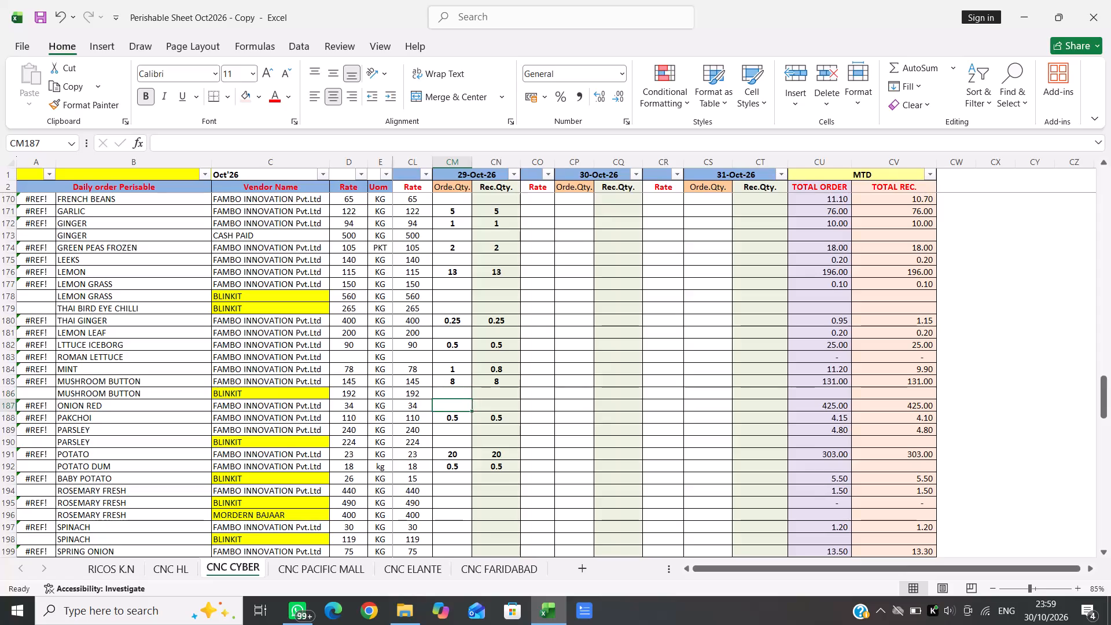
Enter 40 as both the 29-Oct-26 ordered and received quantities for the ONION RED row.
key("Up")
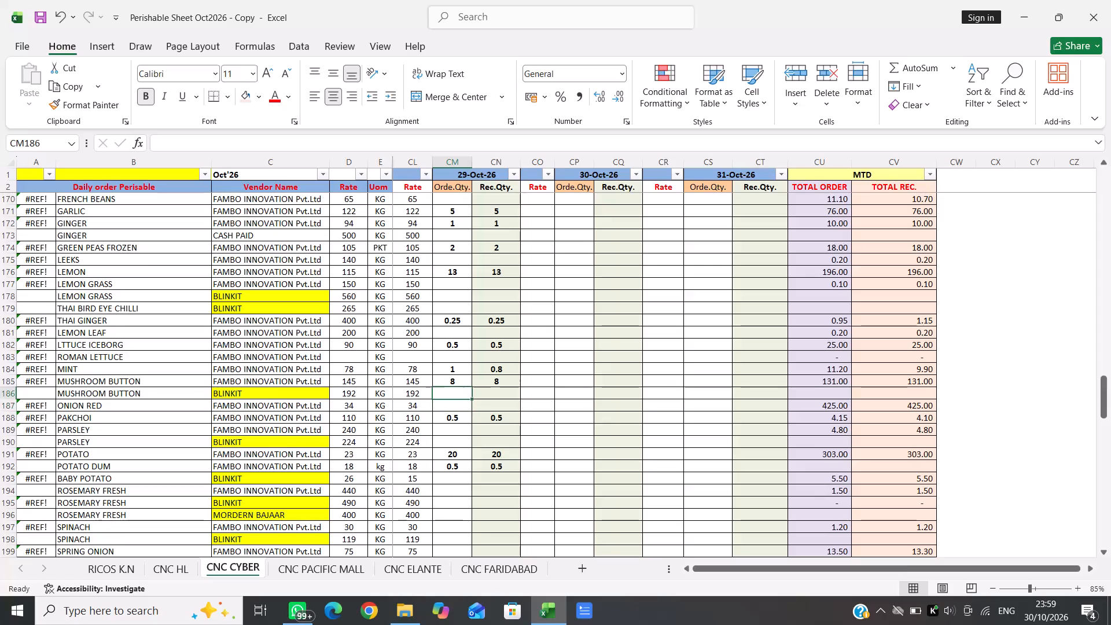
key("Down")
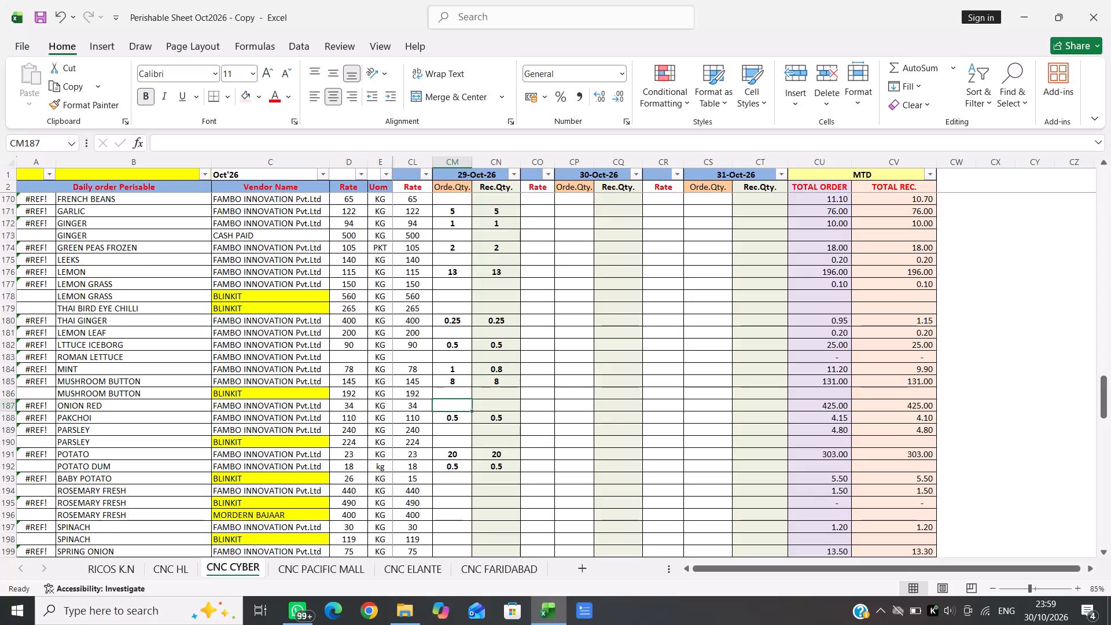
type("40")
key("Right")
type("40")
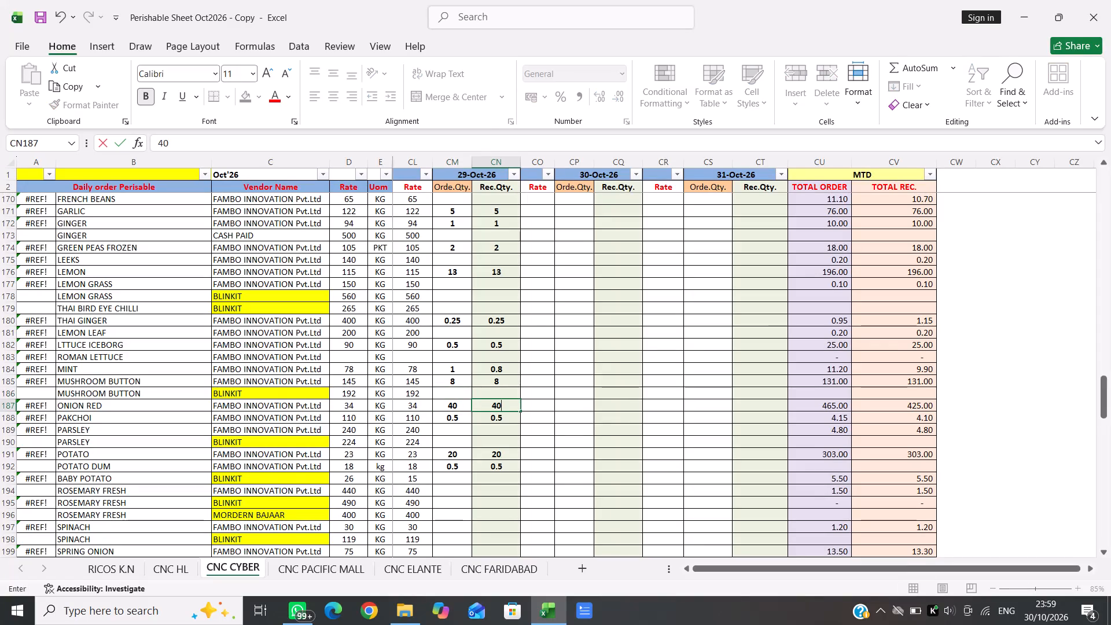
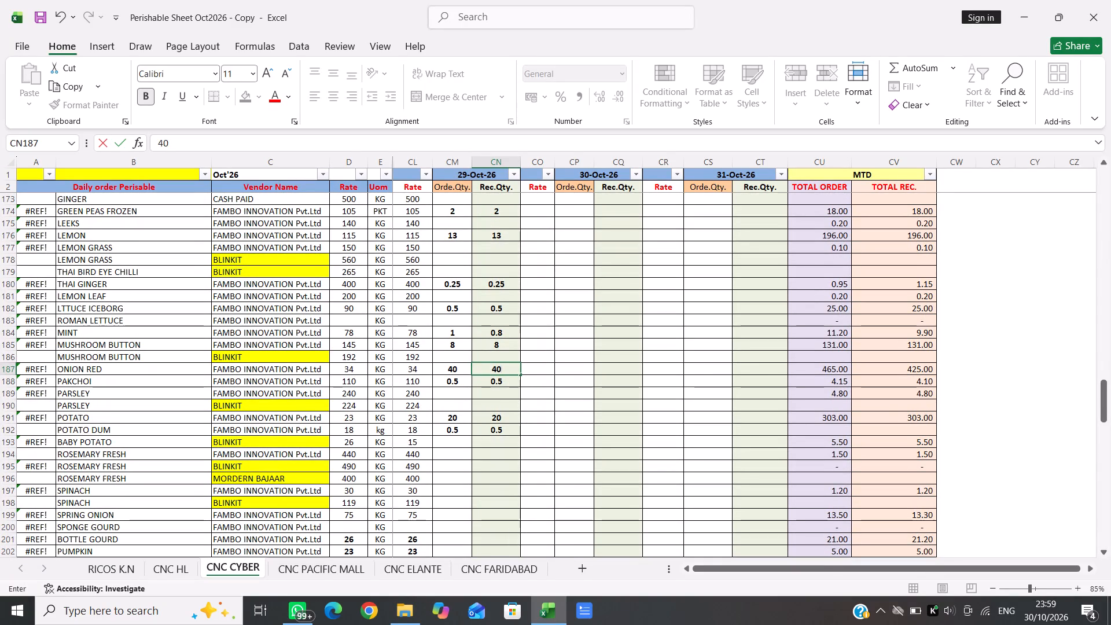
Enter 1 as the 29-Oct-26 ordered quantity for the SPRING ONION row.
left_click(458, 516)
key("1")
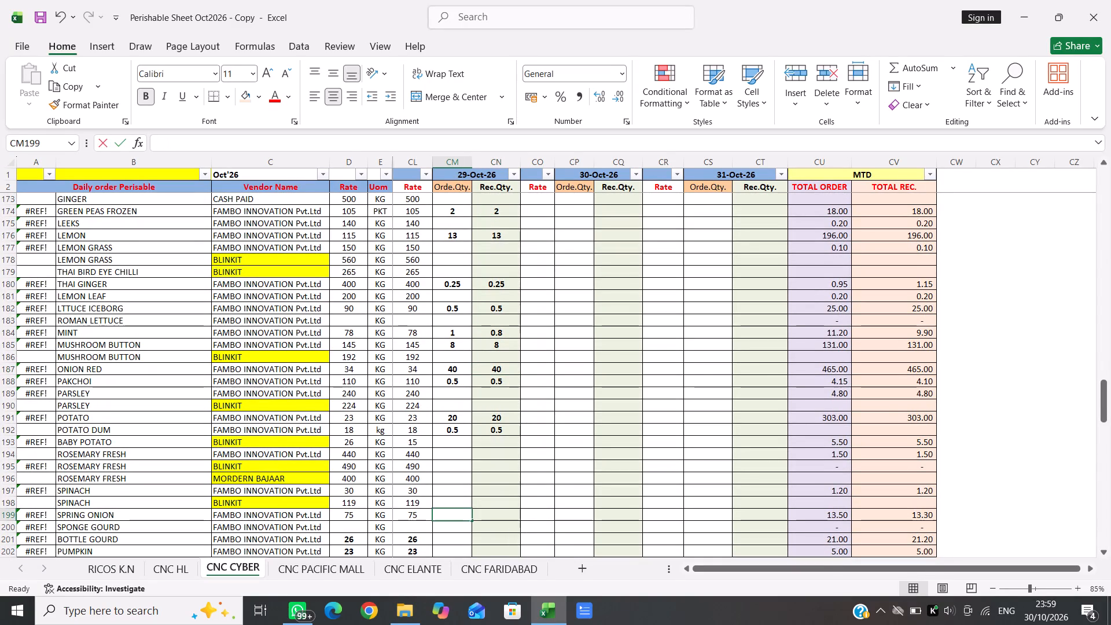
key("Right")
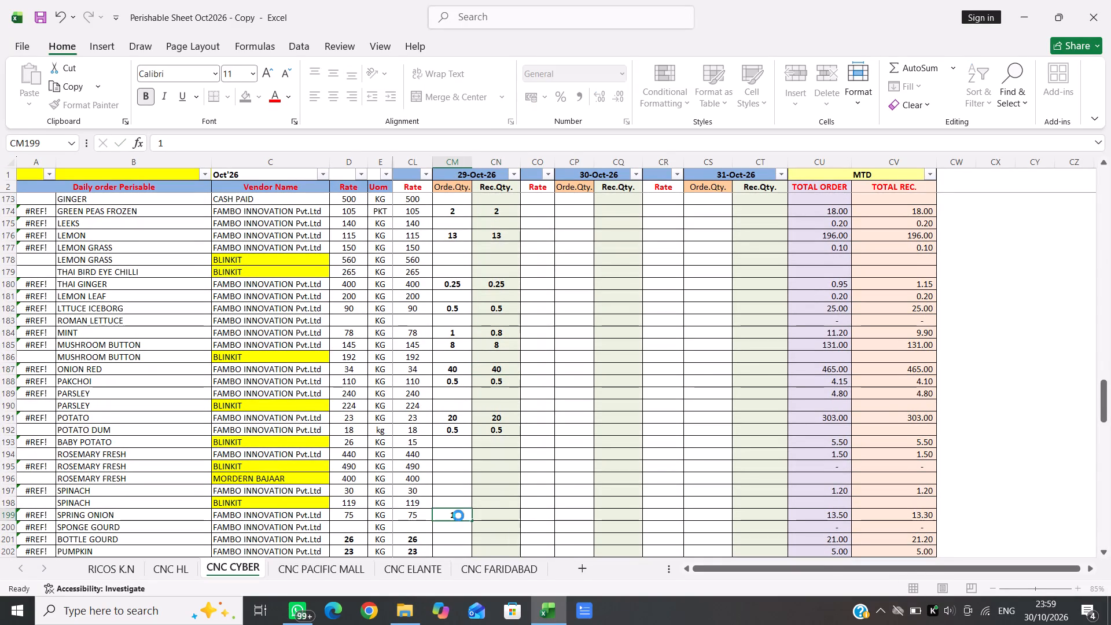
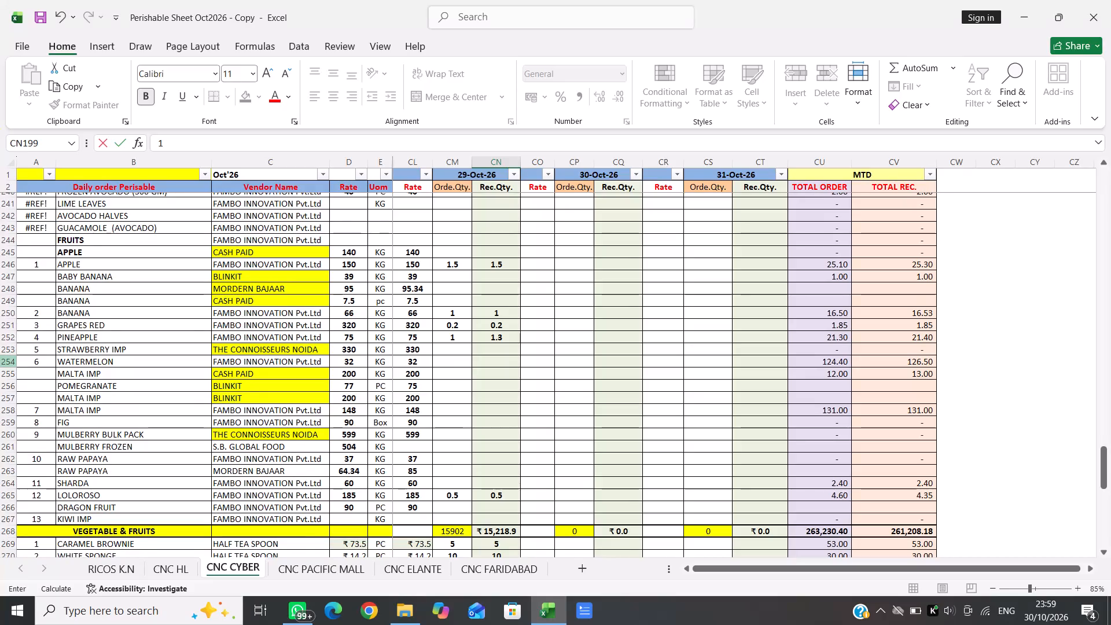
Enter 10 as the 29-Oct-26 ordered quantity in the FRUITS row (row 244).
left_click(454, 407)
type("10")
key("Right")
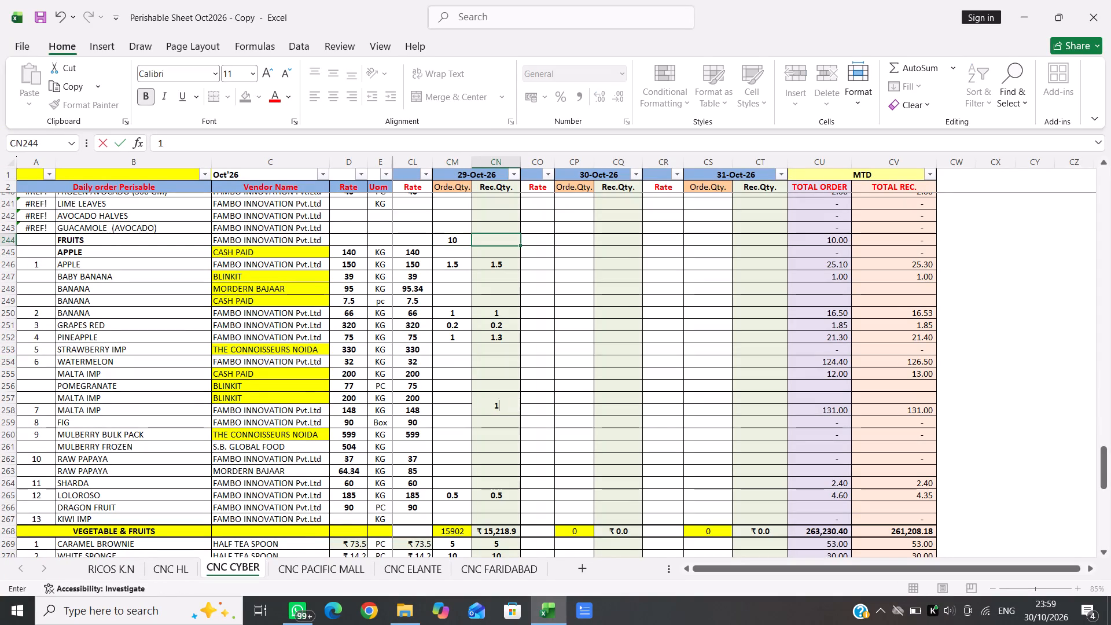
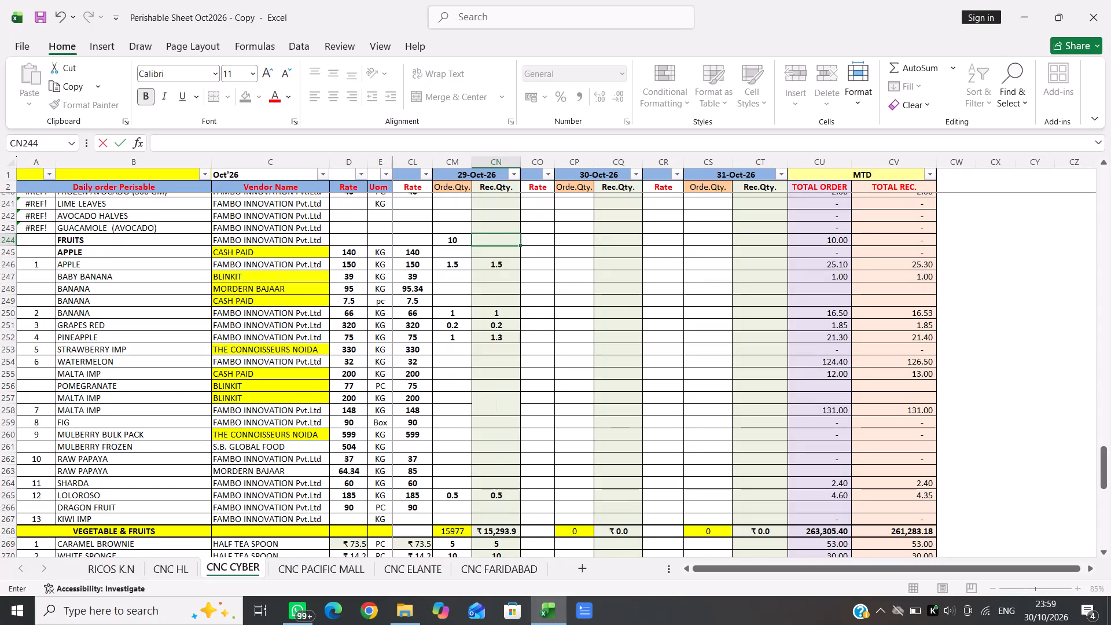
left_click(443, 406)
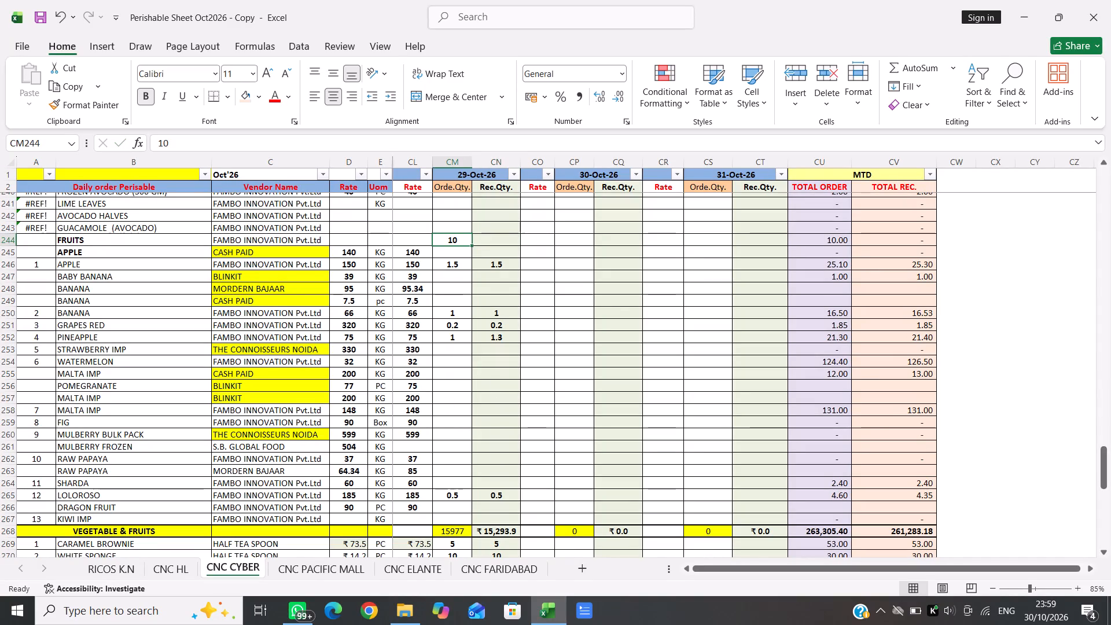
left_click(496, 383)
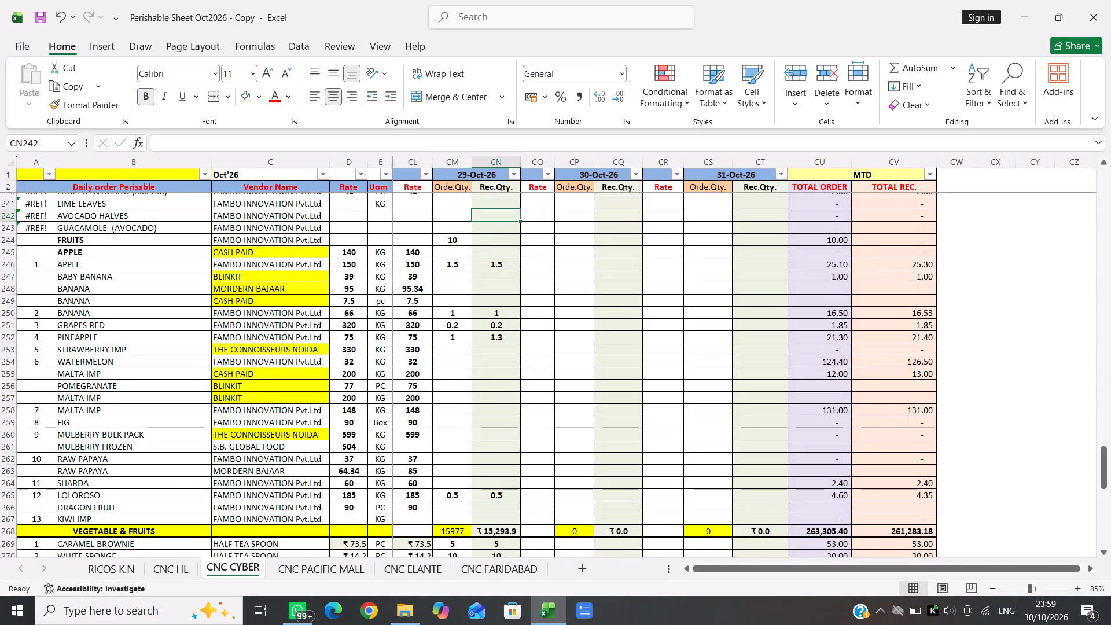
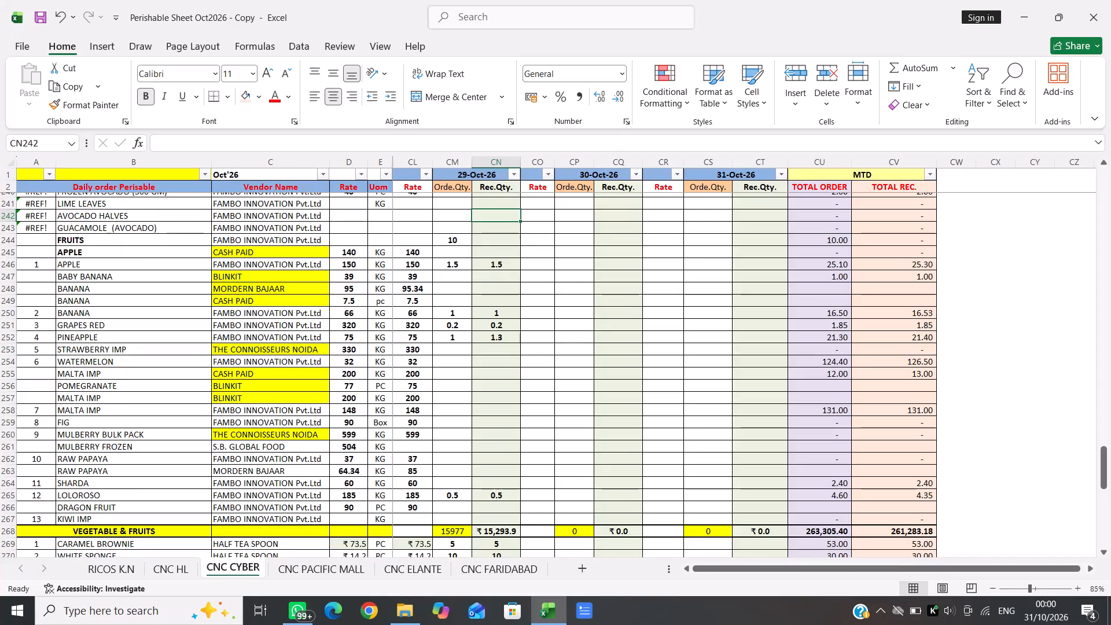
Save the perishable sheet workbook under its existing name.
key("ctrl+s")
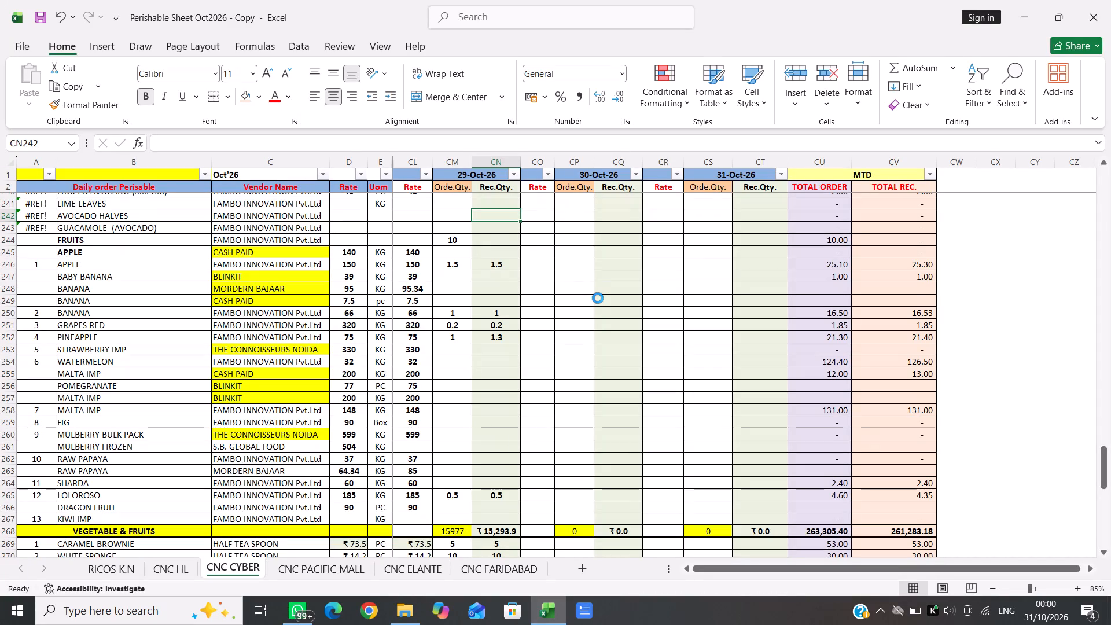
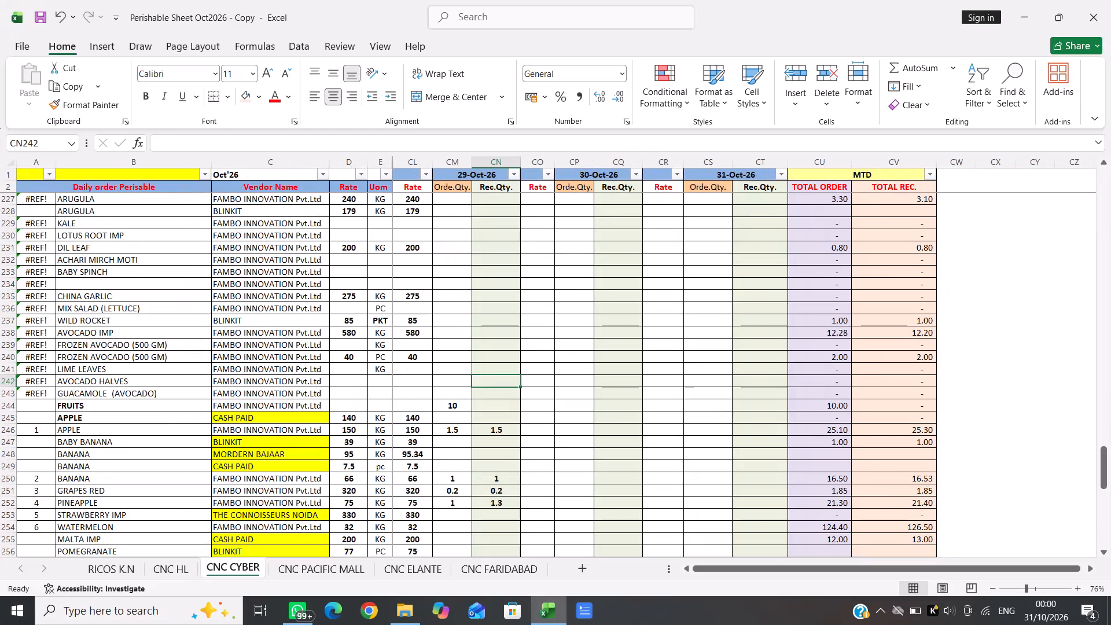
Clear the misplaced 29-Oct-26 order quantity from the FRUITS heading row.
left_click(490, 340)
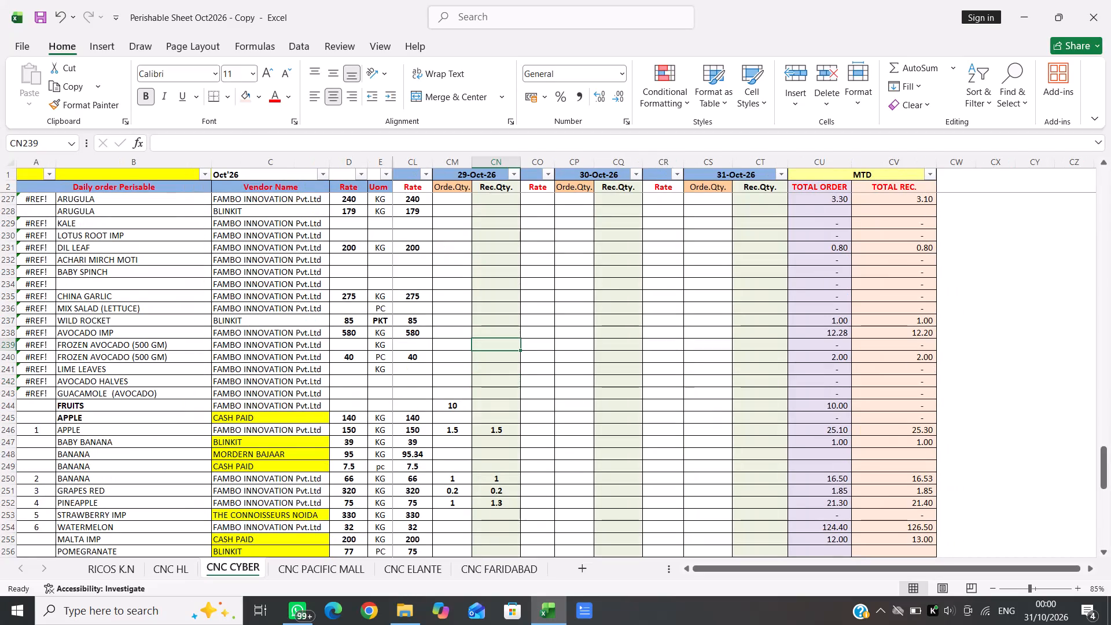
left_click(495, 406)
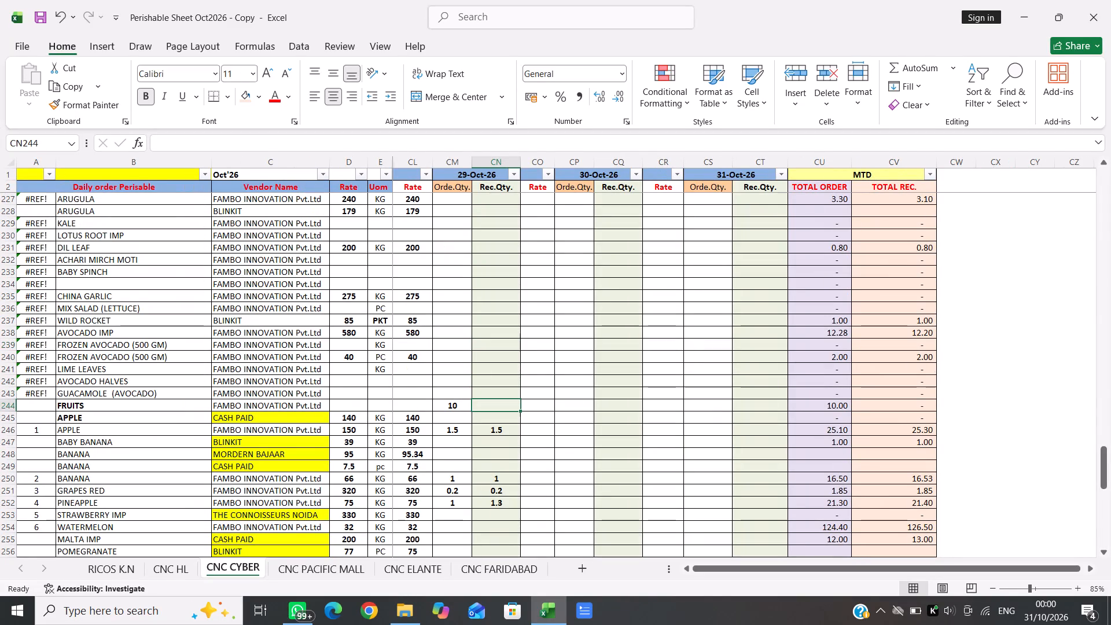
left_click(459, 402)
key("BackSpace")
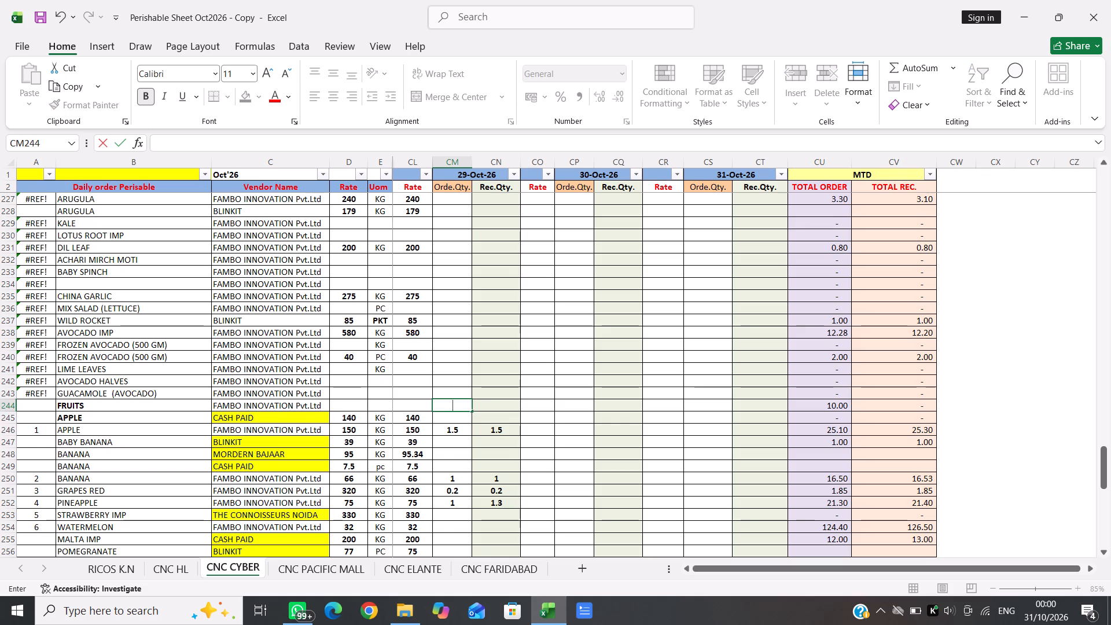
Enter 10 as both the ordered and received quantity for 29-Oct-26 in the FAMBO INNOVATION MALTA IMP row.
scroll(465, 490, "down", 1)
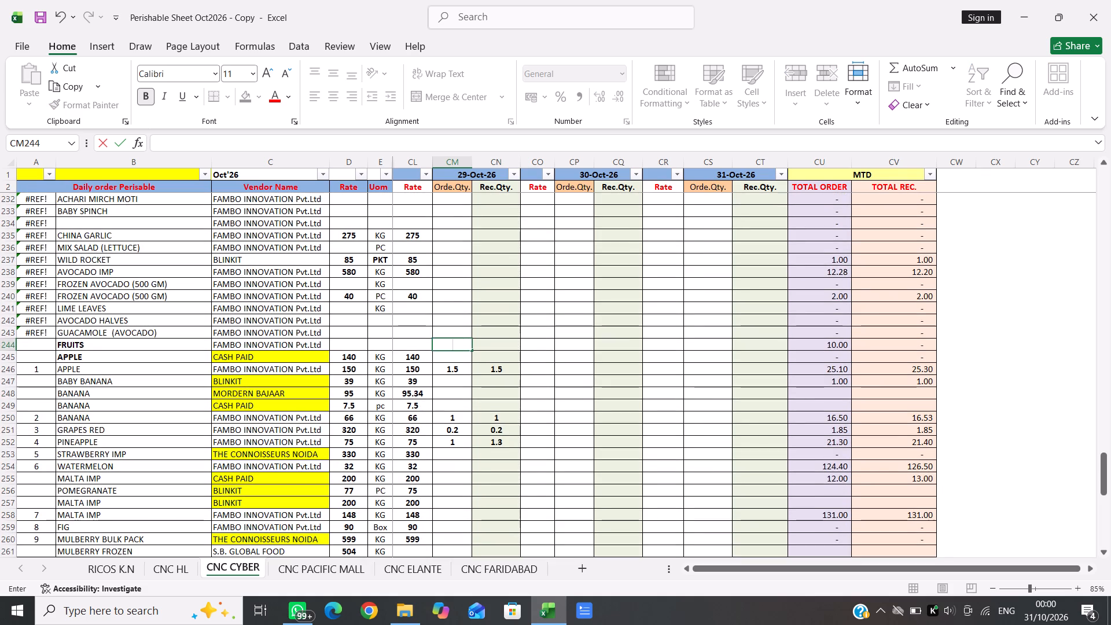
scroll(452, 464, "down", 2)
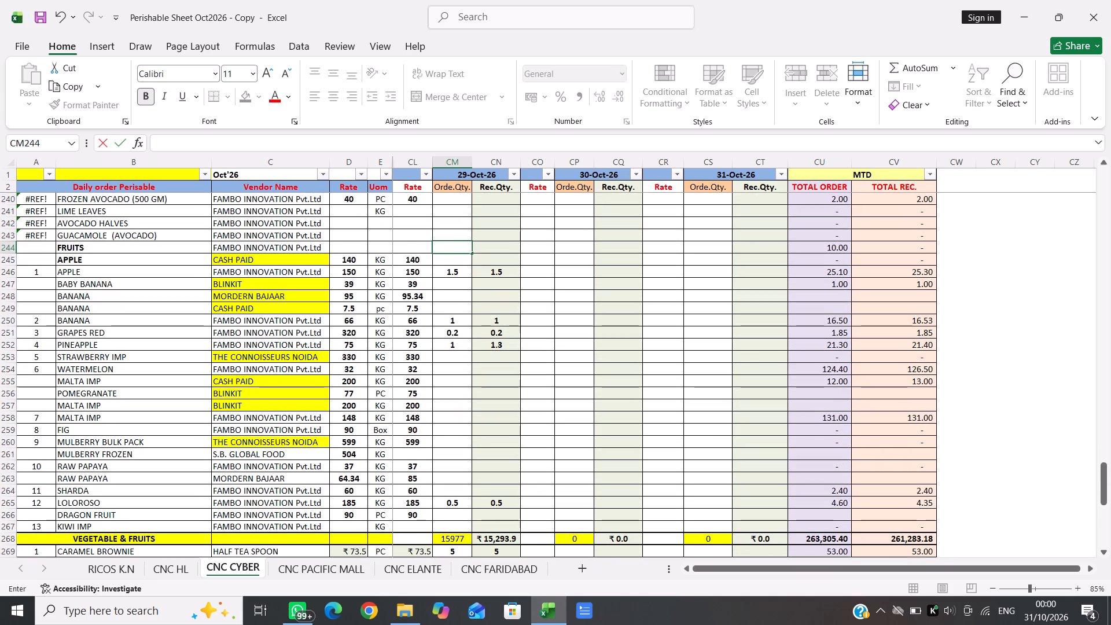
left_click(445, 417)
type("10")
key("Right")
type("10")
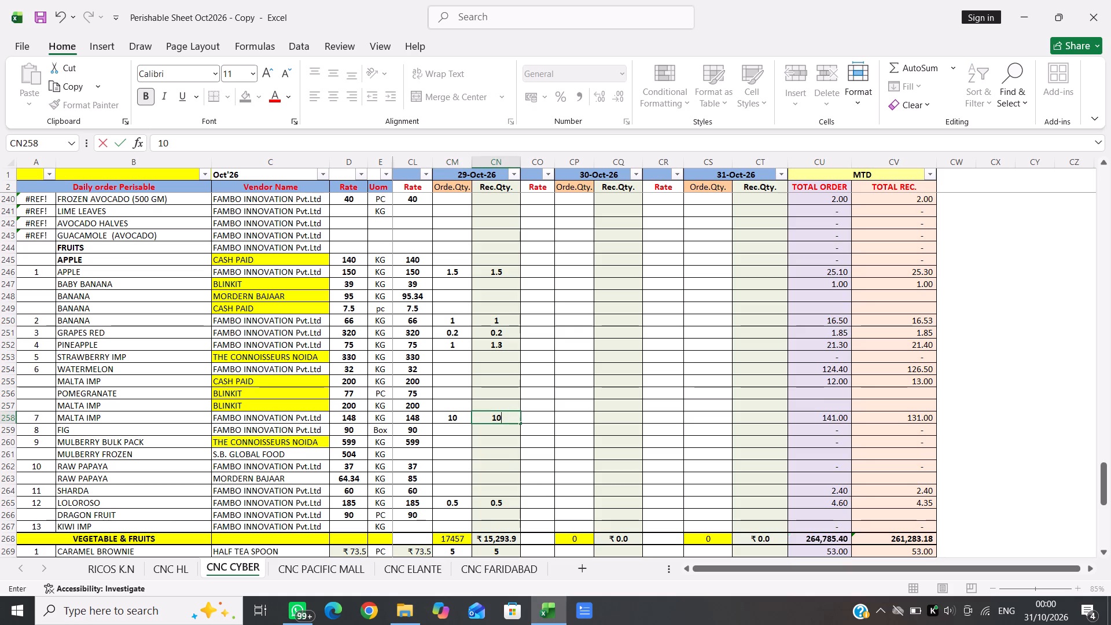
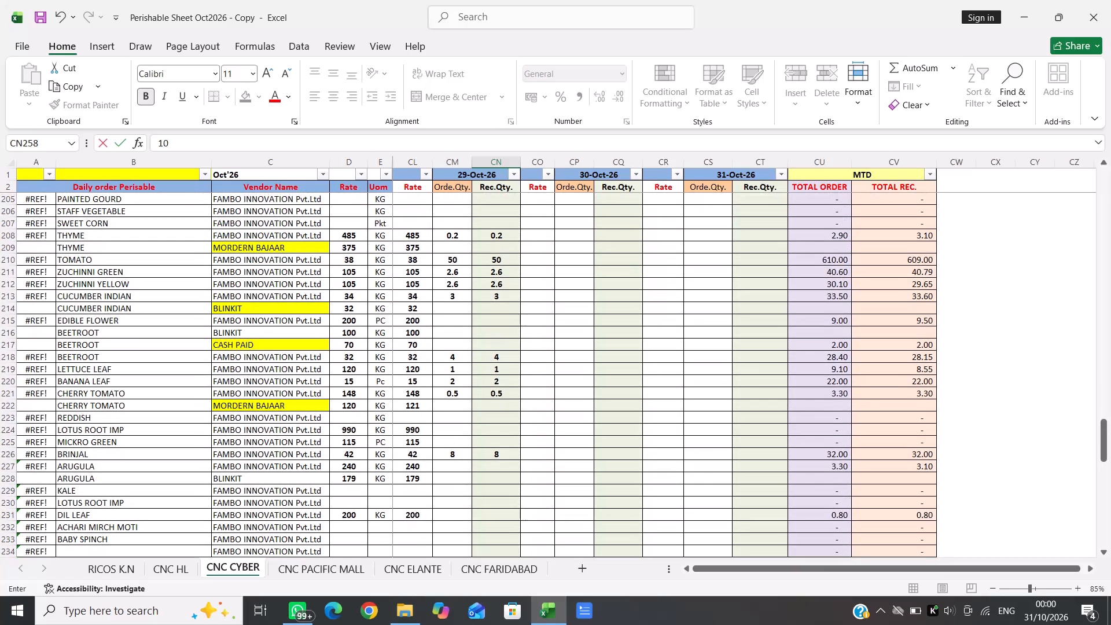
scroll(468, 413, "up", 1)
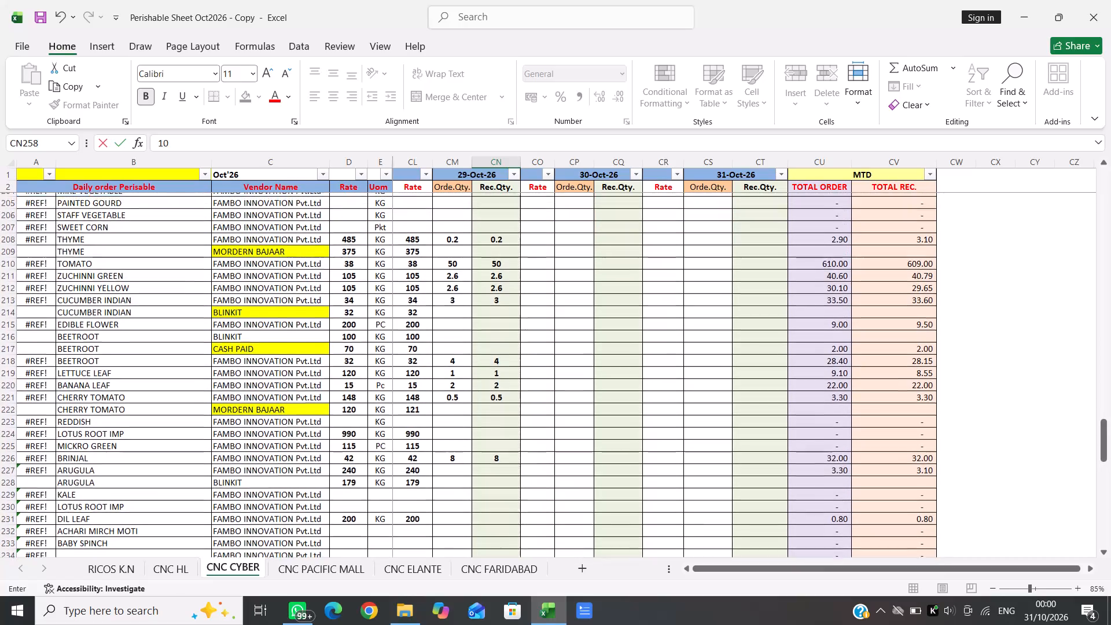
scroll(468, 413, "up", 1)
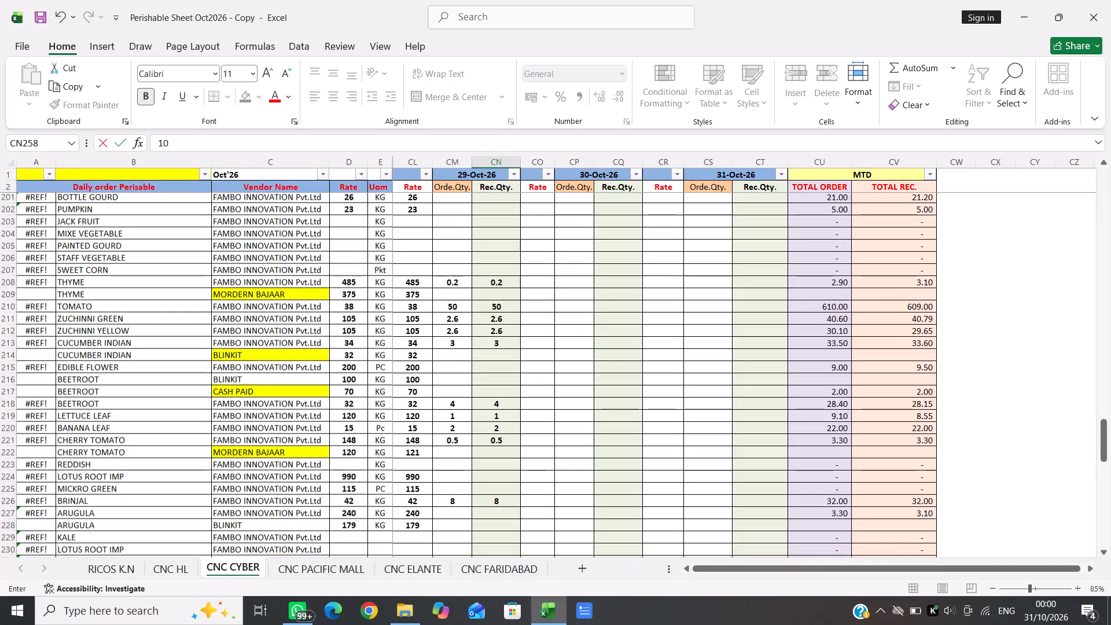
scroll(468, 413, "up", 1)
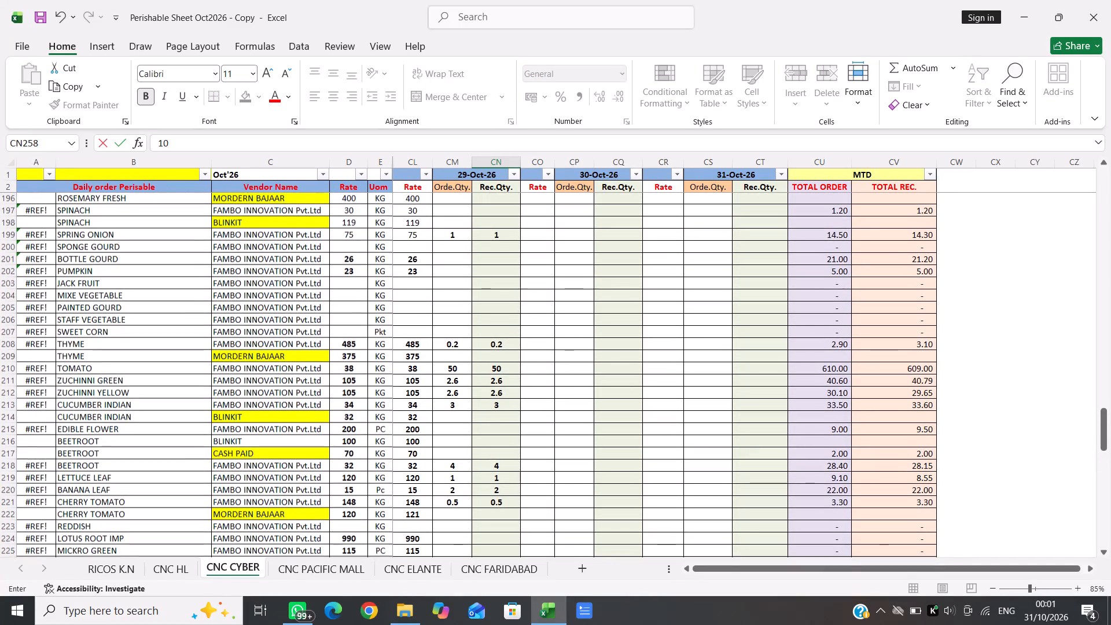
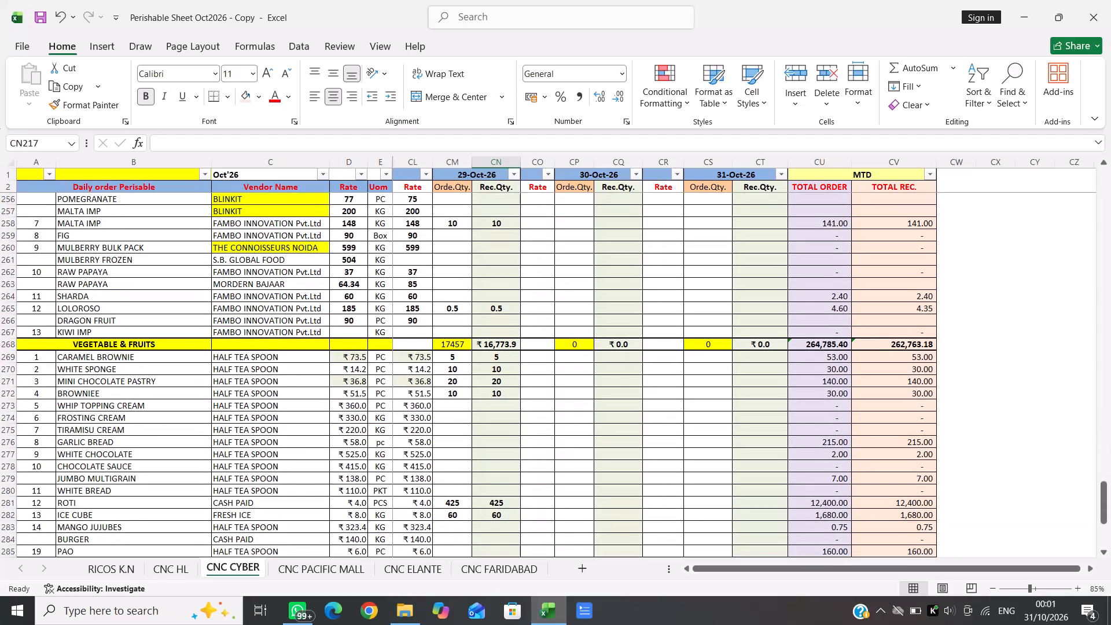
Select the 29-Oct-26 ordered quantity cell in the MORDERN BAJAAR raw papaya row.
left_click(468, 278)
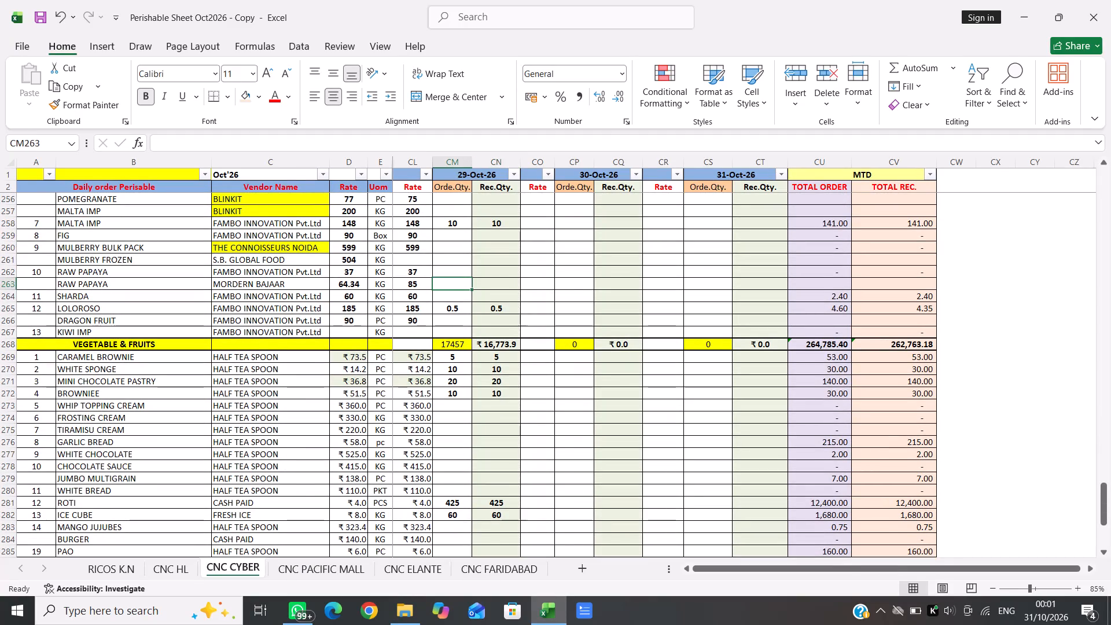
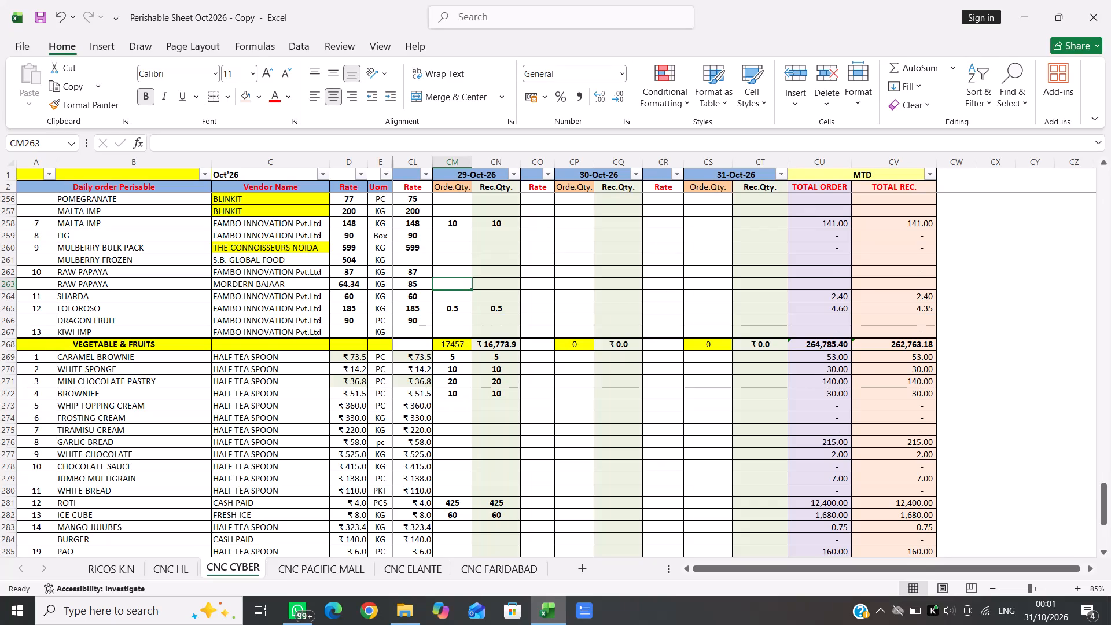
Select the 29-Oct-26 received quantities of the vegetable and fruit section, from the first ASPRAGES row through DRAGON FRUIT, to check their sum.
scroll(468, 278, "up", 3)
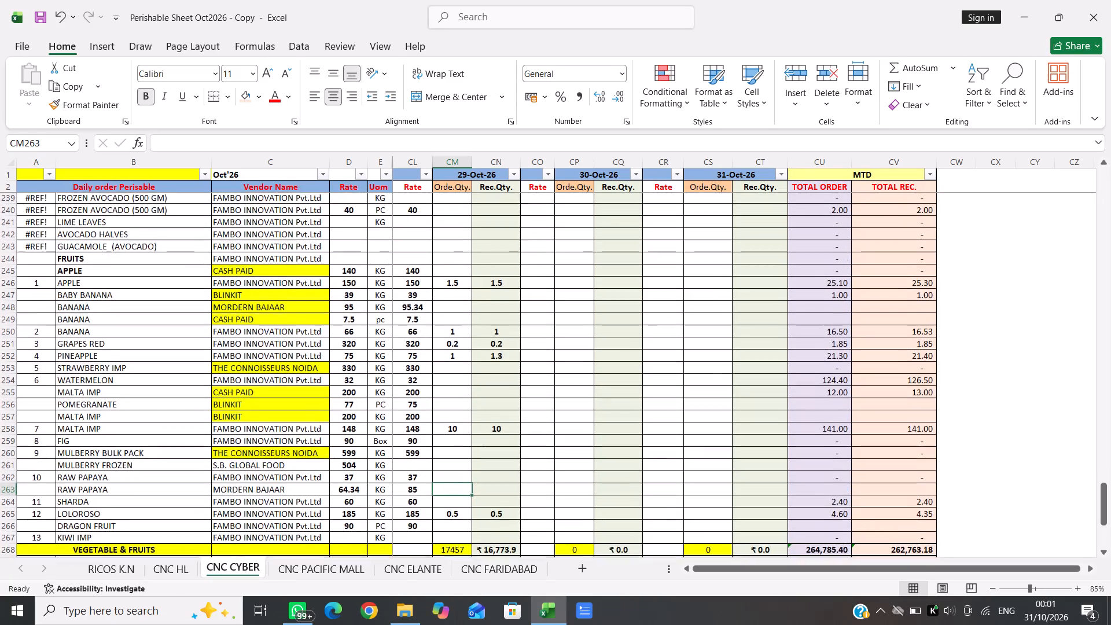
scroll(468, 278, "up", 4)
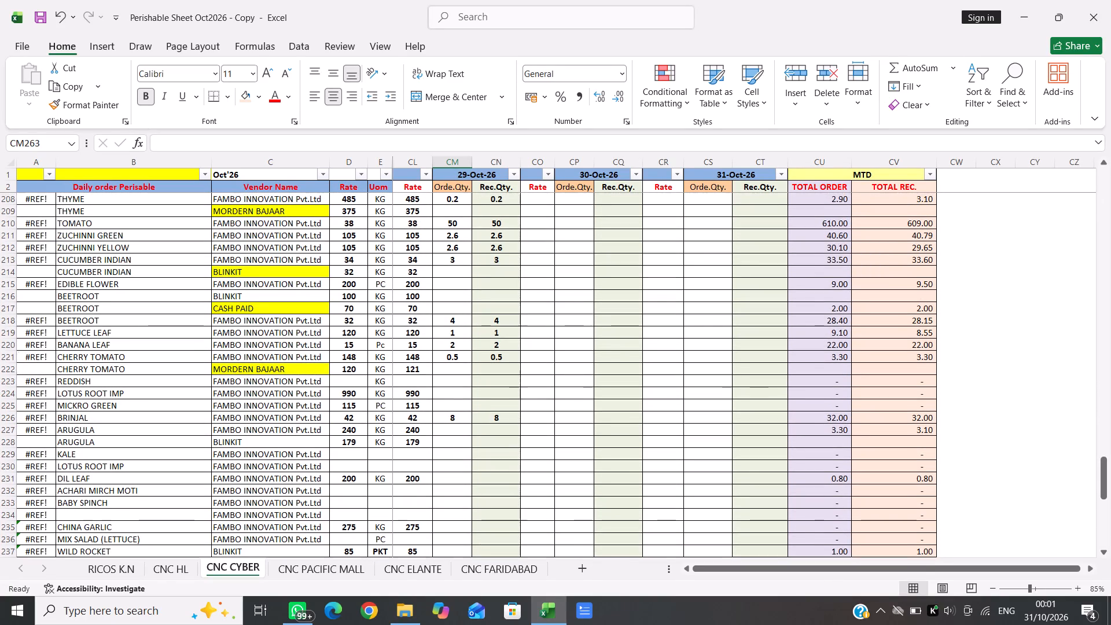
scroll(468, 278, "up", 1)
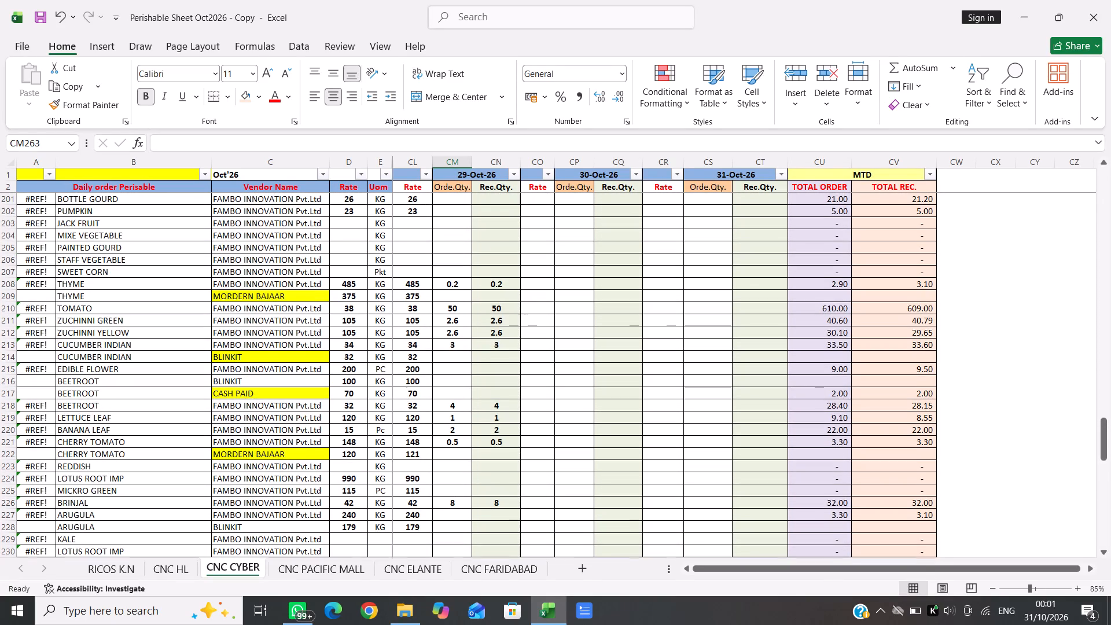
scroll(468, 278, "up", 1)
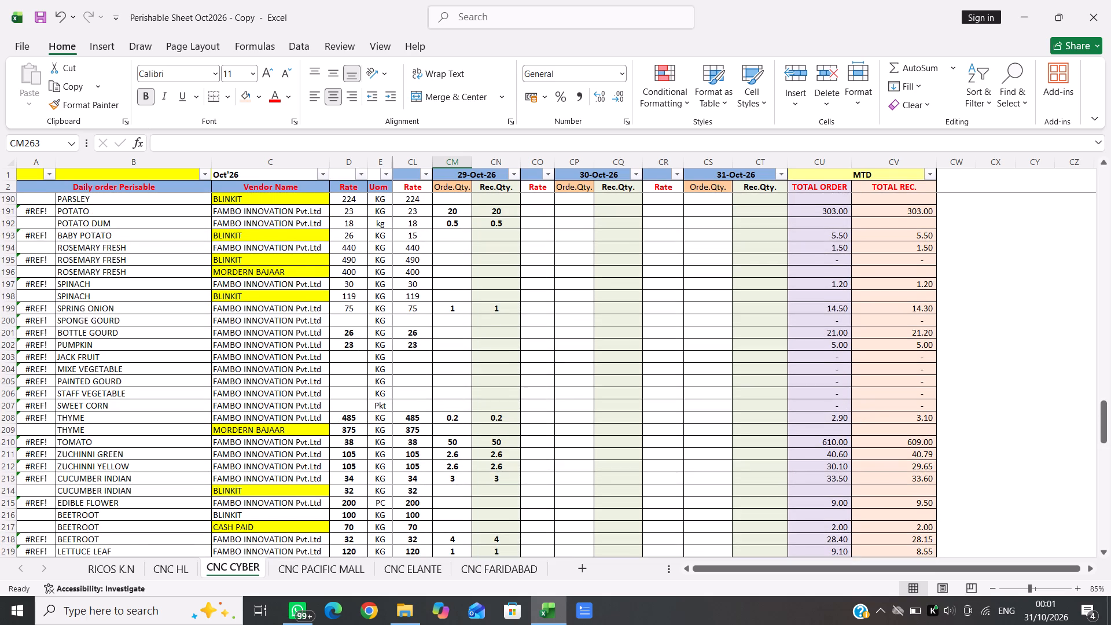
scroll(468, 278, "up", 6)
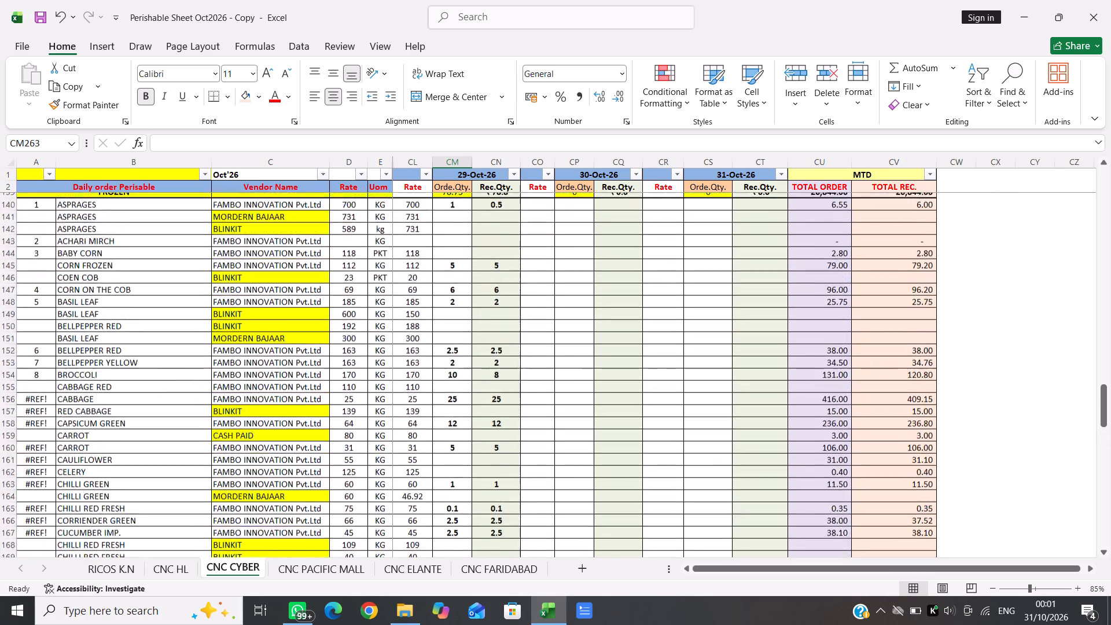
scroll(468, 278, "down", 2)
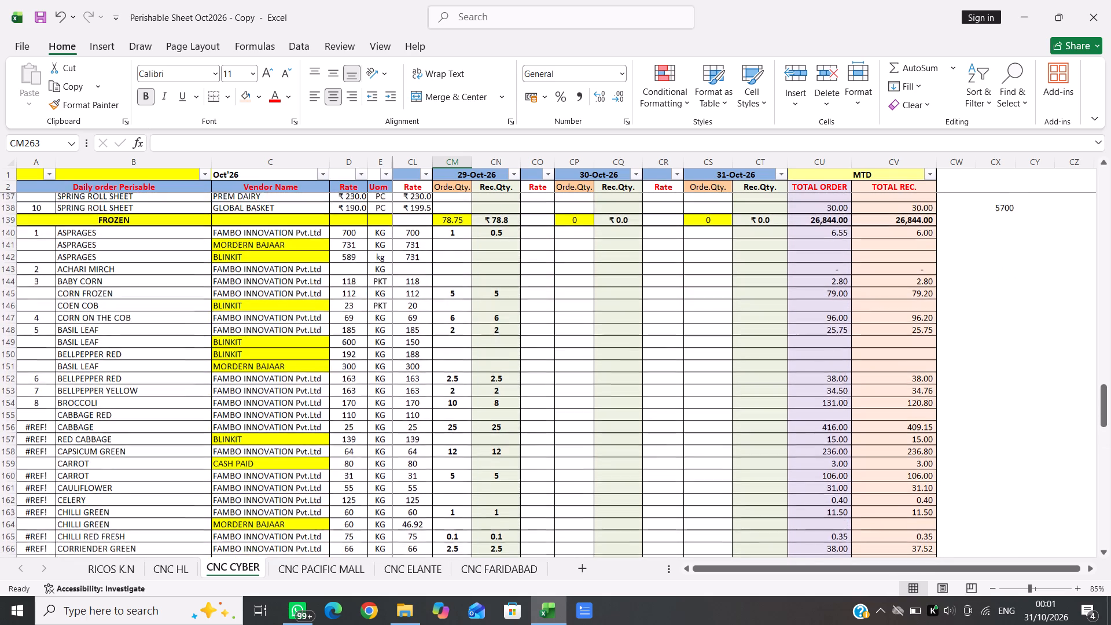
scroll(468, 278, "down", 1)
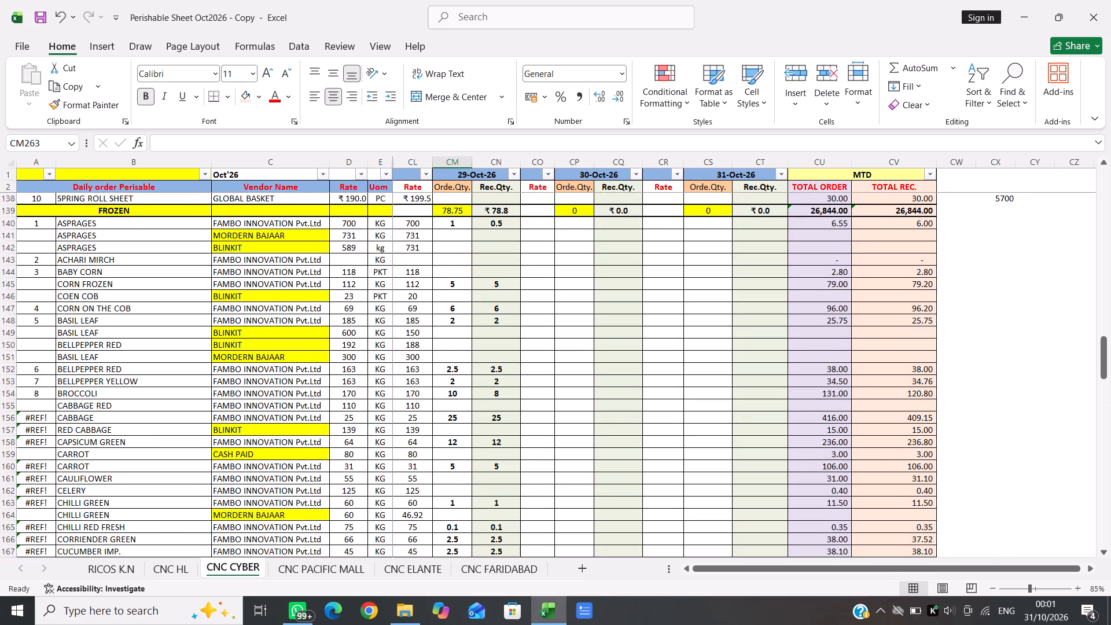
left_click(503, 227)
key("shift+Down")
key("shift+Down")
key("shift+Down")
key("shift+Down")
key("shift+Down")
key("shift+Down")
key("shift+Down")
key("shift+Down")
key("shift+Down")
key("shift+Down")
key("shift+Down")
key("shift+Down")
key("shift+Down")
key("shift+Down")
key("shift+Down")
key("shift+Down")
key("shift+Down")
key("shift+Down")
key("shift+Down")
key("shift+Down")
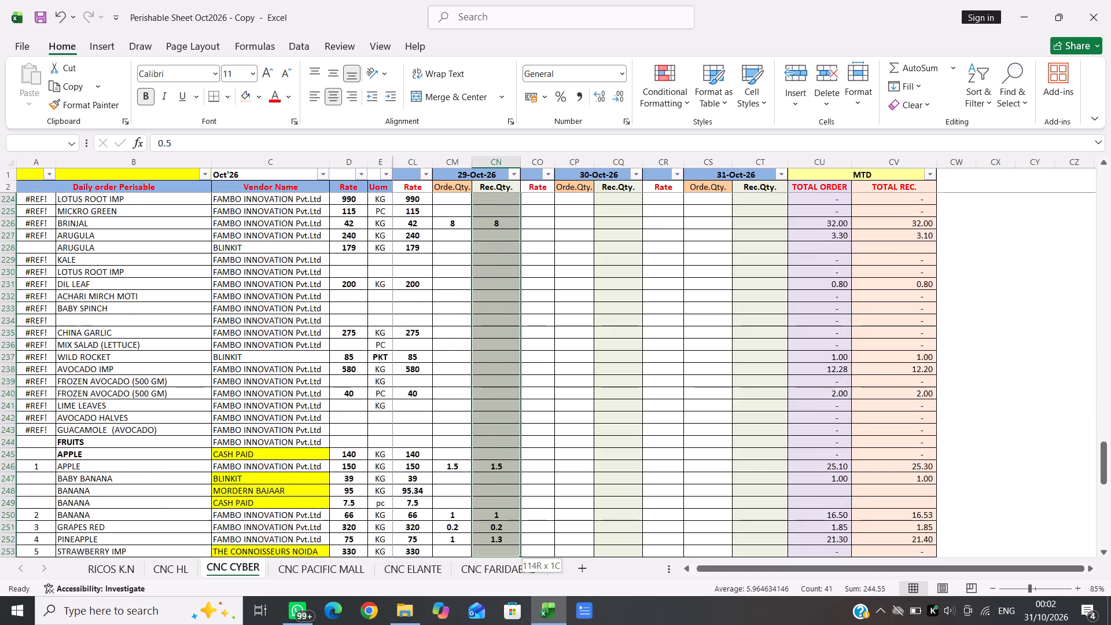
key("shift+Up")
key("shift+Up")
key("shift+Up")
key("shift+Up")
key("shift+Up")
key("shift+Up")
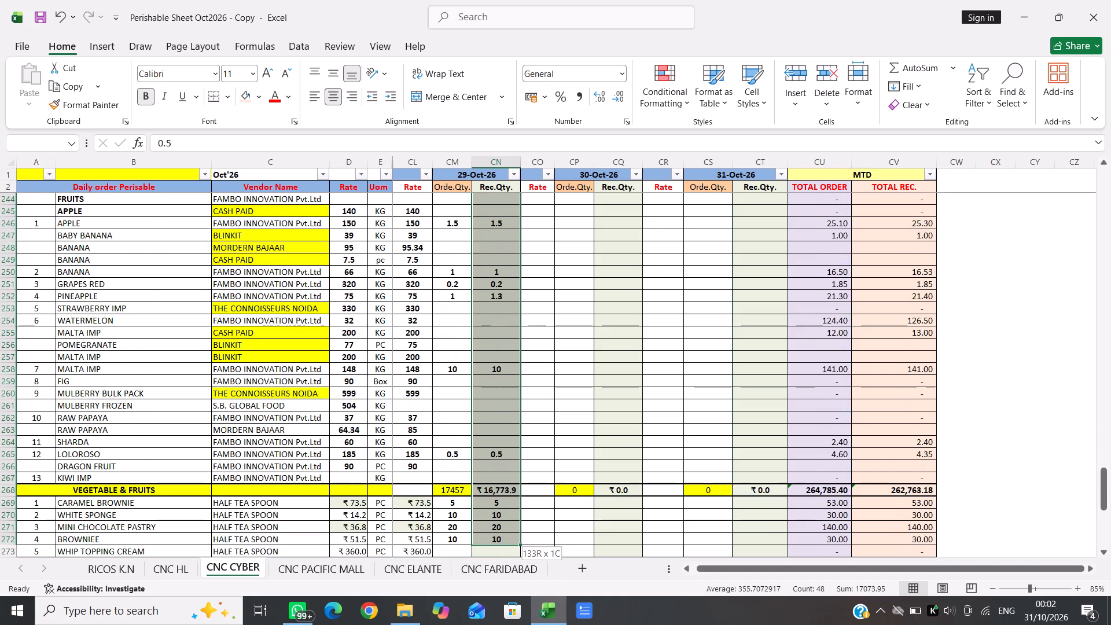
key("shift+Up")
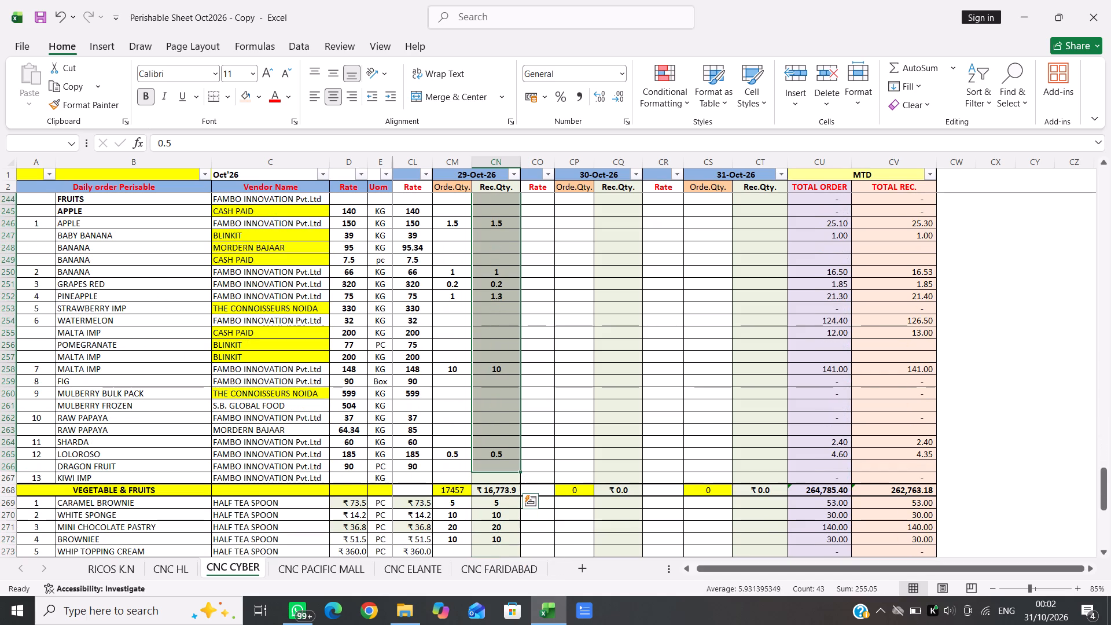
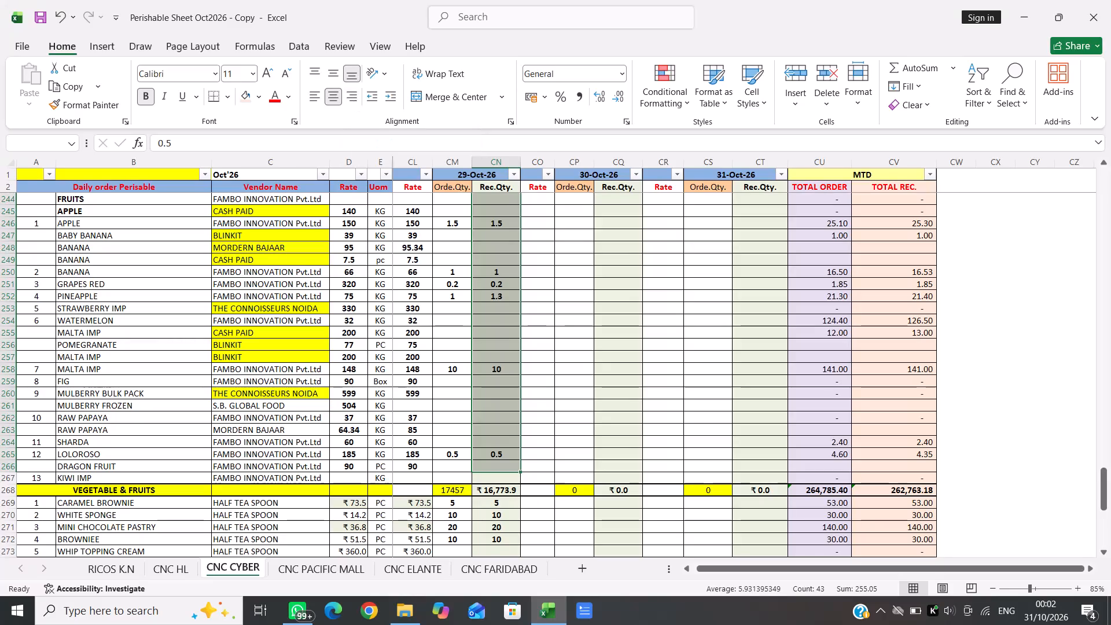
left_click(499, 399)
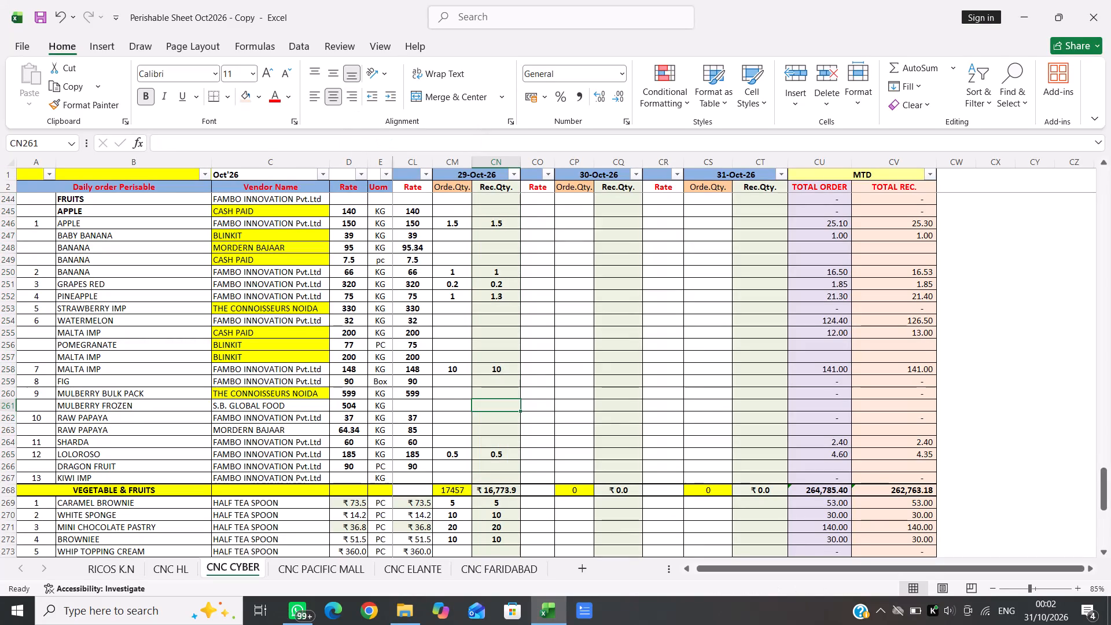
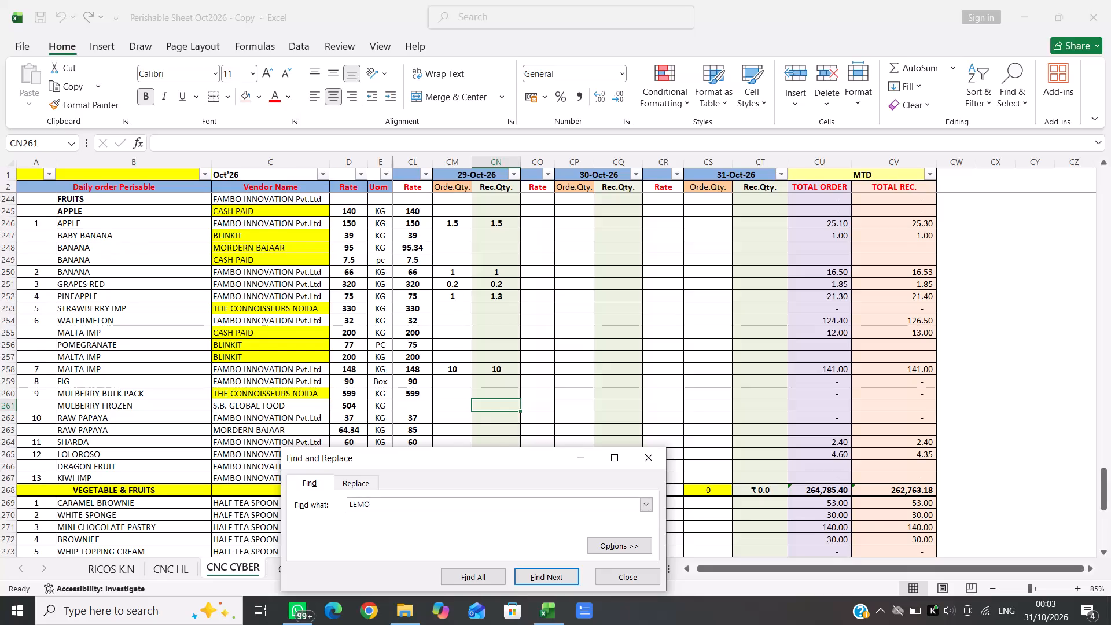
Search the sheet for "LEMO" and go across the LEMON row to its 29-Oct-26 entries to check them.
key("Return")
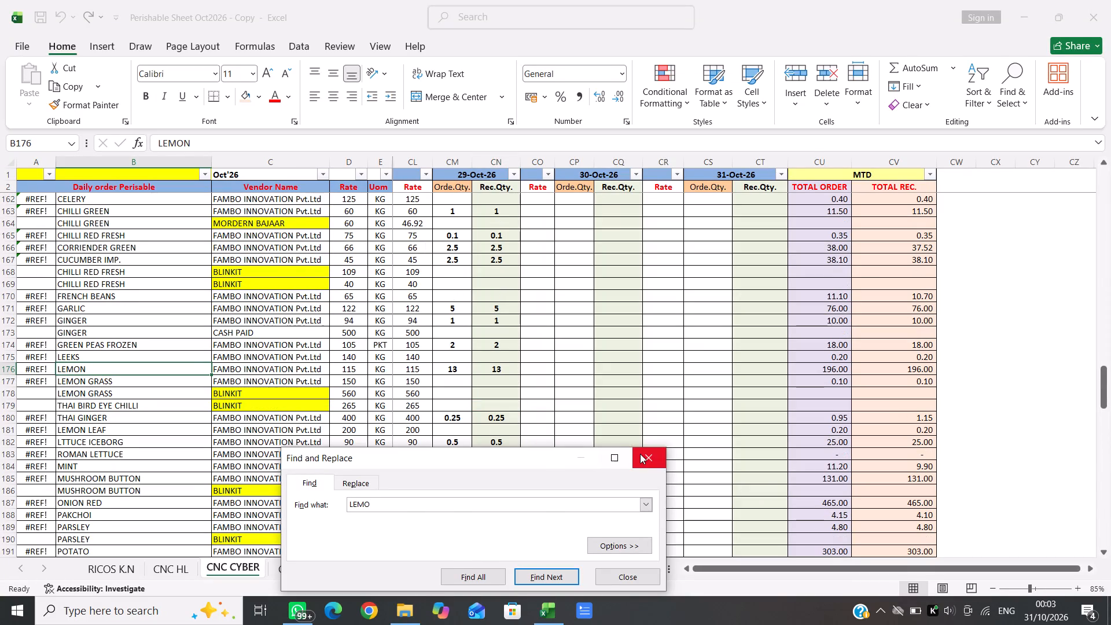
left_click(642, 454)
key("Right")
key("Right")
key("Right")
key("Right")
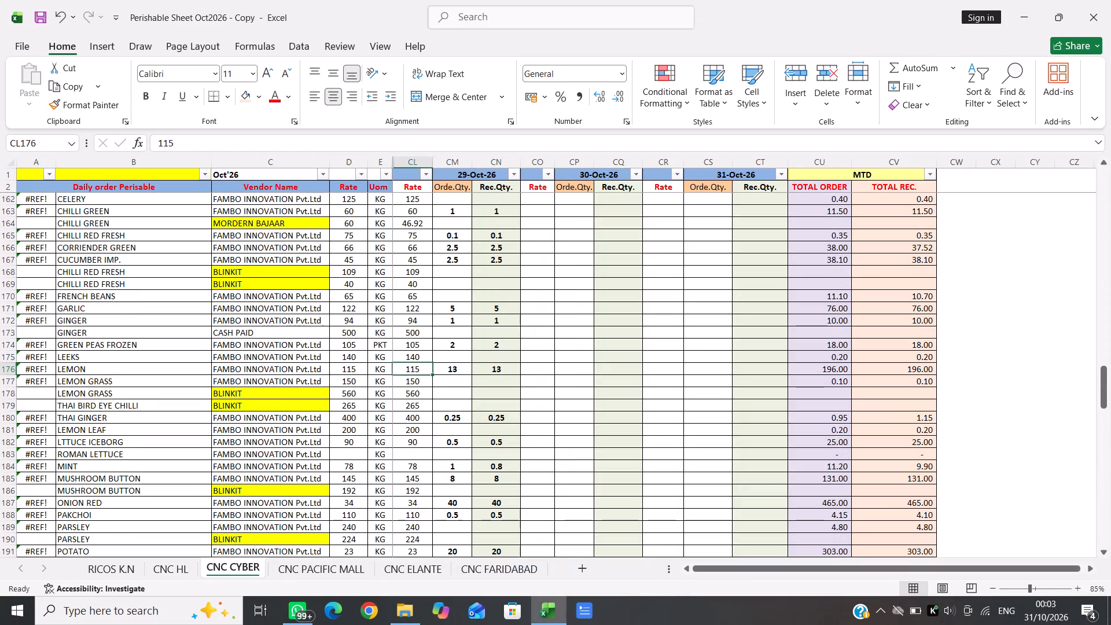
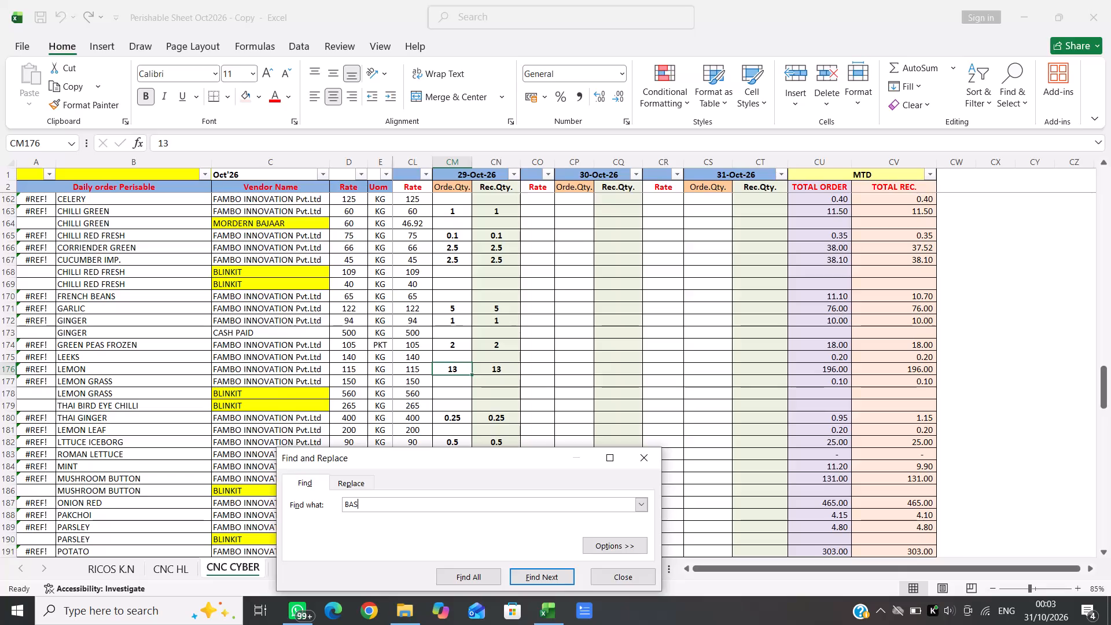
Search the sheet for "BASIL" to find the BASIL LEAF row and check its 29-Oct-26 entries.
type("IL")
key("Return")
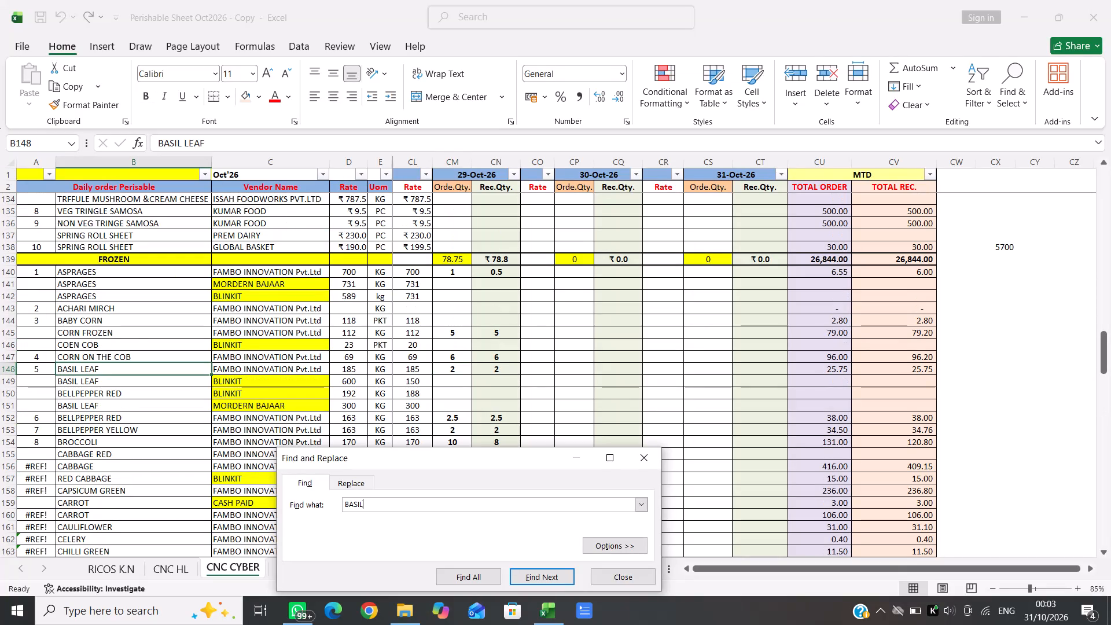
left_click(642, 459)
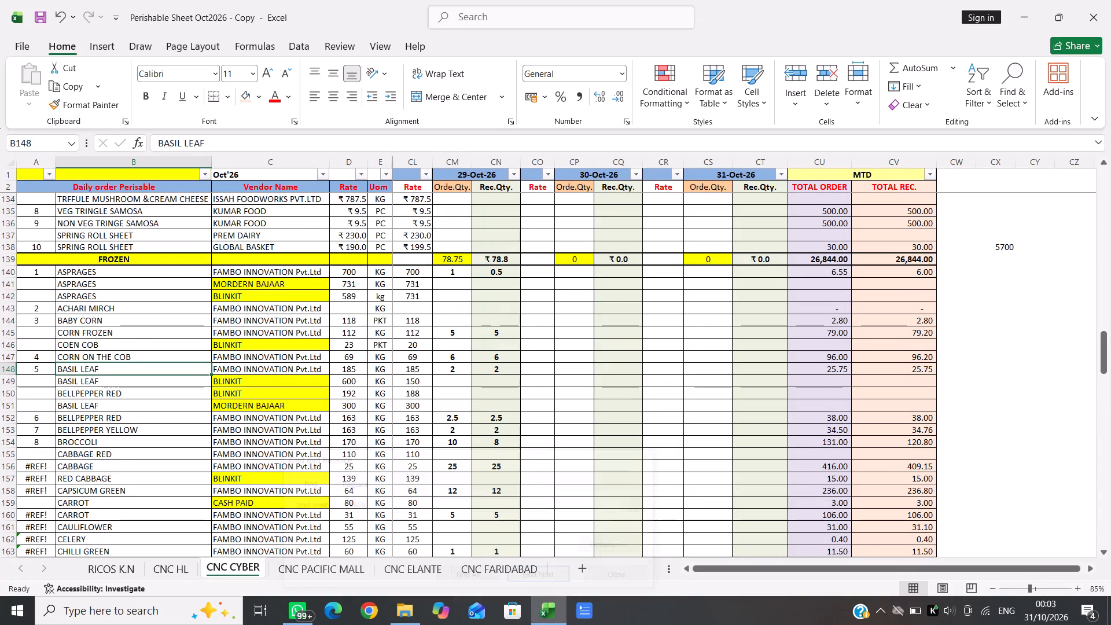
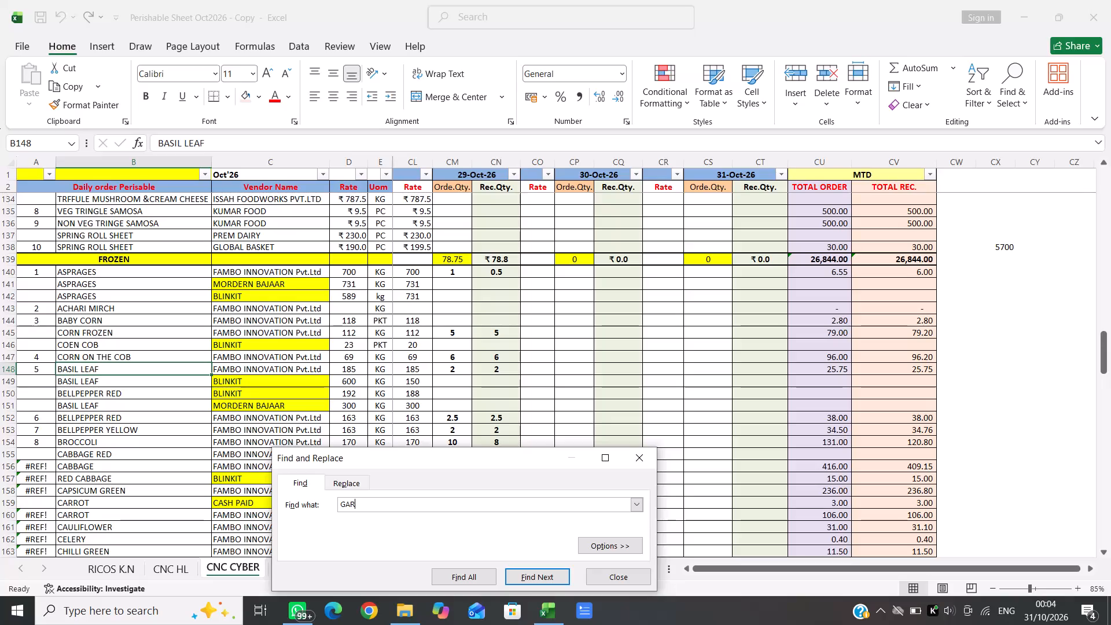
Search the sheet for "GARL" to find the GARLIC row and check its 29-Oct-26 ordered and received quantities.
key("Return")
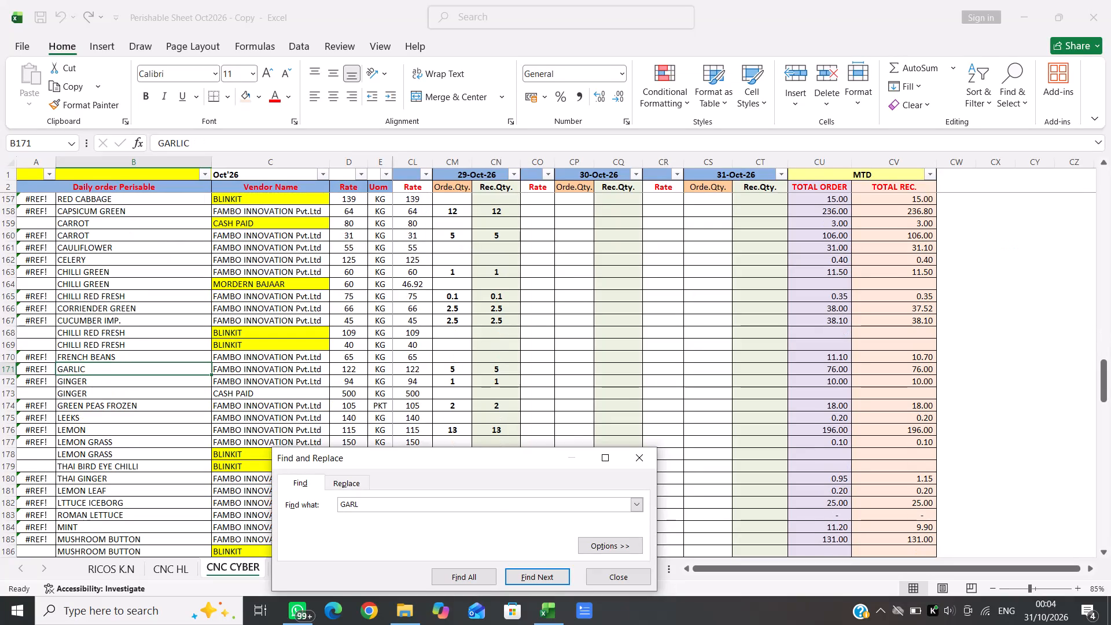
left_click(639, 454)
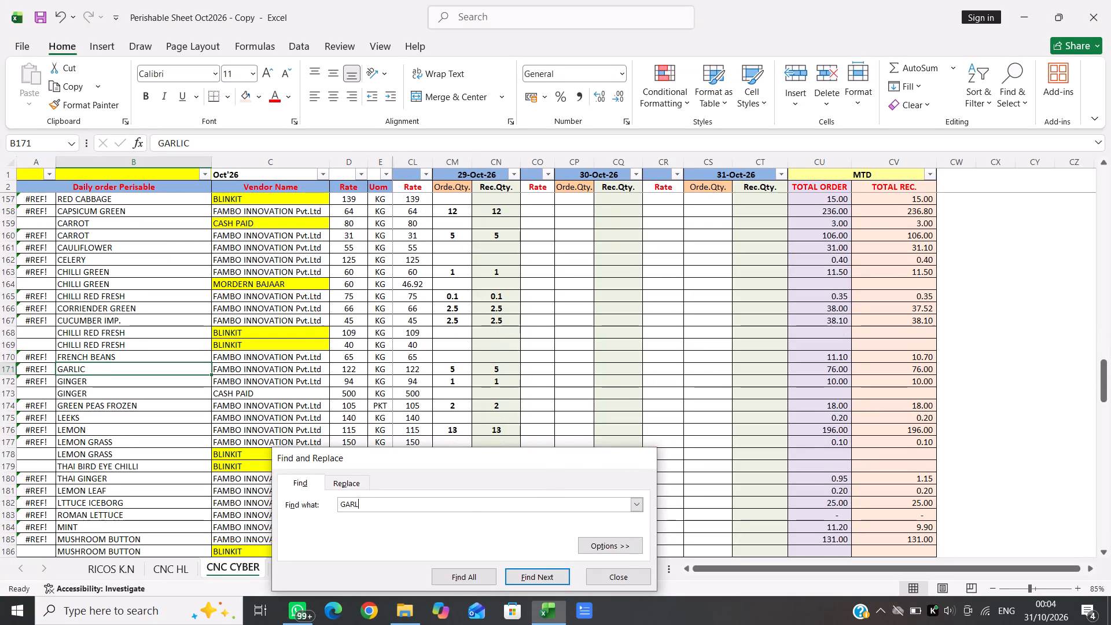
key("Right")
key("Right")
key("Right")
key("Right")
key("Right")
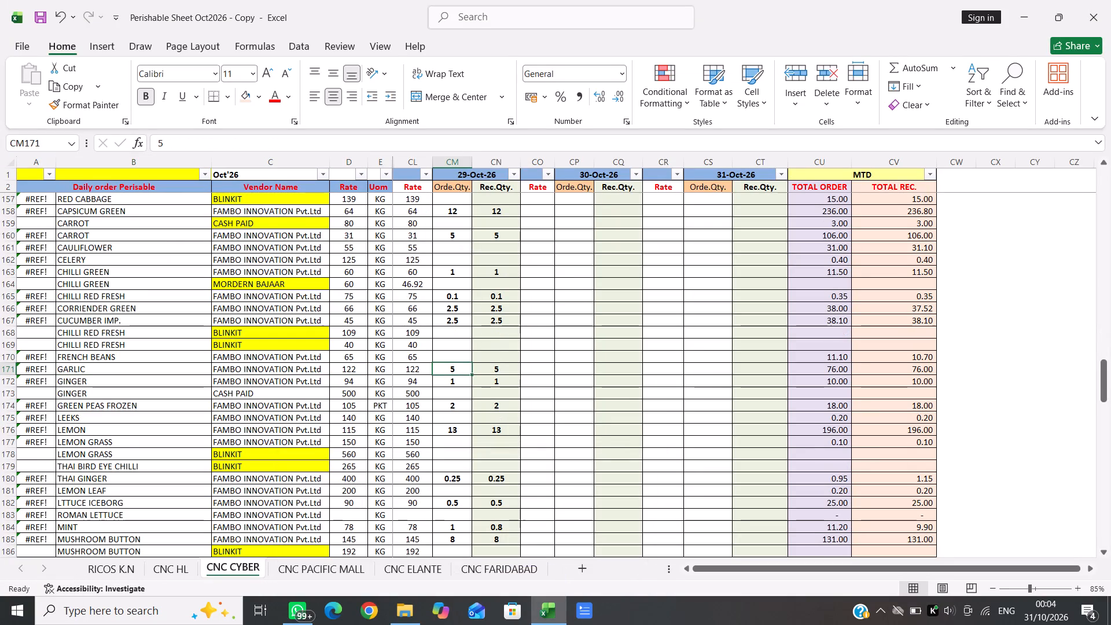
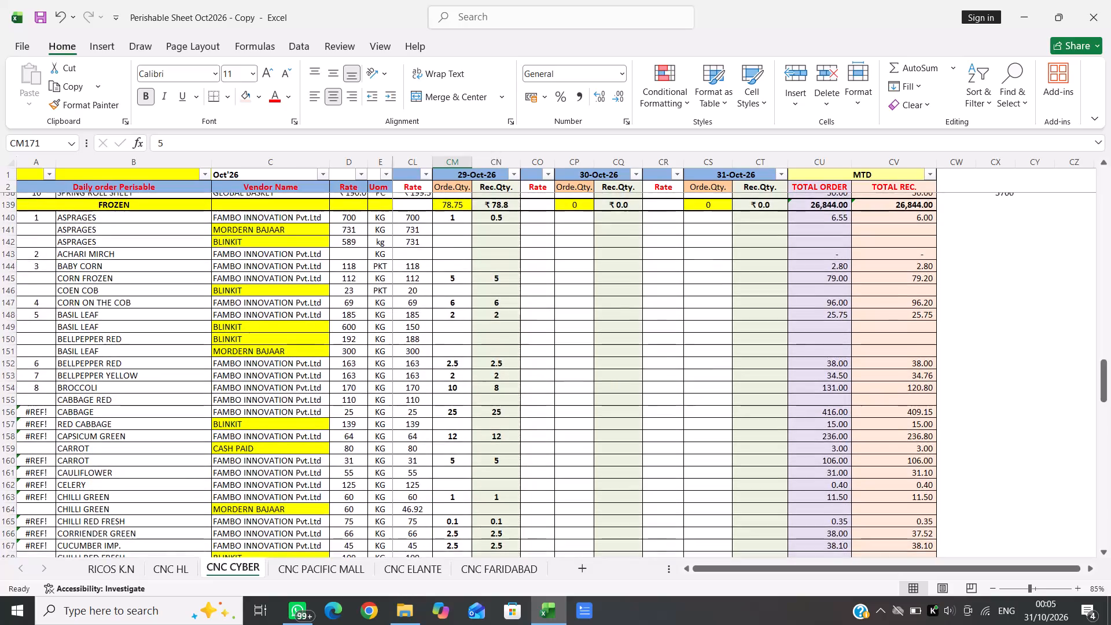
Go back to the ASPRAGES row for FAMBO INNOVATION Pvt.Ltd and select its 29-Oct-26 received quantity for checking.
scroll(501, 259, "up", 1)
left_click(498, 257)
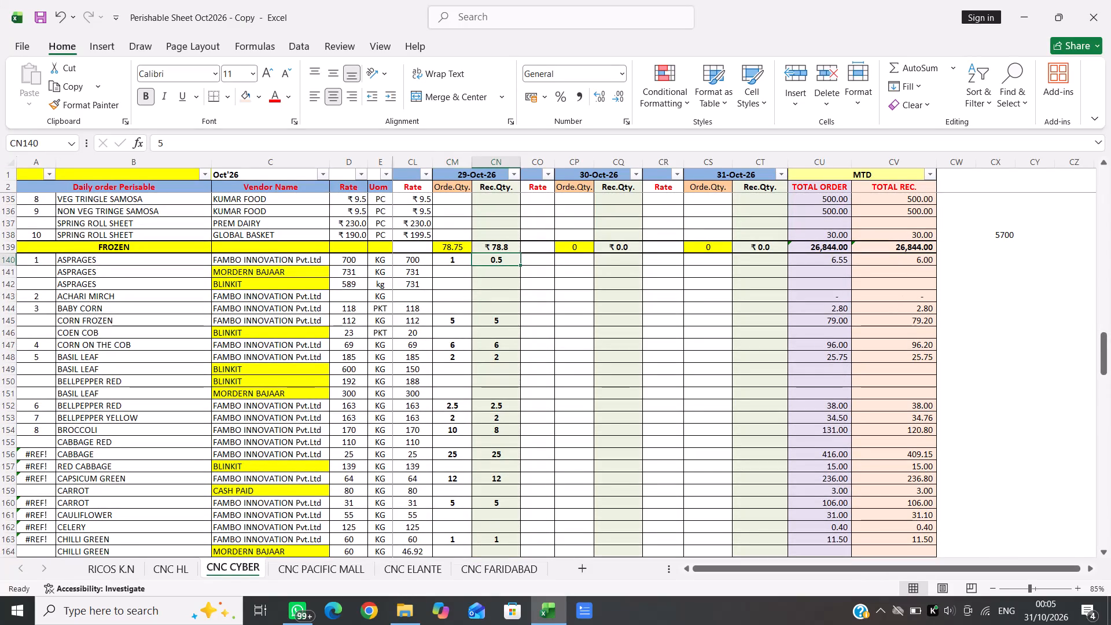
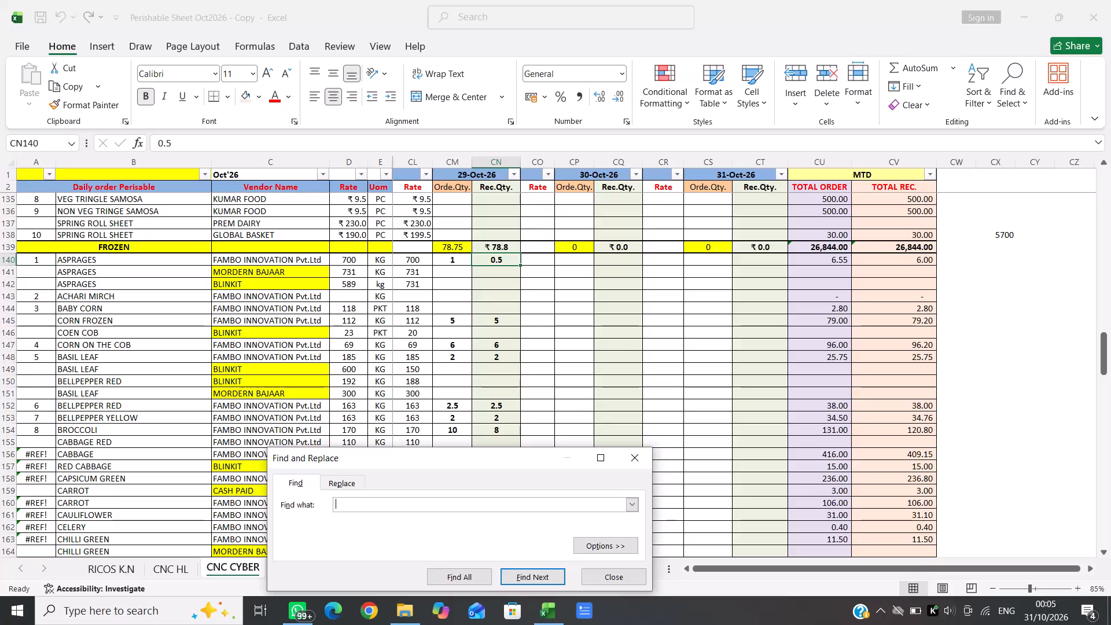
Search for AVO to find the AVOCADO IMP row for FAMBO INNOVATION Pvt.Ltd and enter 1 as its 29-Oct-26 ordered quantity.
type("AVO")
key("Return")
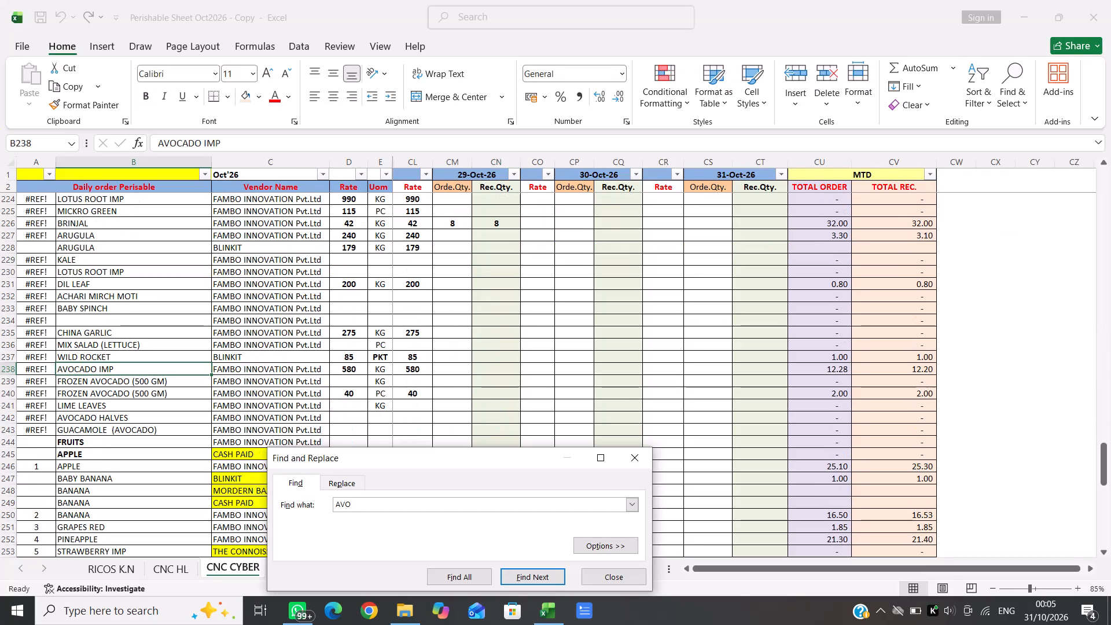
left_click(637, 459)
key("Right")
key("Right")
key("Right")
key("Right")
key("Right")
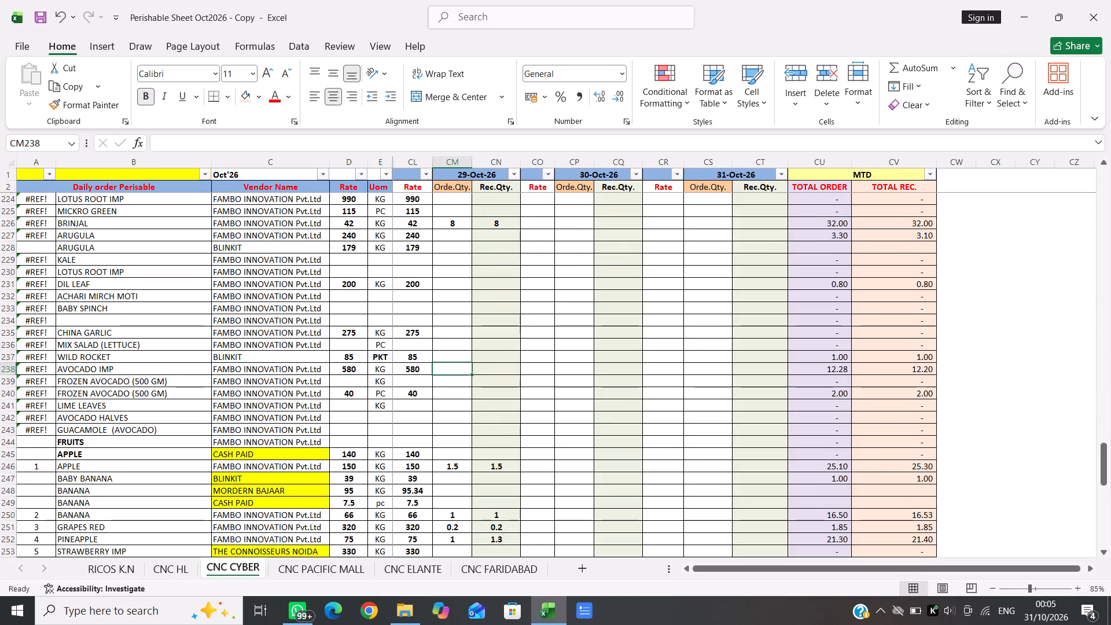
key("1")
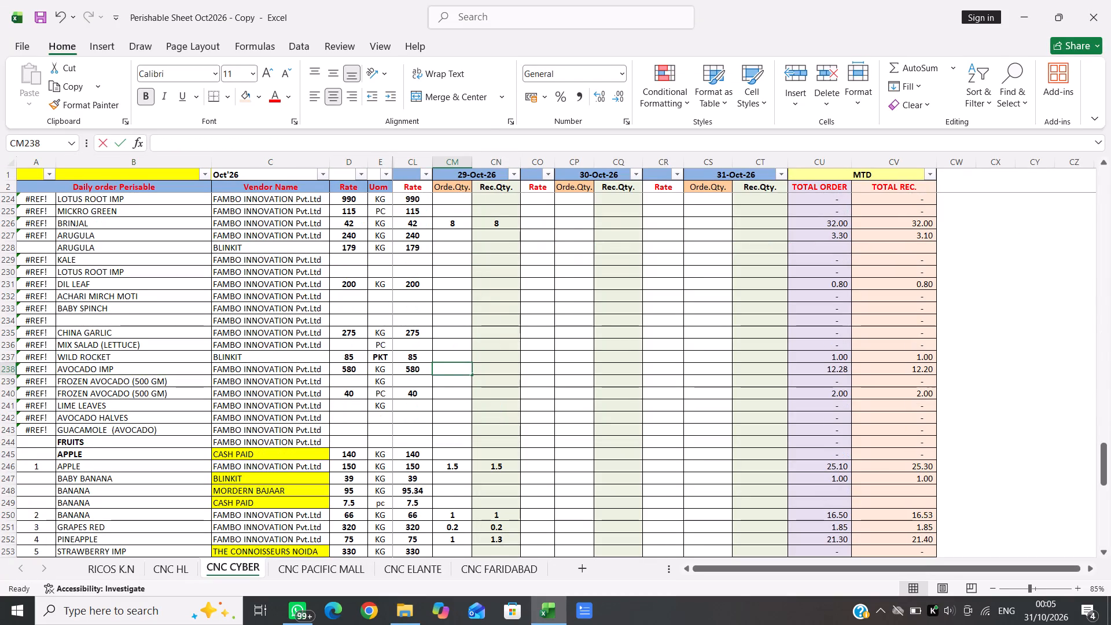
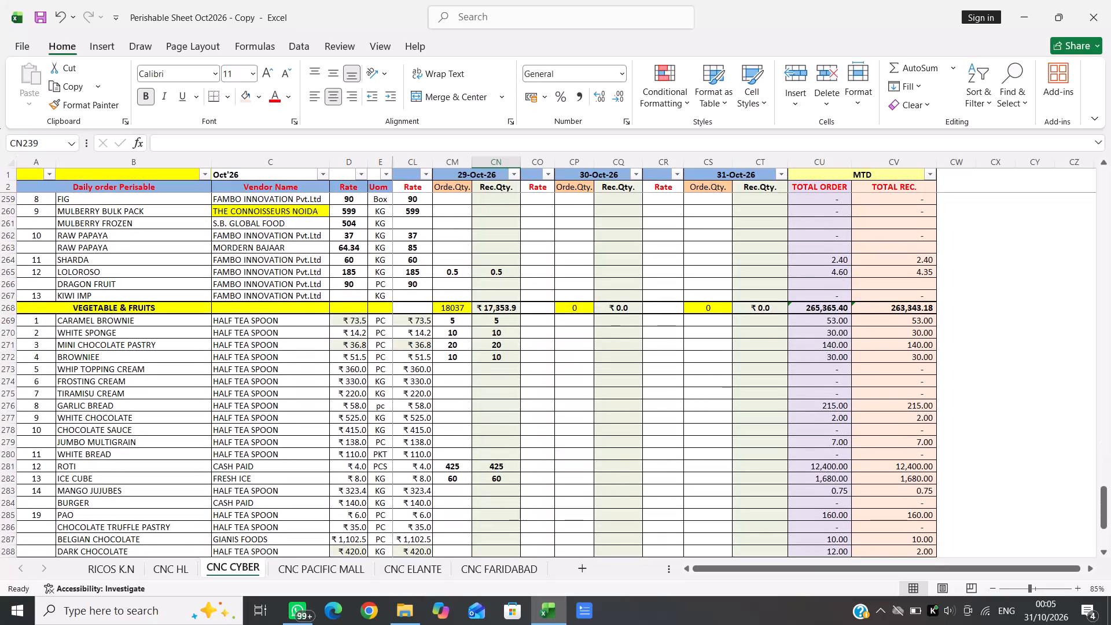
Correct the 29-Oct-26 received quantity of AVOCADO IMP from FAMBO INNOVATION Pvt.Ltd to 0.5.
scroll(641, 418, "up", 5)
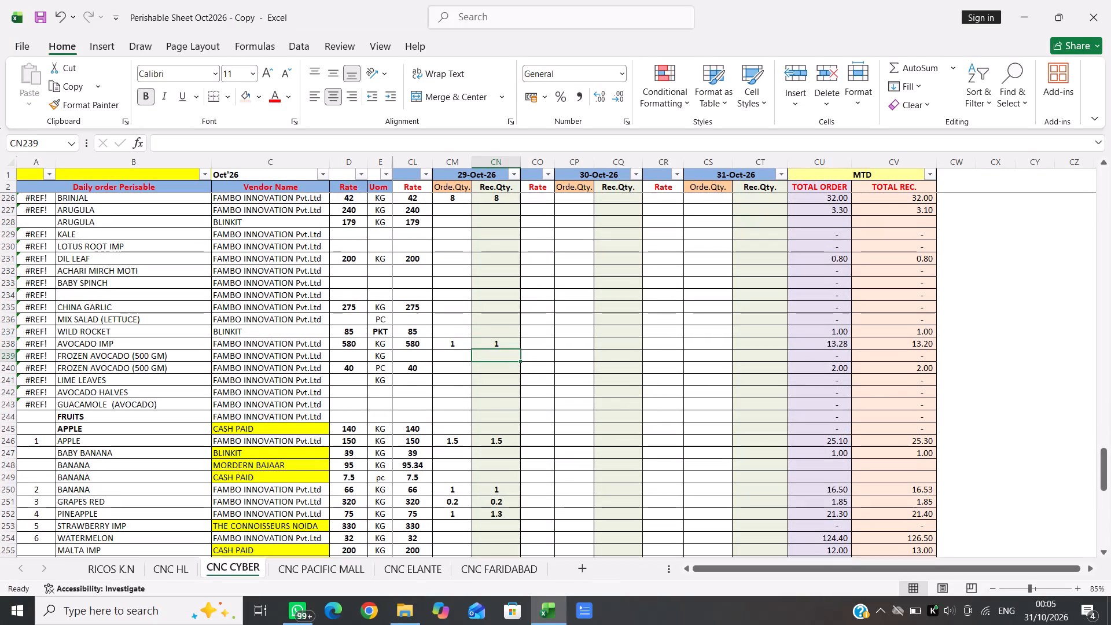
left_click(498, 340)
type("05")
key("BackSpace")
key("BackSpace")
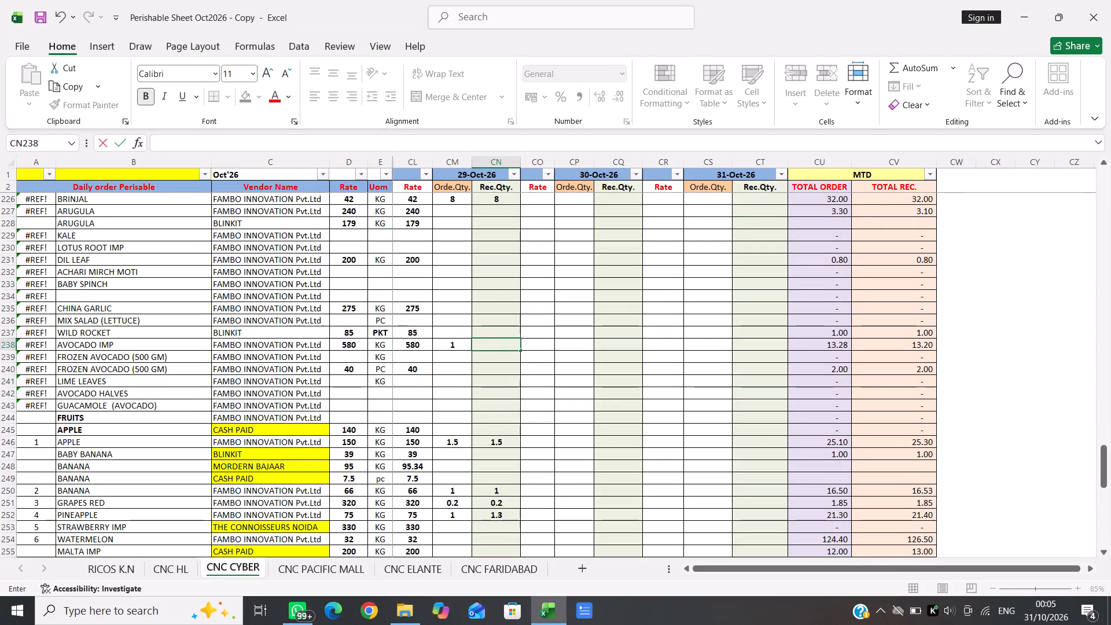
type("0.5")
key("Down")
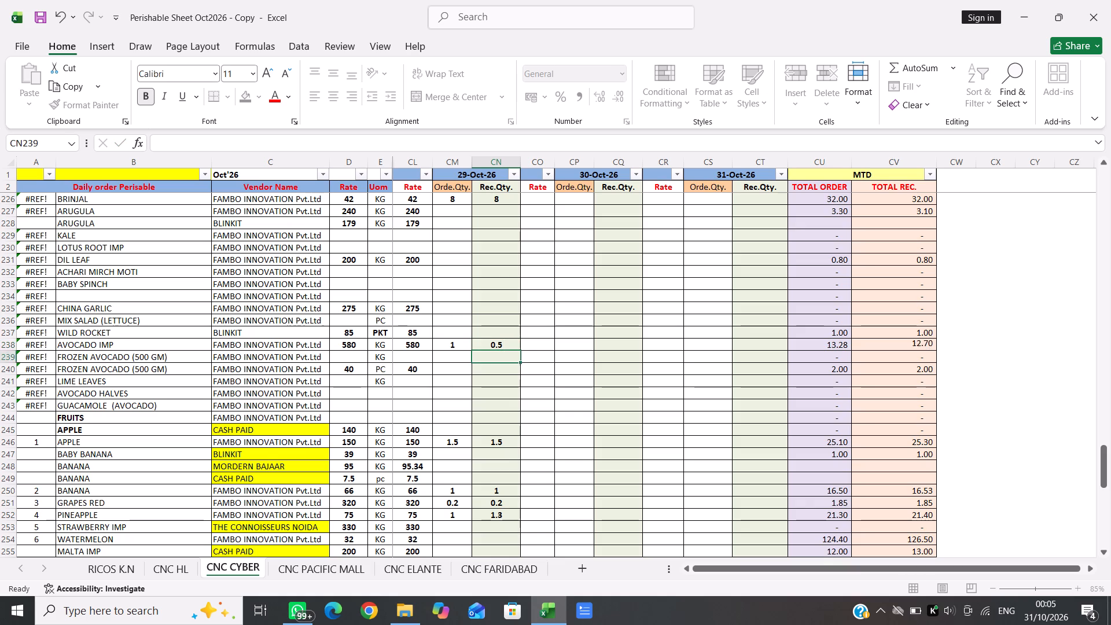
scroll(498, 340, "down", 3)
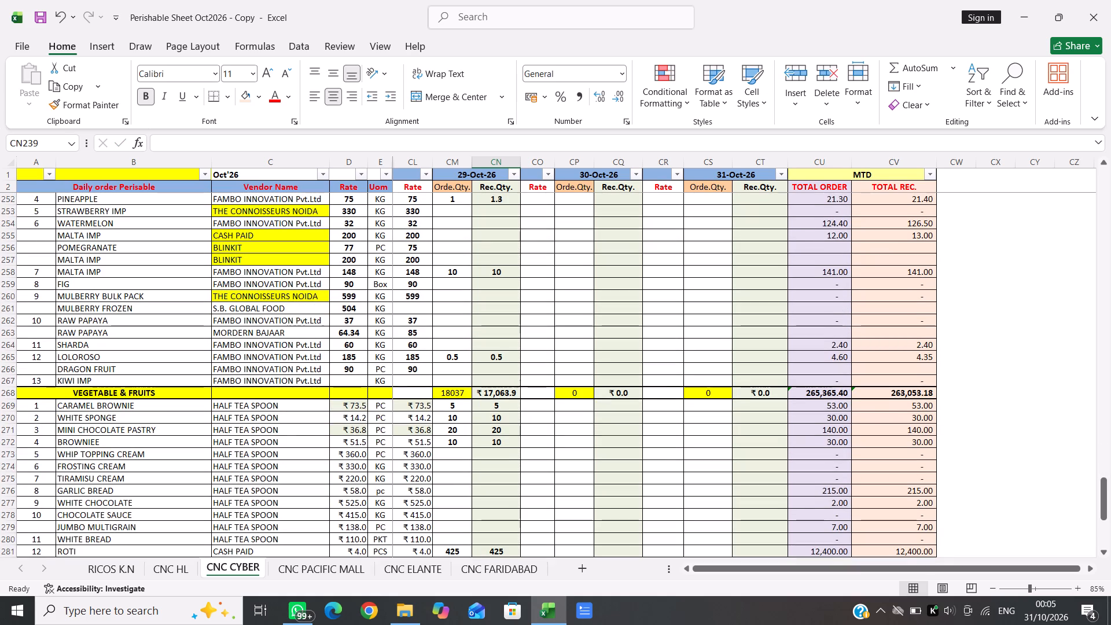
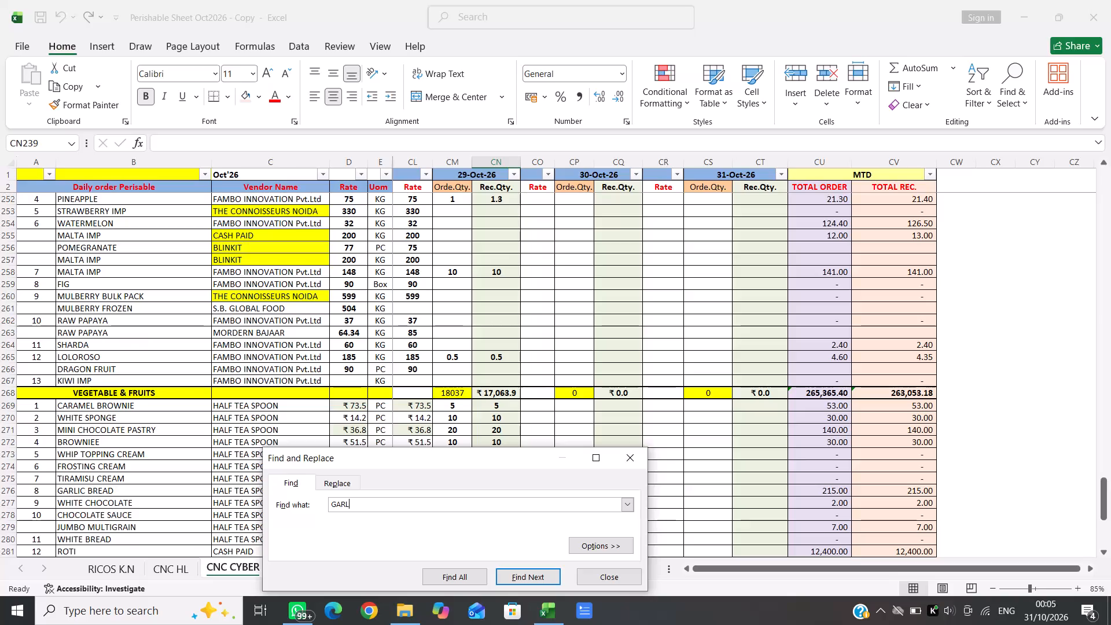
Search the sheet for GARL and go along the GARLIC BREAD row to its 29-Oct-26 rate.
key("Return")
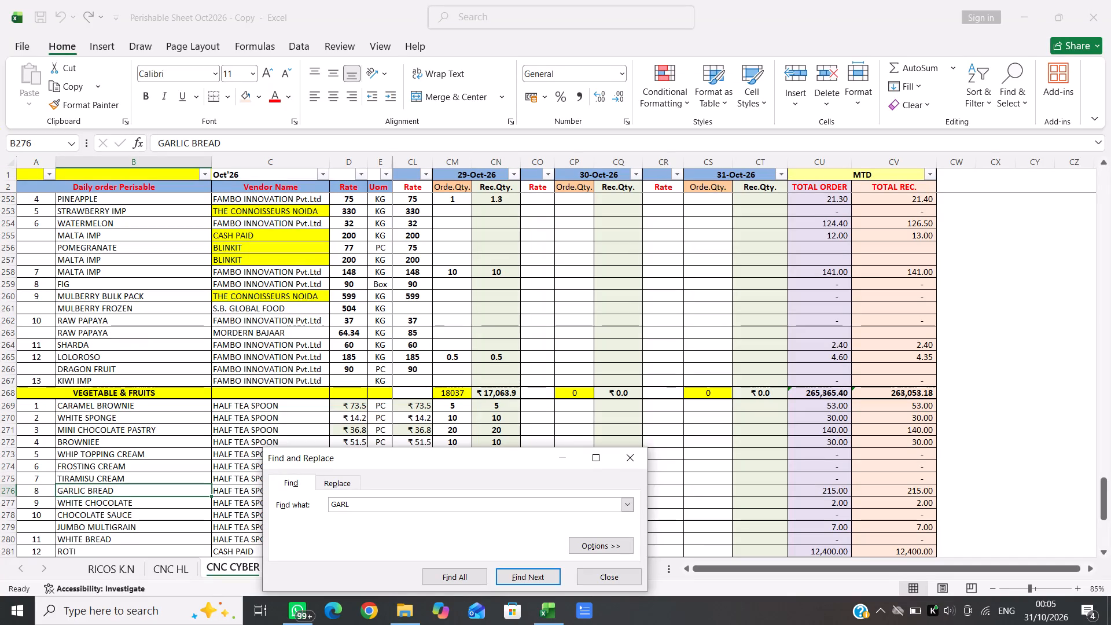
left_click(623, 463)
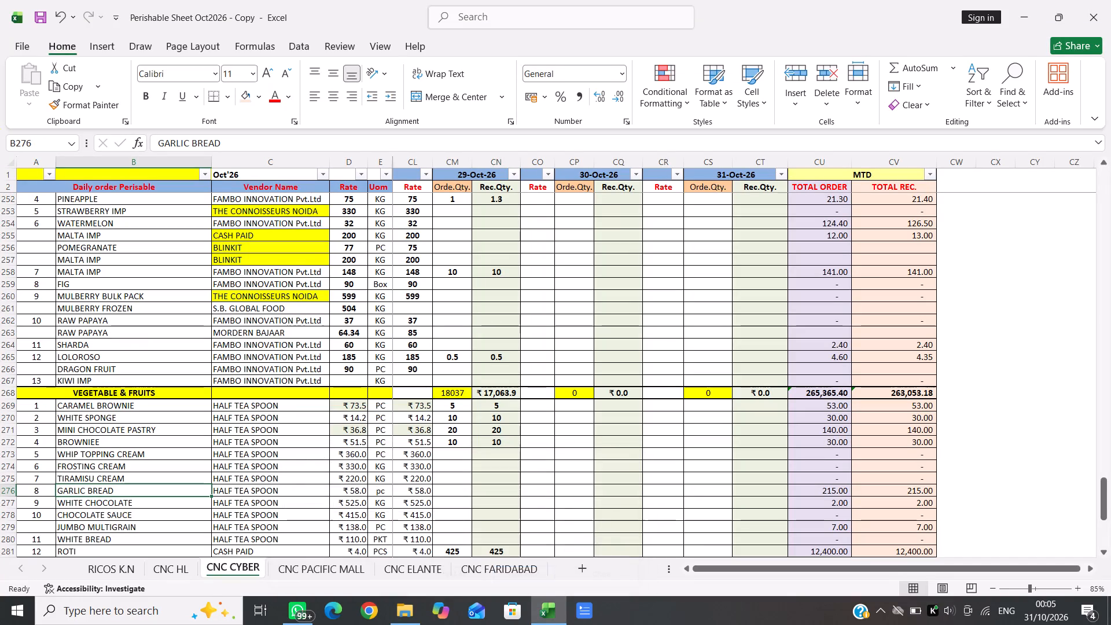
key("Right")
key("Right")
key("Right")
key("Right")
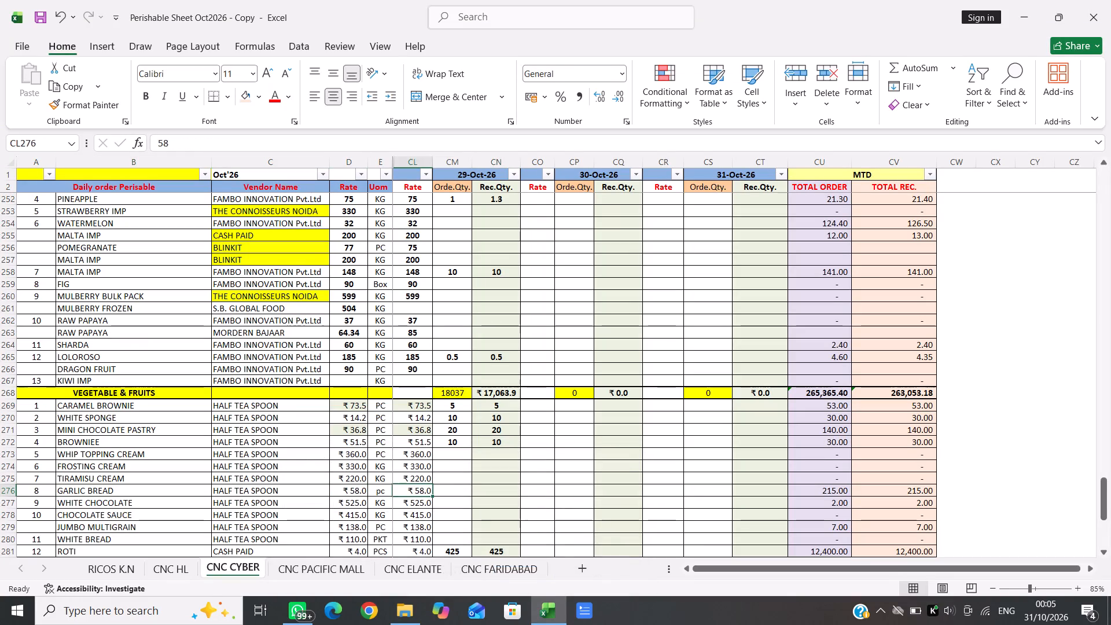
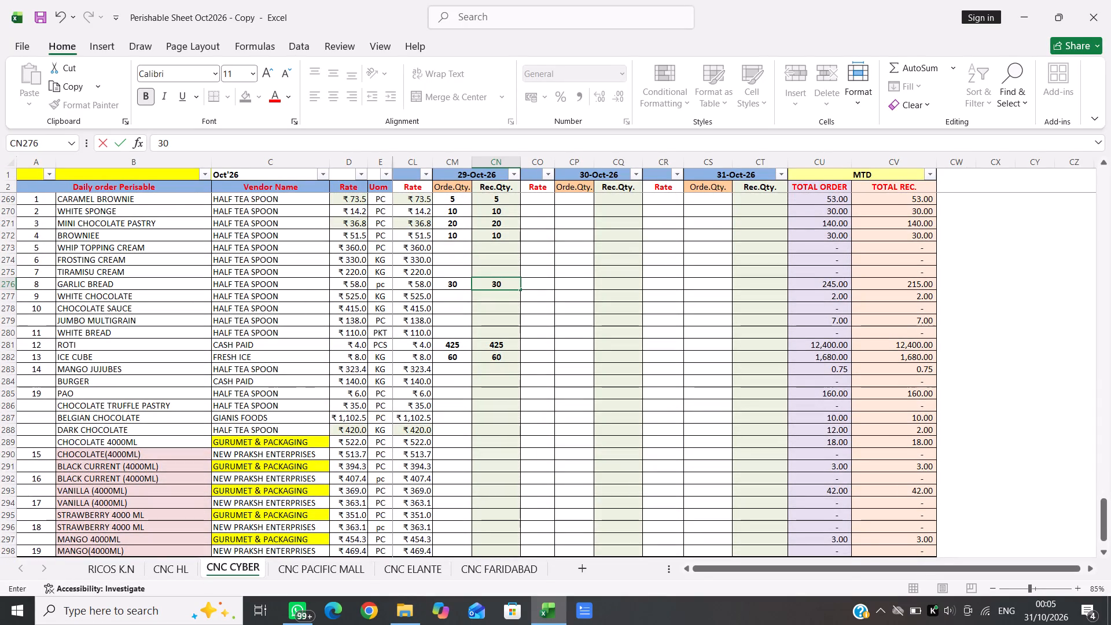
Enter 40 as both the ordered and received quantity for PAO under 29-Oct-26.
left_click(457, 392)
type("40")
key("Right")
type("40")
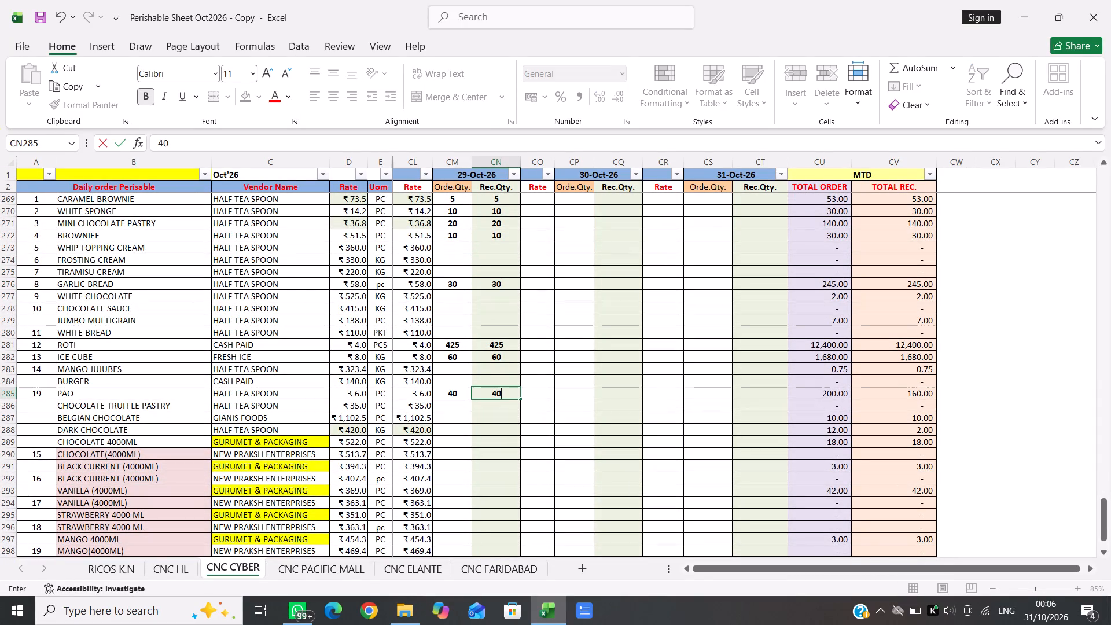
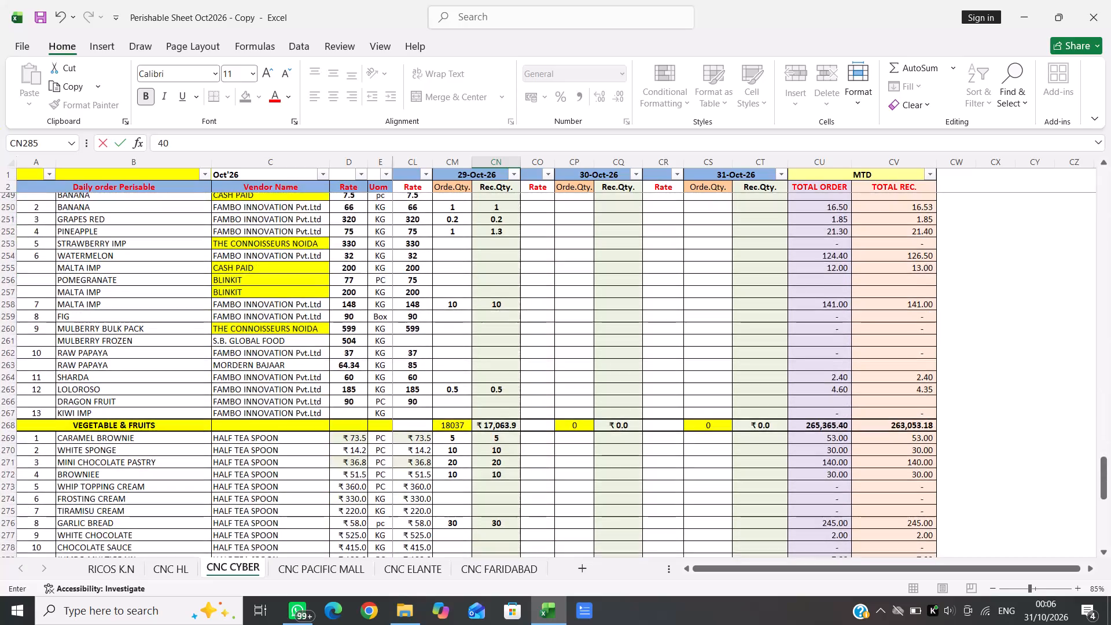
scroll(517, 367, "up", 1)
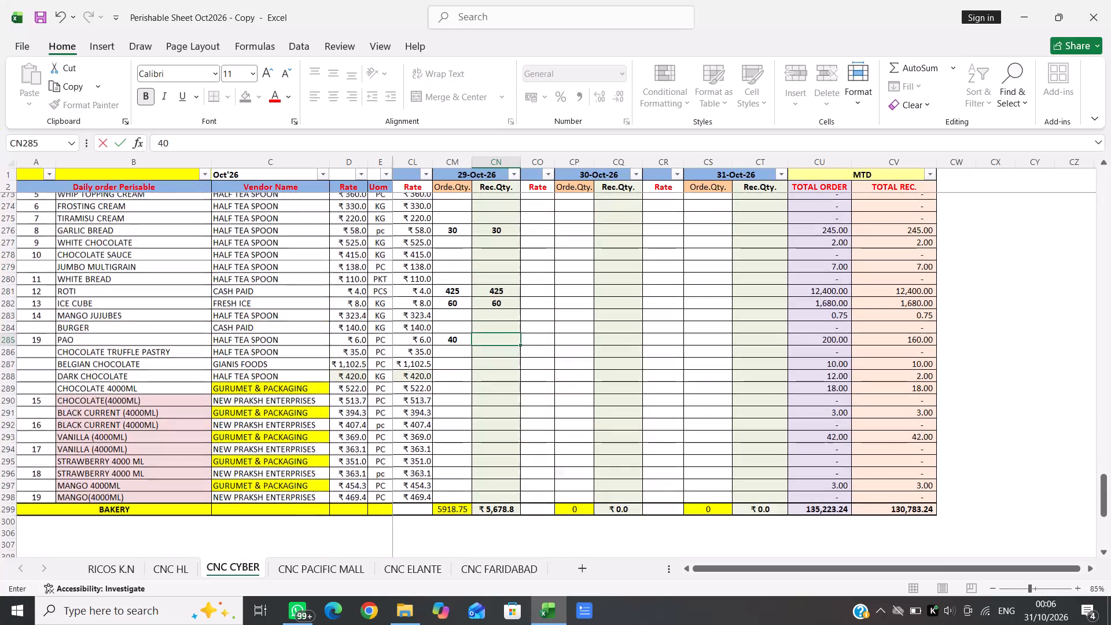
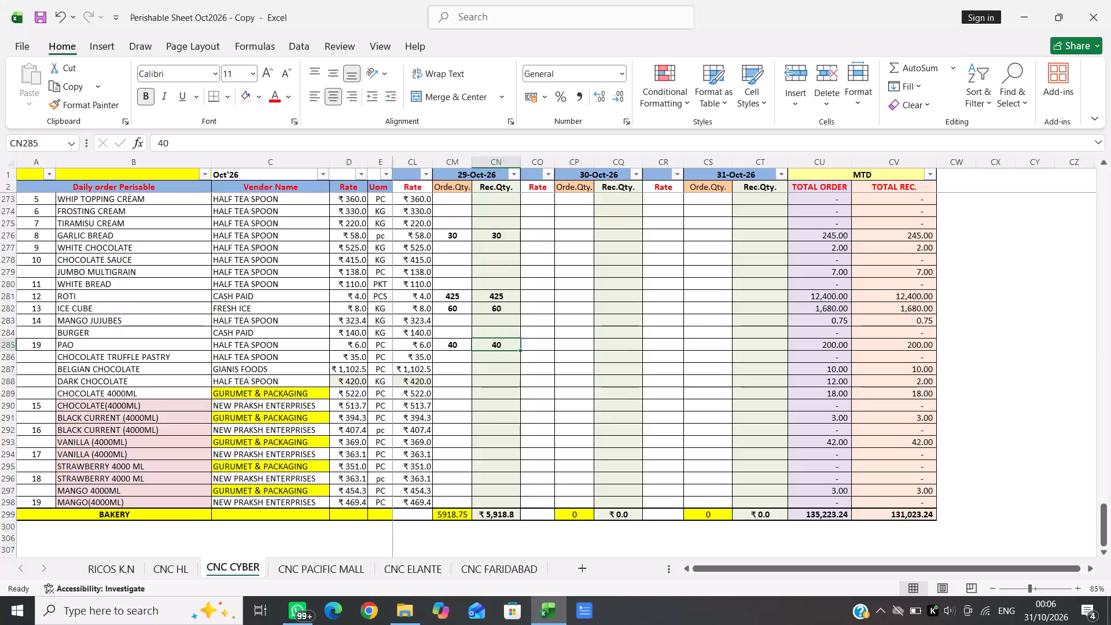
Save the workbook with the CNC CYBER entries.
key("ctrl+s")
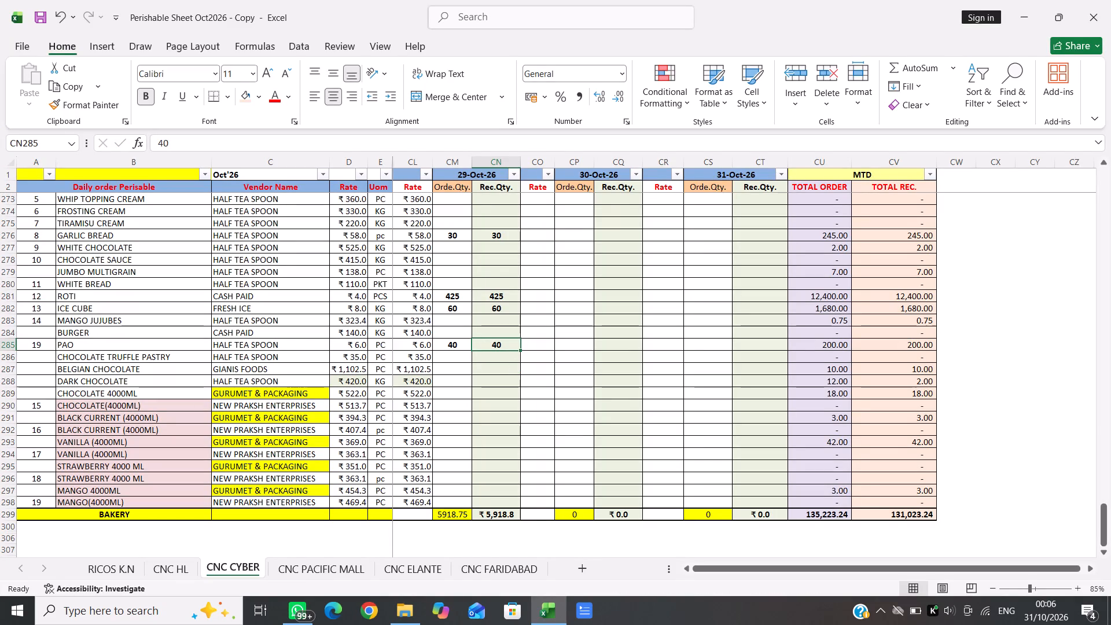
On the RICOS K.N sheet, copy AMUL BUTTER's TOTAL ORDER formula from row 6 into rows 3 to 5 of that column.
left_click(116, 566)
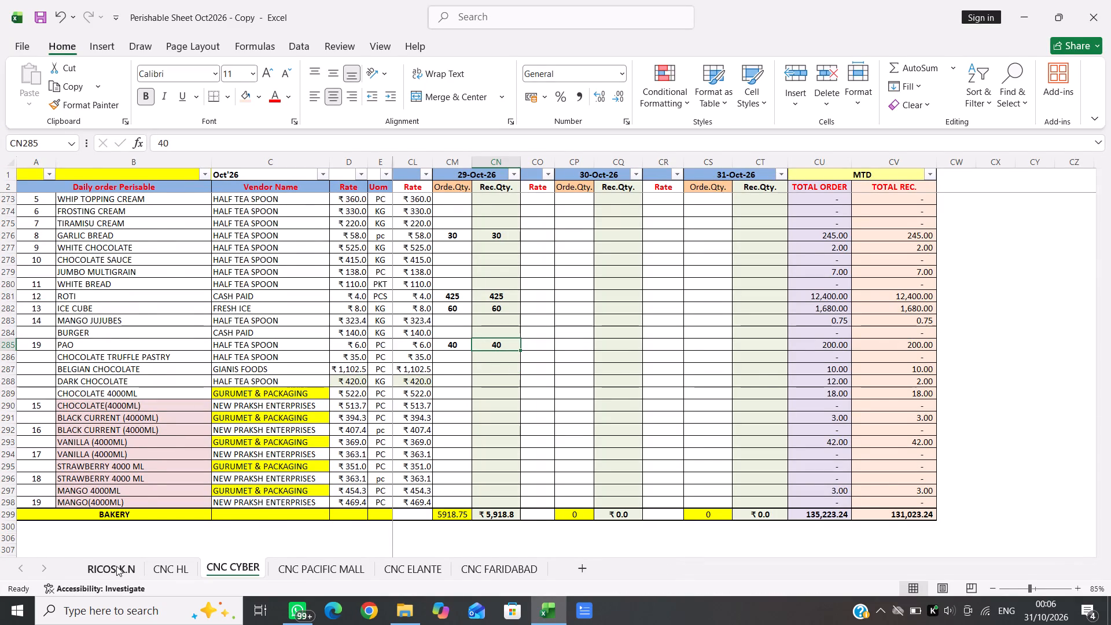
scroll(521, 416, "down", 5)
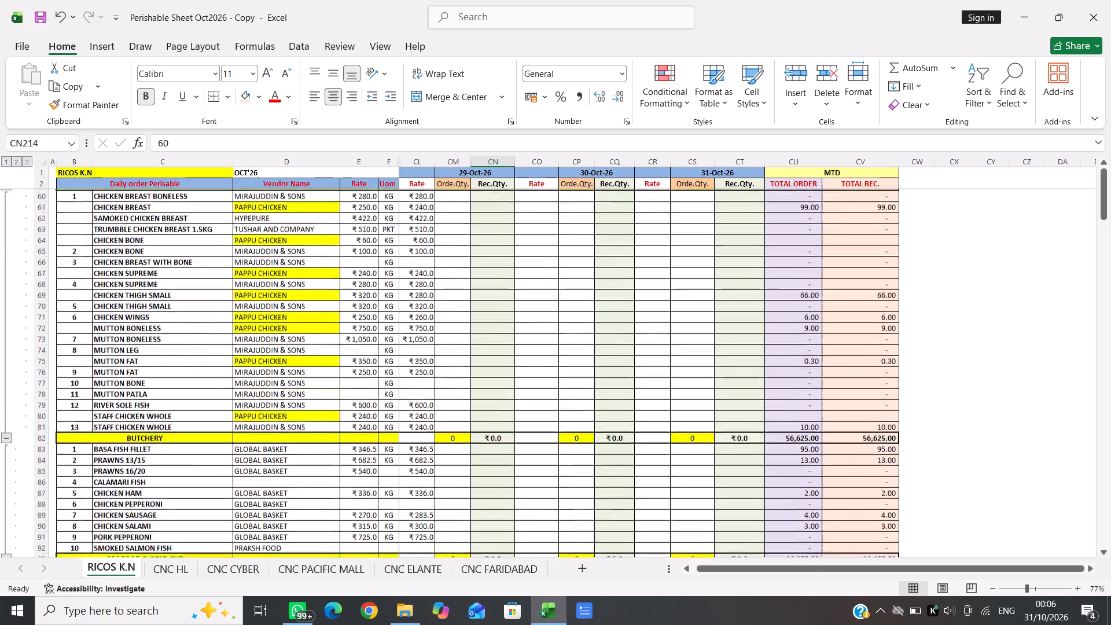
scroll(521, 416, "down", 14)
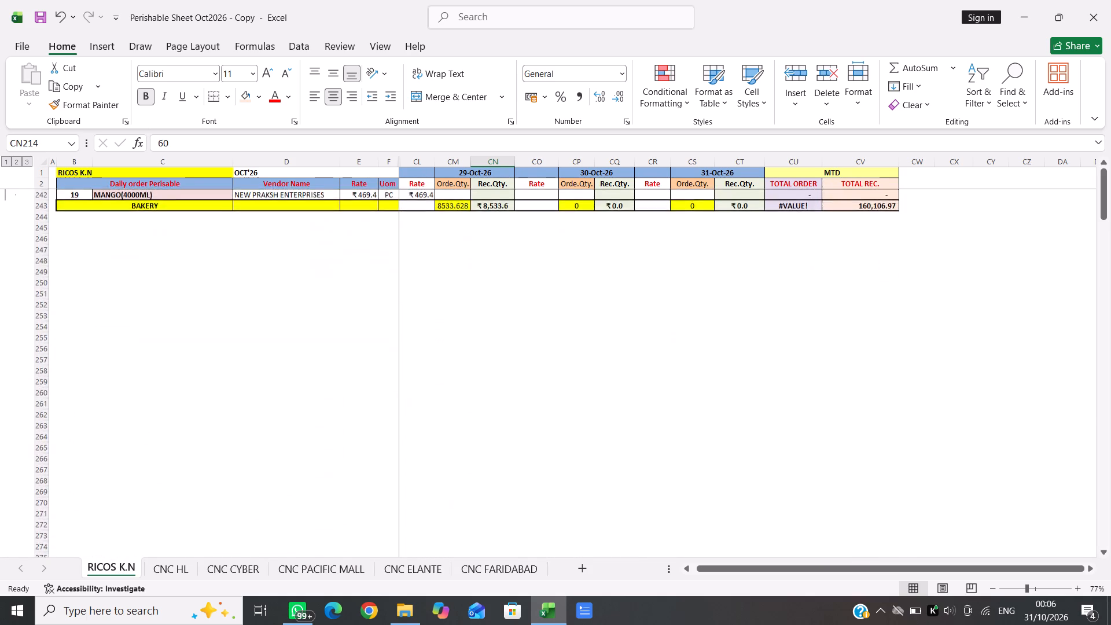
scroll(521, 416, "down", 1)
scroll(521, 416, "up", 2)
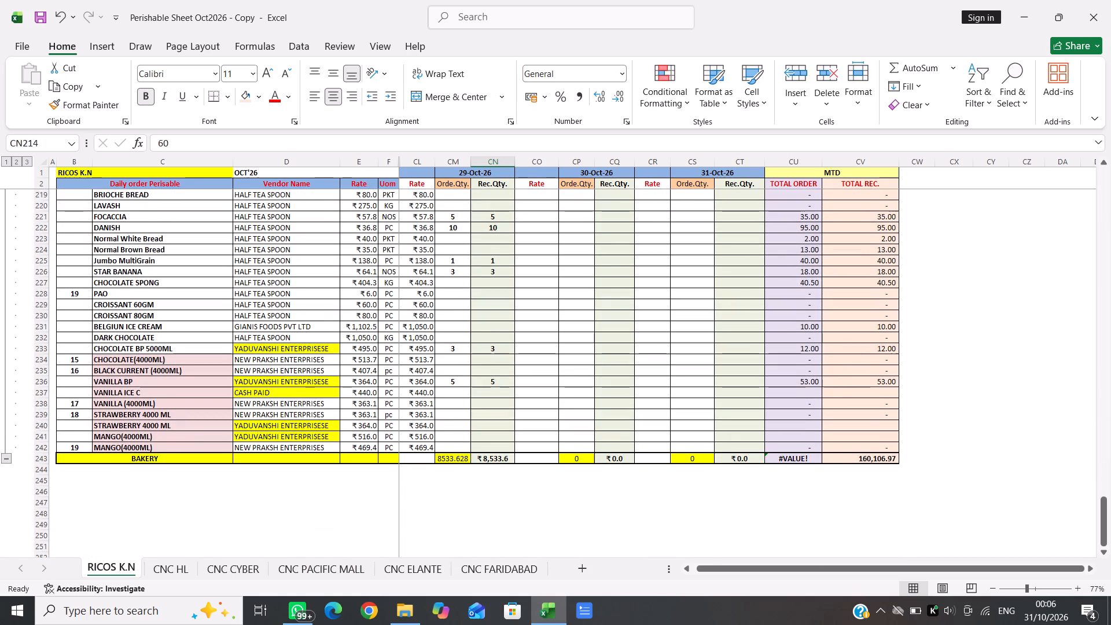
scroll(521, 416, "up", 7)
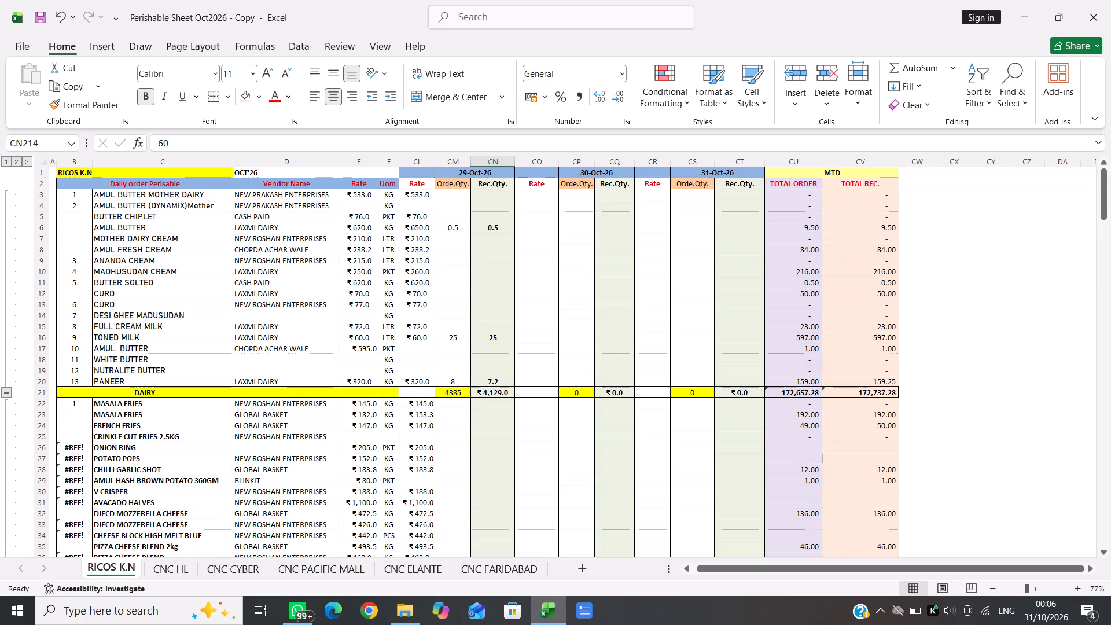
left_click(804, 225)
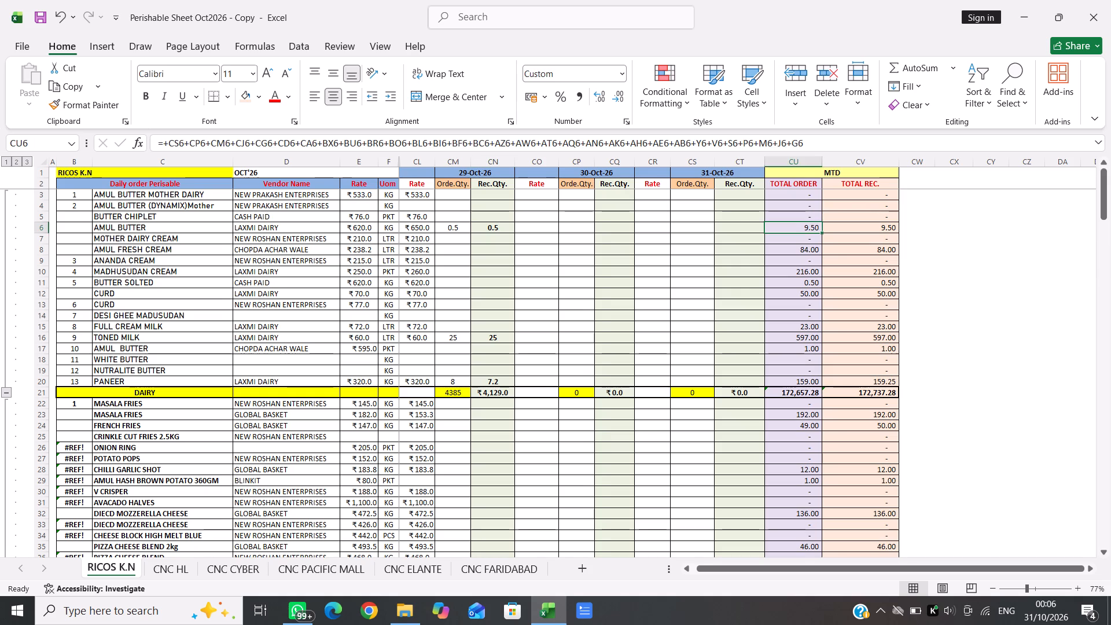
key("ctrl+c")
left_click(810, 196)
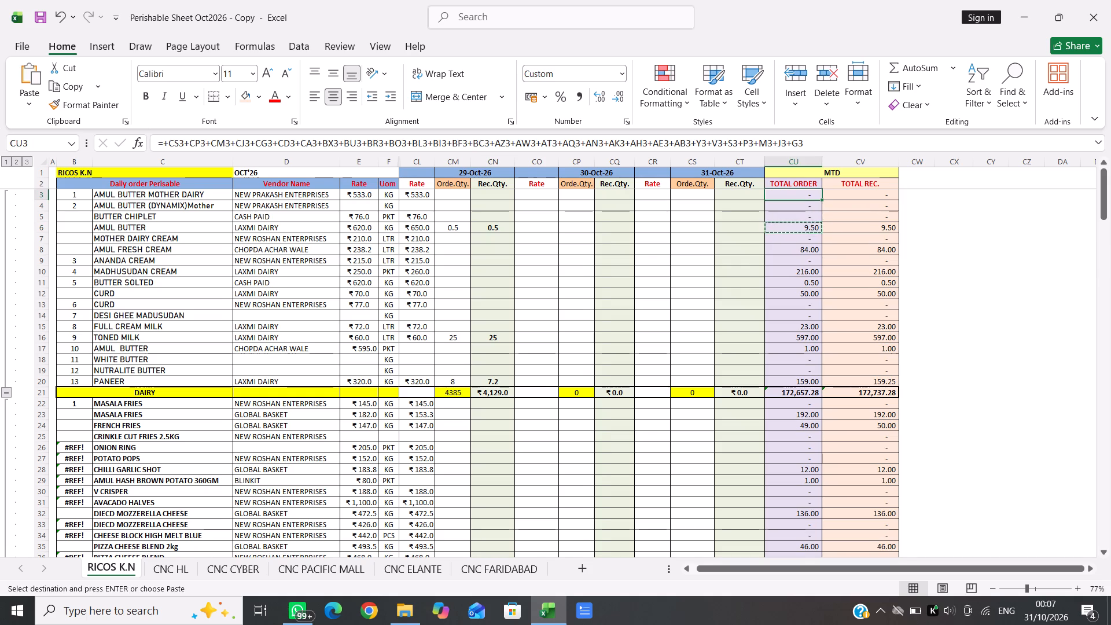
key("shift+Down")
key("shift+Down")
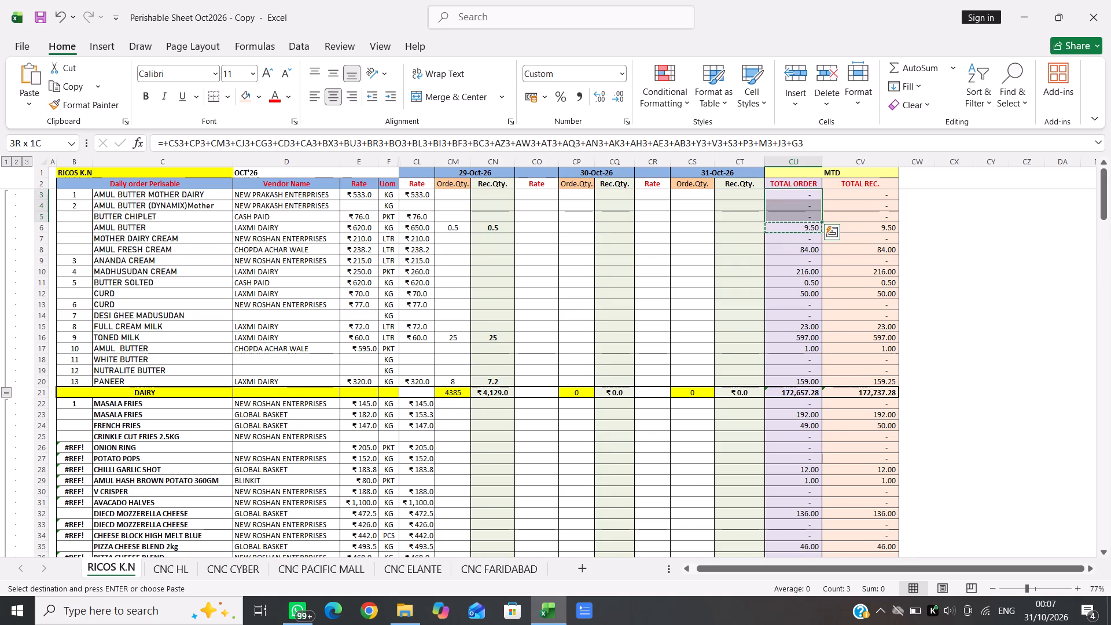
key("Return")
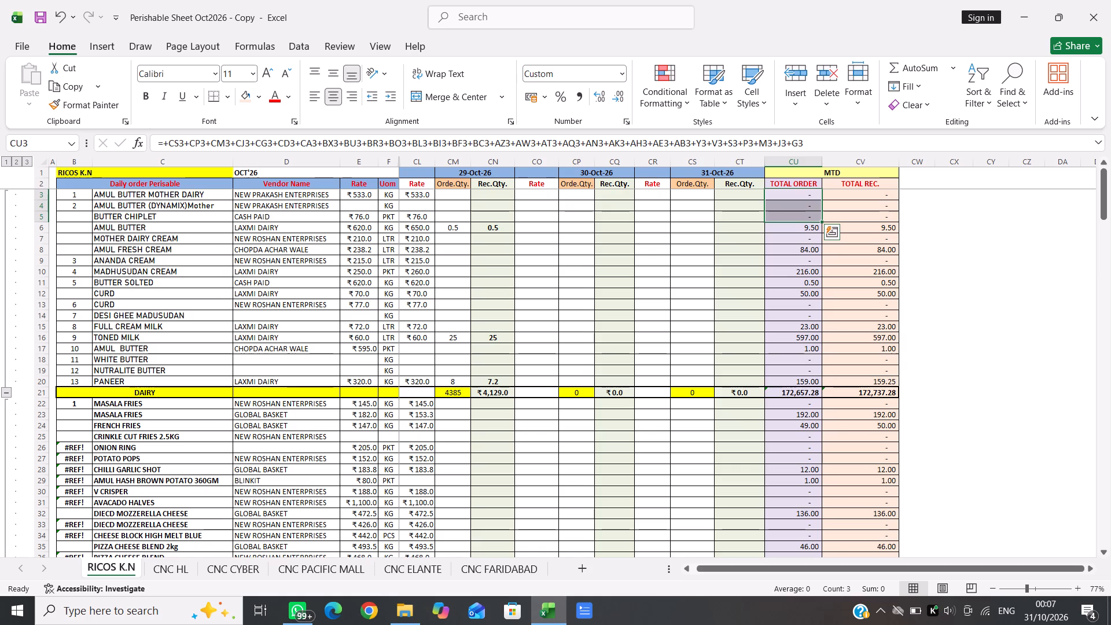
Copy AMUL BUTTER's TOTAL REC. formula from row 6 into rows 3 to 5 of that column.
left_click(891, 230)
key("ctrl+c")
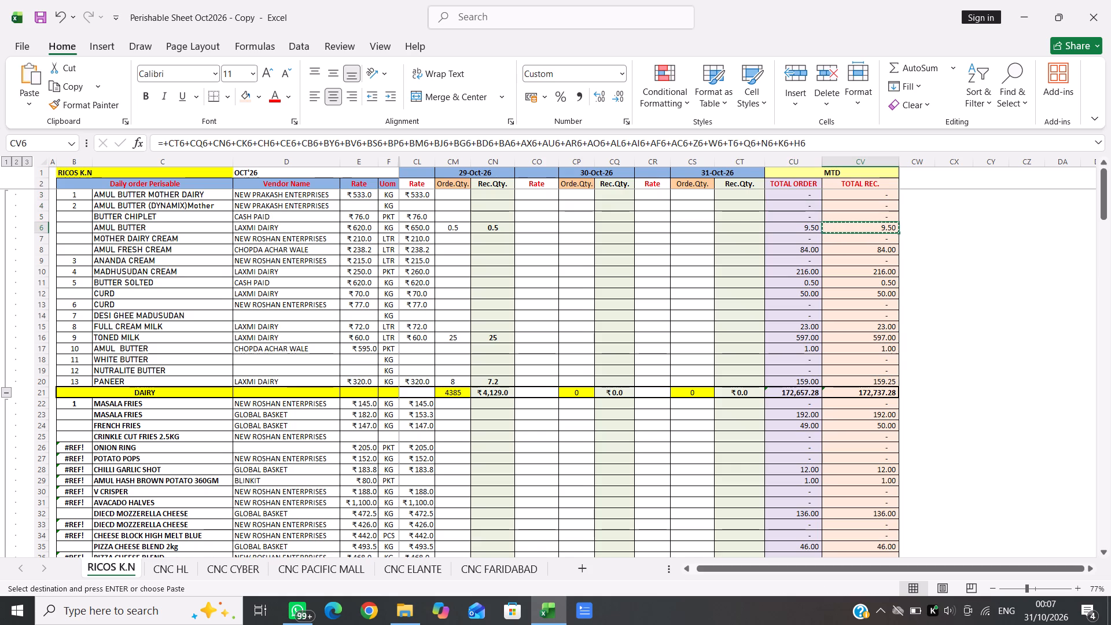
left_click(883, 196)
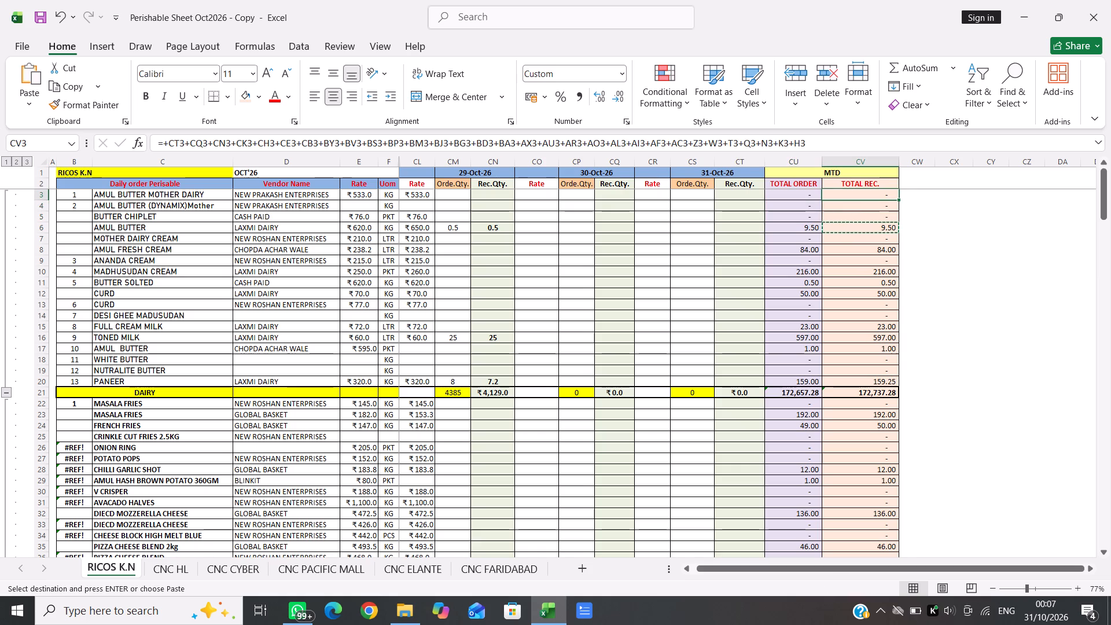
key("shift+Down")
key("shift+Down")
key("Return")
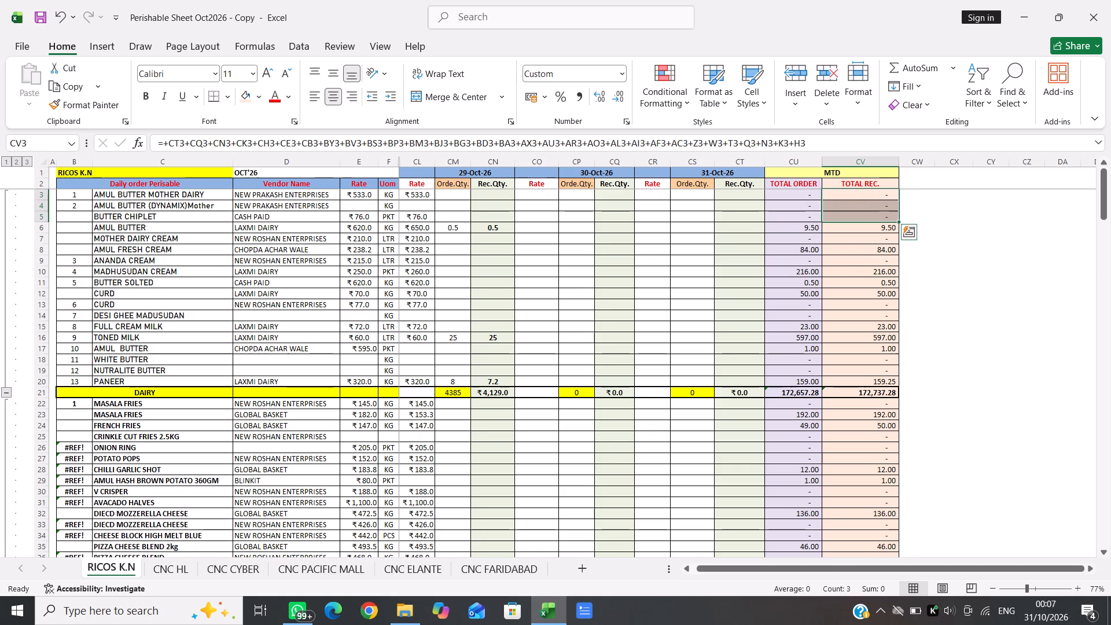
Copy the TOTAL ORDER formula of CHICKEN BREAST in row 61 into rows 62 to 68, from SAMOKED CHICKEN BREAST to CHICKEN SUPREME.
scroll(852, 447, "down", 5)
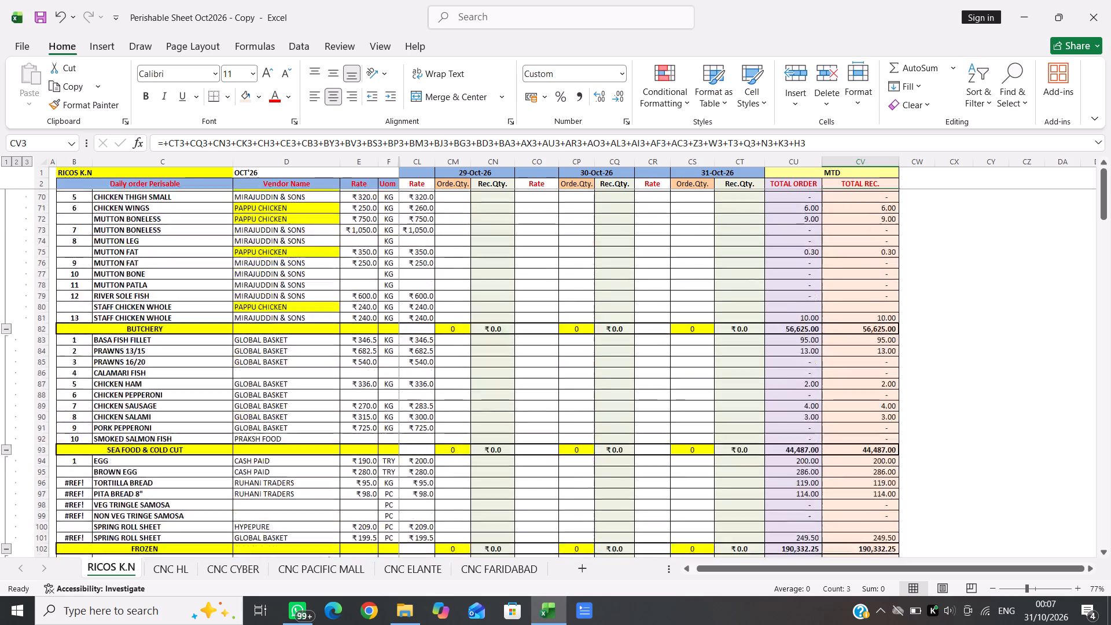
left_click(804, 250)
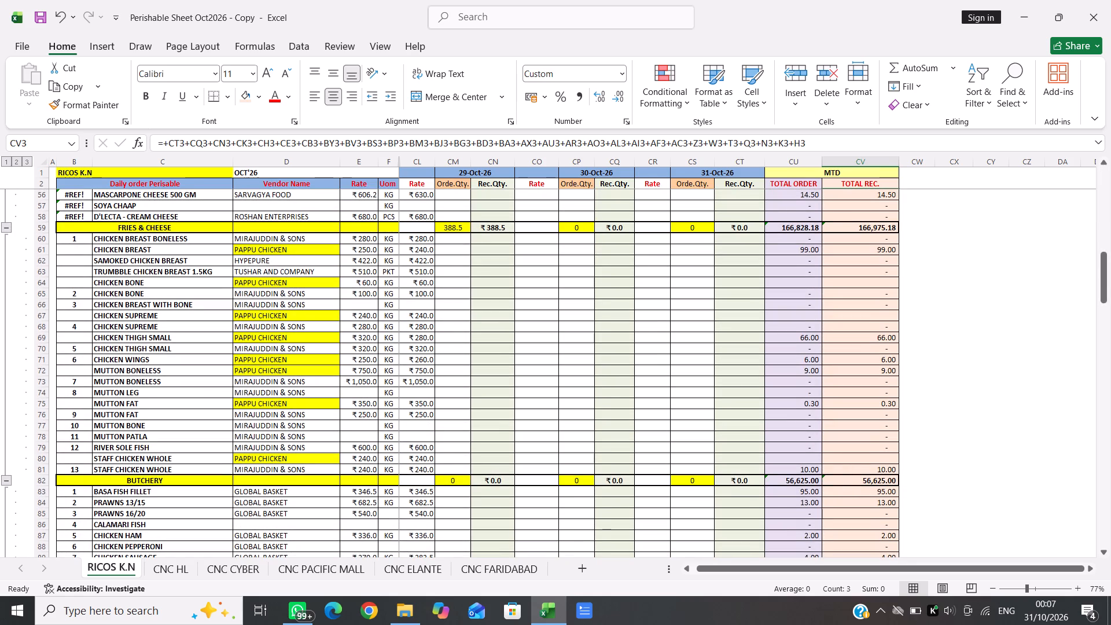
key("ctrl+c")
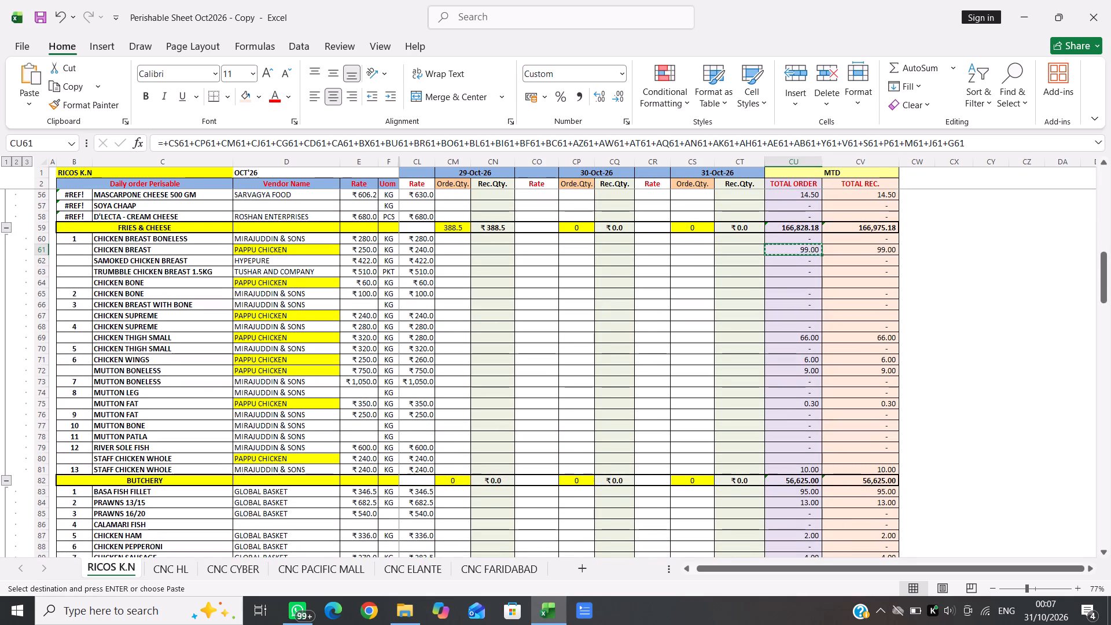
left_click(804, 264)
key("shift+Down")
key("shift+Down")
key("shift+Down")
key("shift+Down")
key("shift+Down")
key("shift+Down")
key("shift+Down")
key("shift+Down")
key("shift+Down")
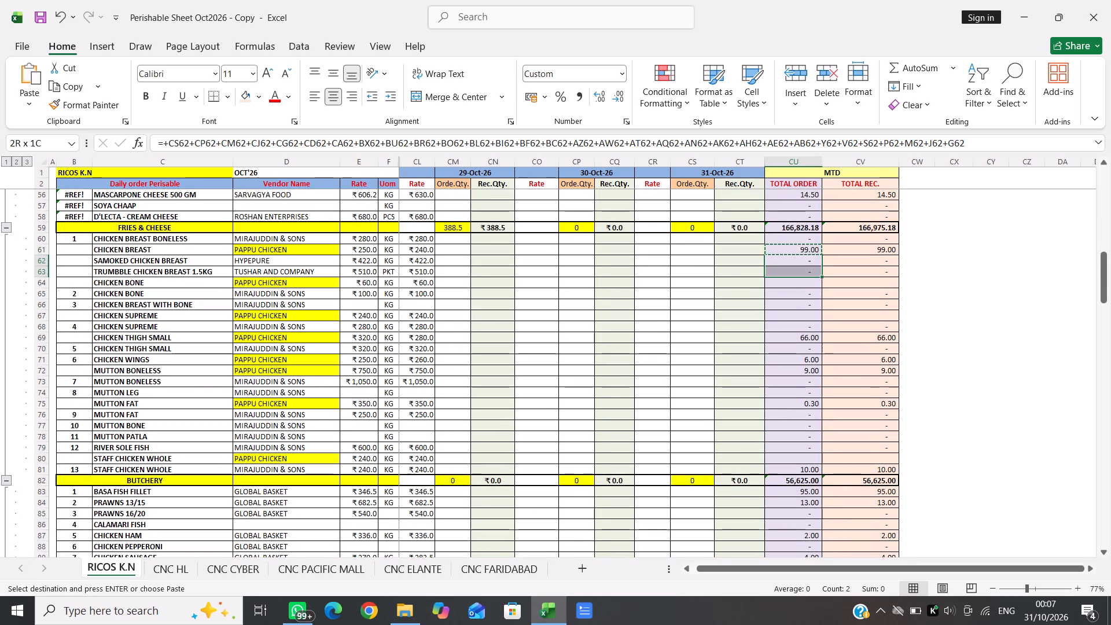
key("shift+Up")
key("shift+Up")
key("shift+Up")
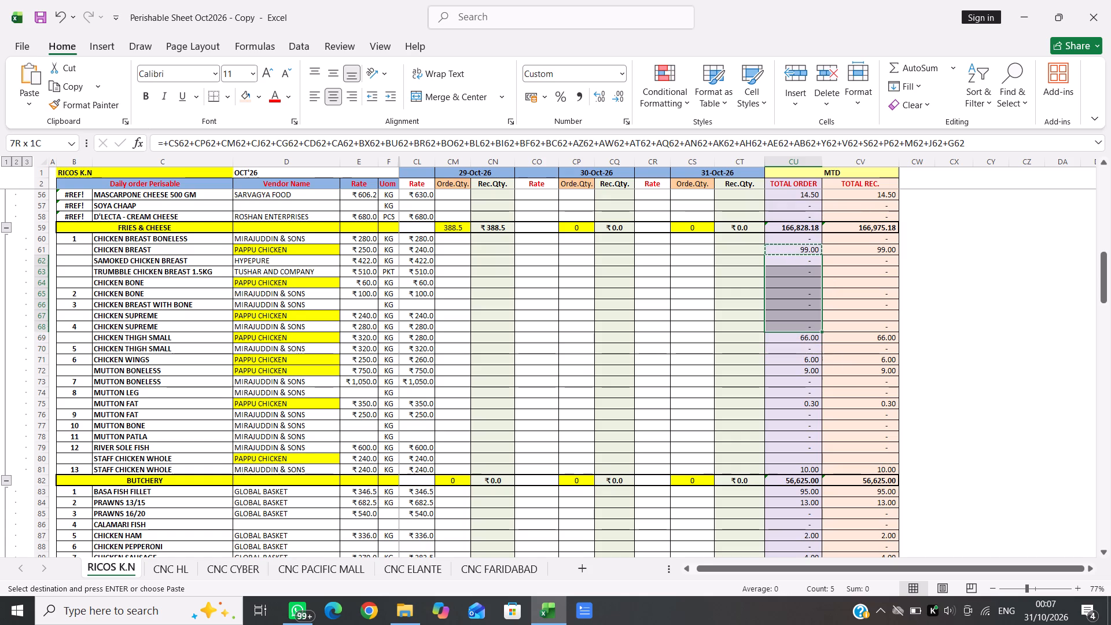
key("Return")
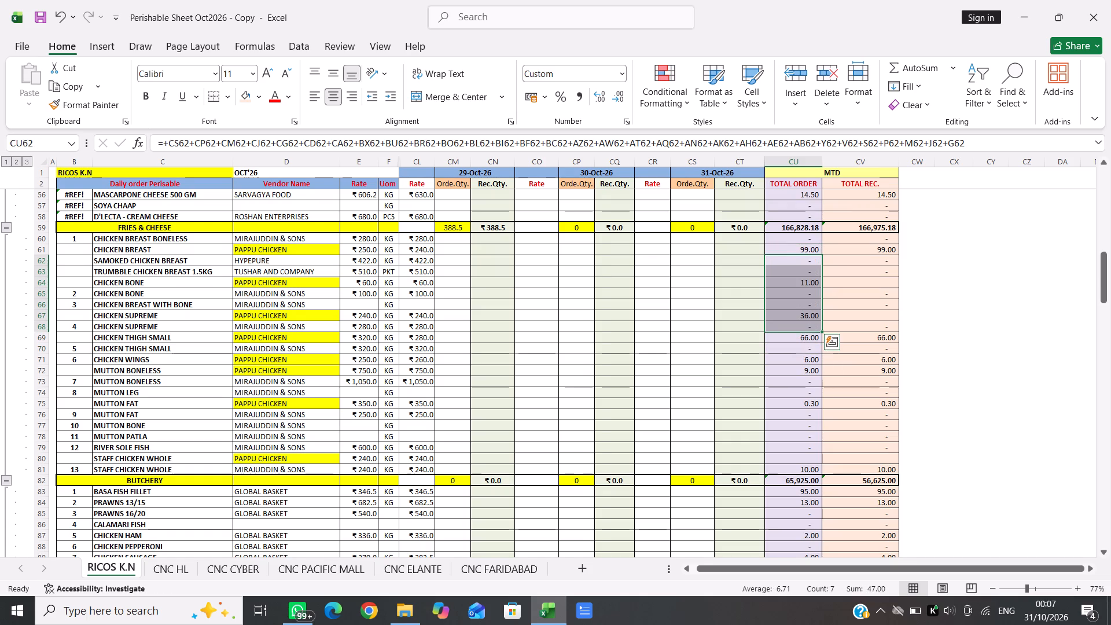
Copy the TOTAL REC. formula of CHICKEN BREAST in row 61 into rows 62 to 68 of the same column.
left_click(884, 249)
key("ctrl+c")
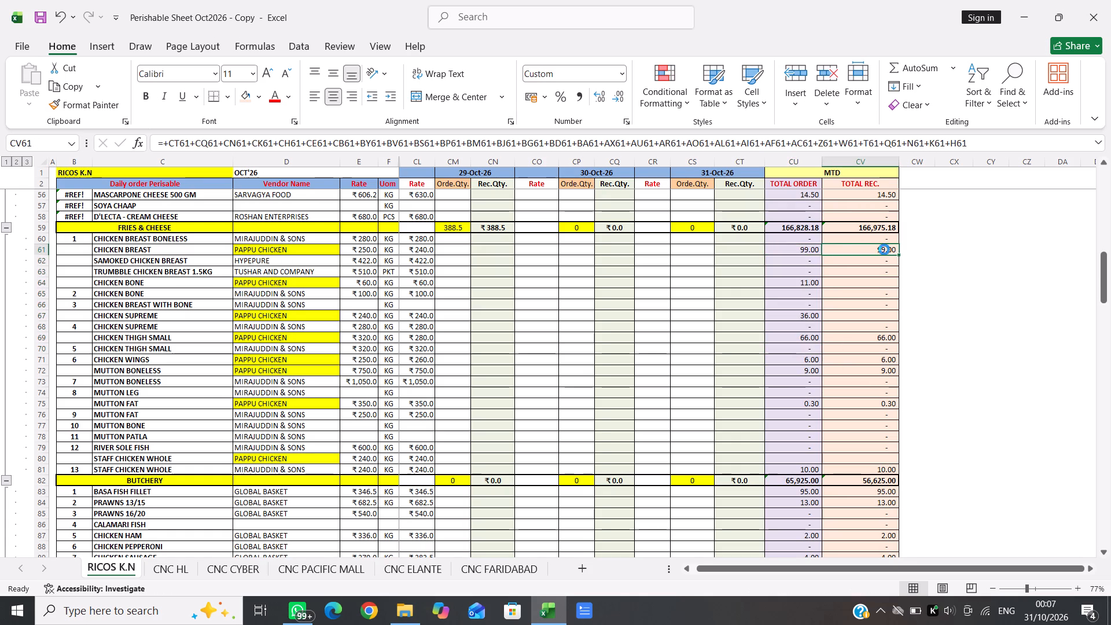
key("Down")
key("shift+Down")
key("shift+Down")
key("shift+Down")
key("shift+Down")
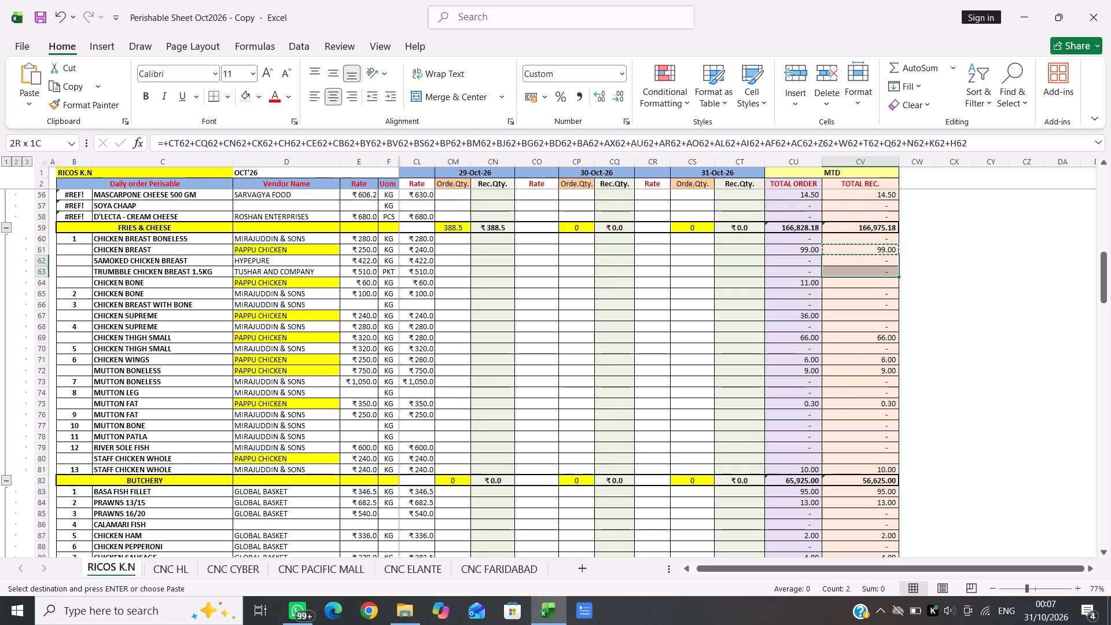
key("shift+Down")
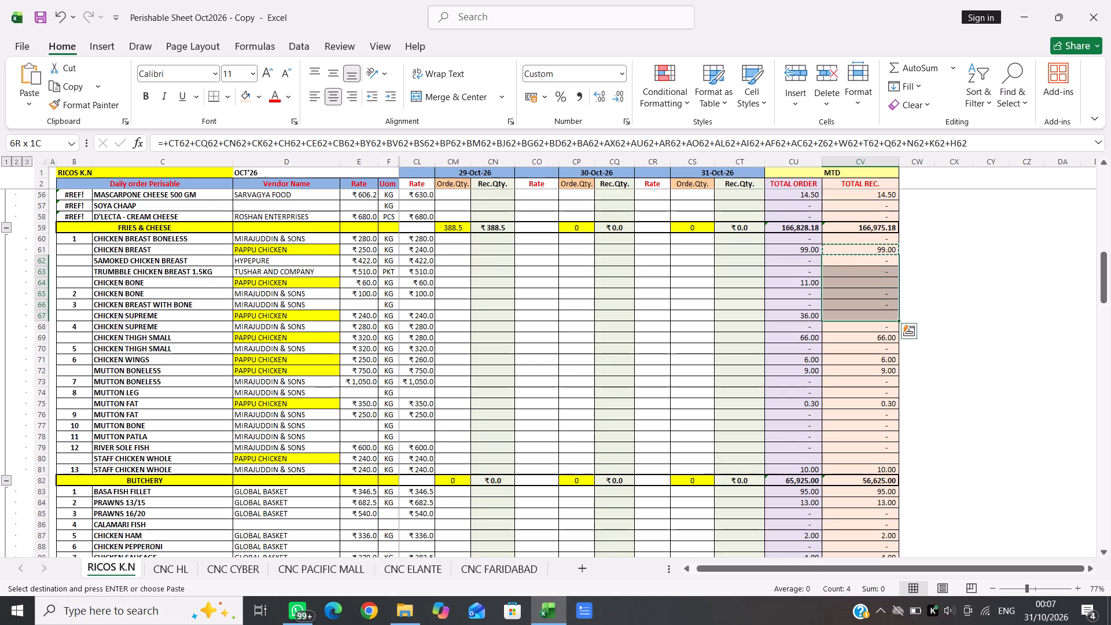
key("shift+Down")
key("Return")
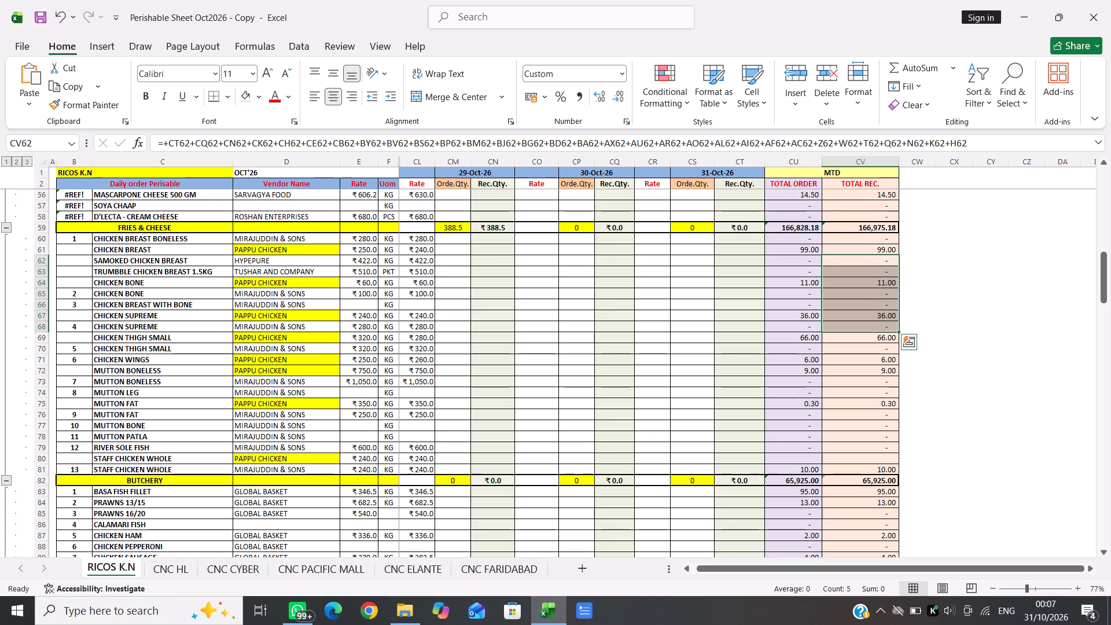
Save the workbook with the updated RICOS K.N total formulas.
scroll(840, 421, "down", 1)
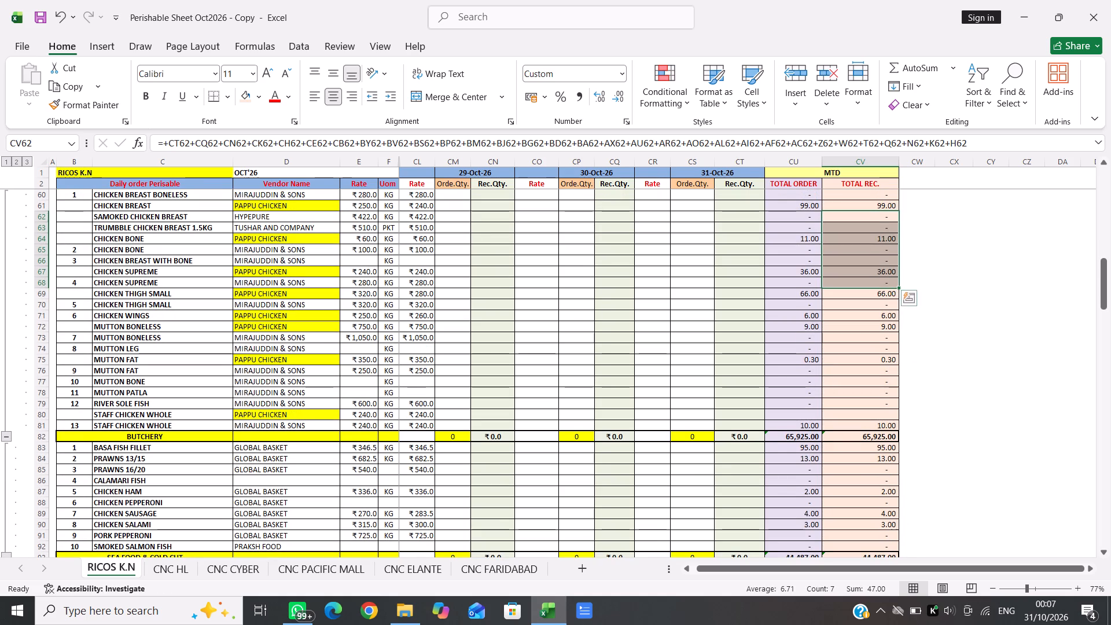
key("ctrl+s")
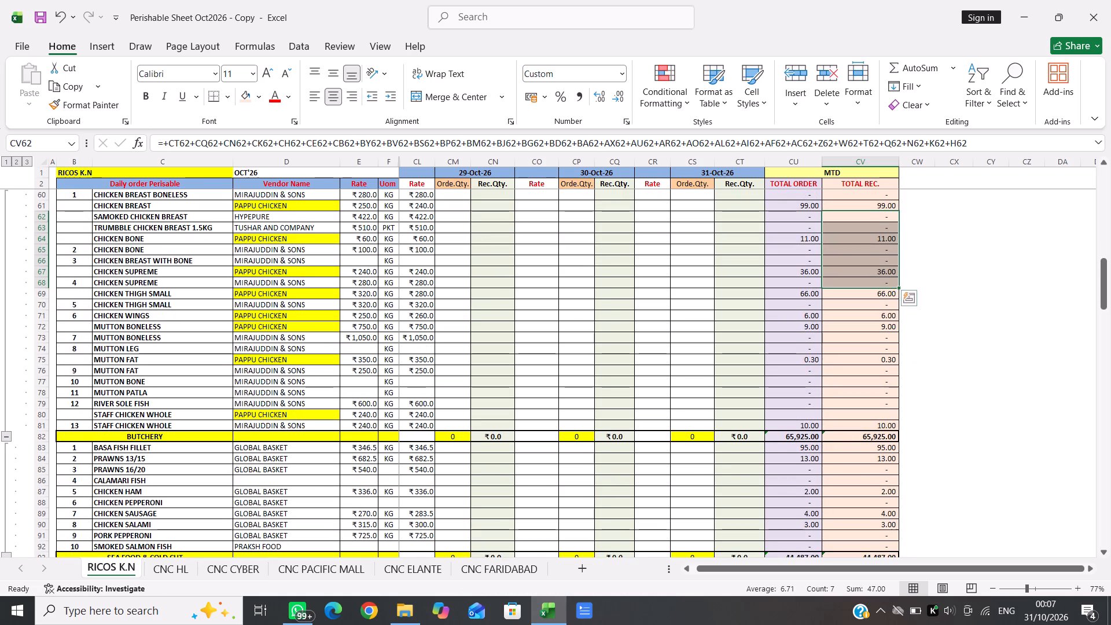
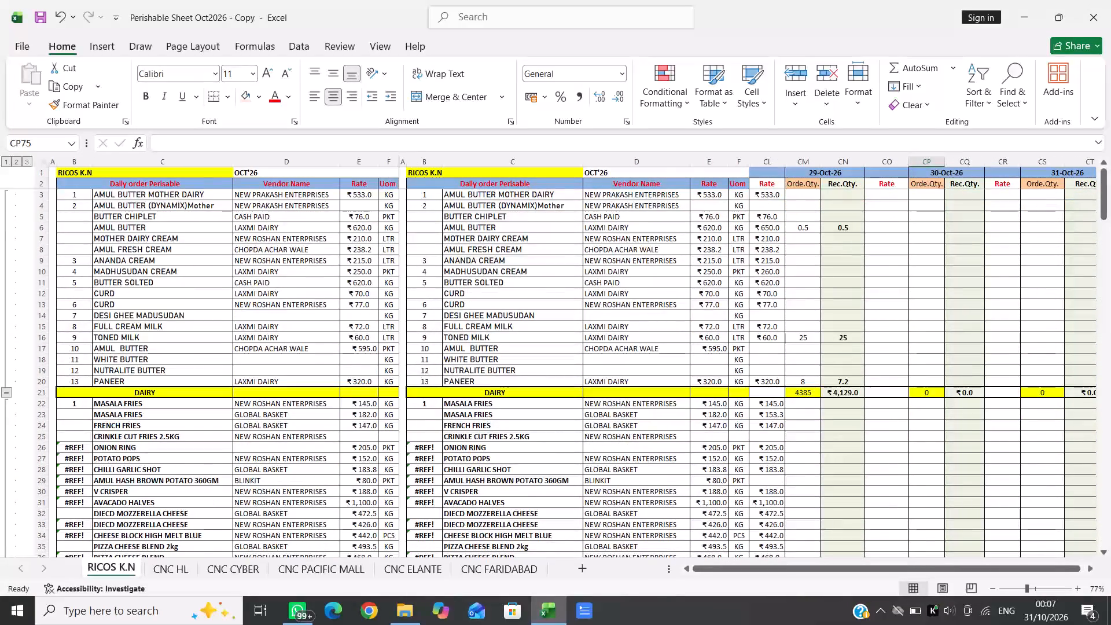
Examine the MTD TOTAL ORDER and TOTAL REC. formulas in the dairy rows of the RICOS K.N sheet, including AMUL BUTTER, ANANDA CREAM and CURD.
double_click(785, 162)
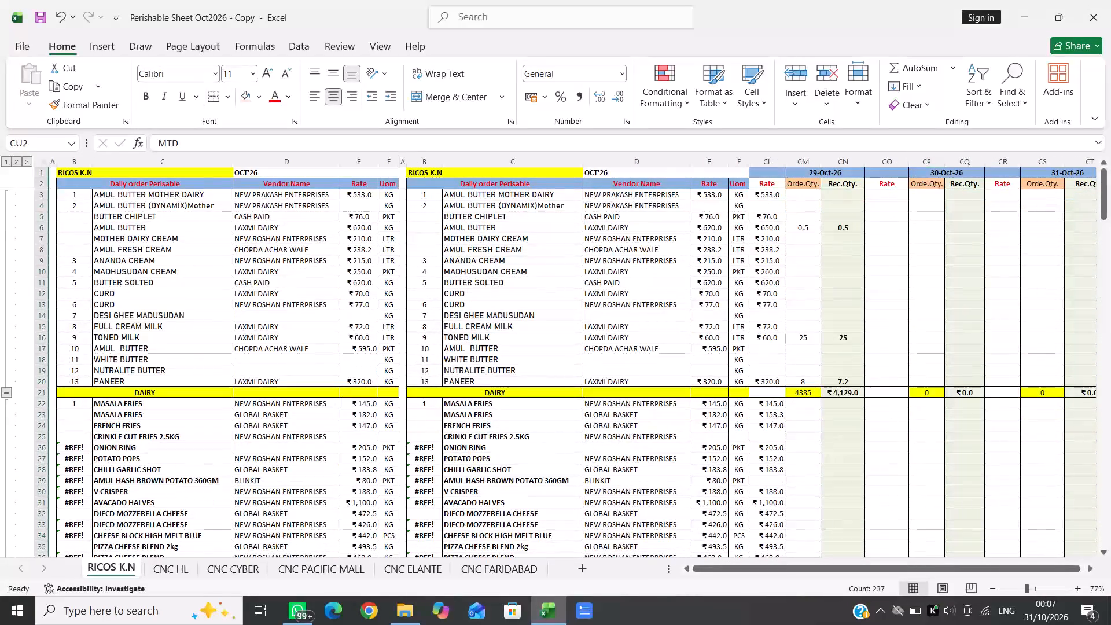
left_click_drag(763, 296, 790, 306)
left_click(790, 306)
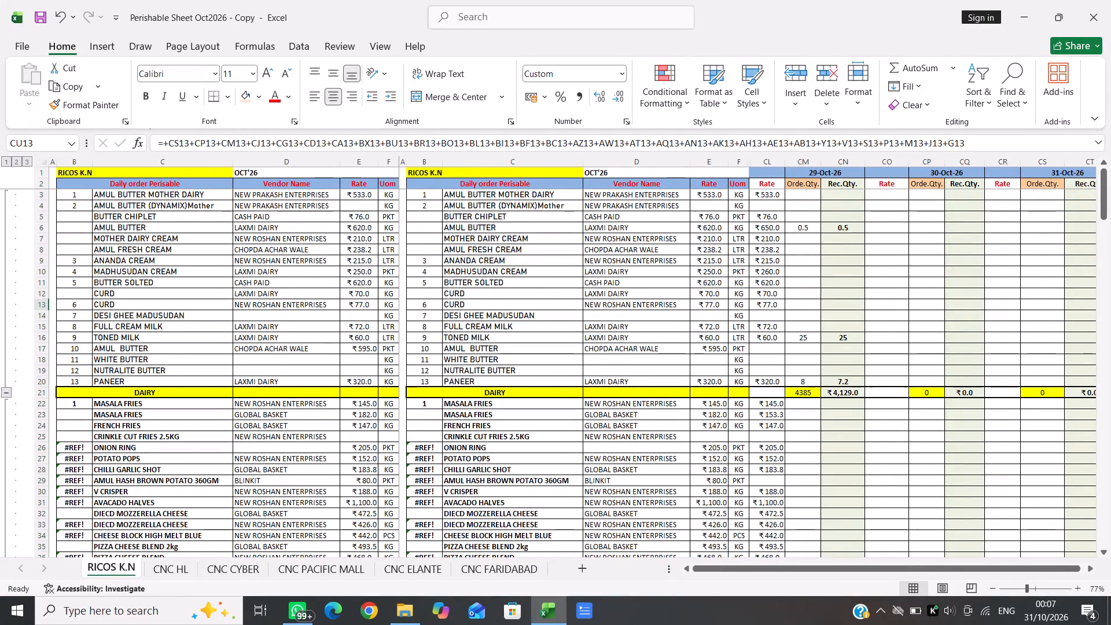
left_click(790, 306)
left_click(825, 263)
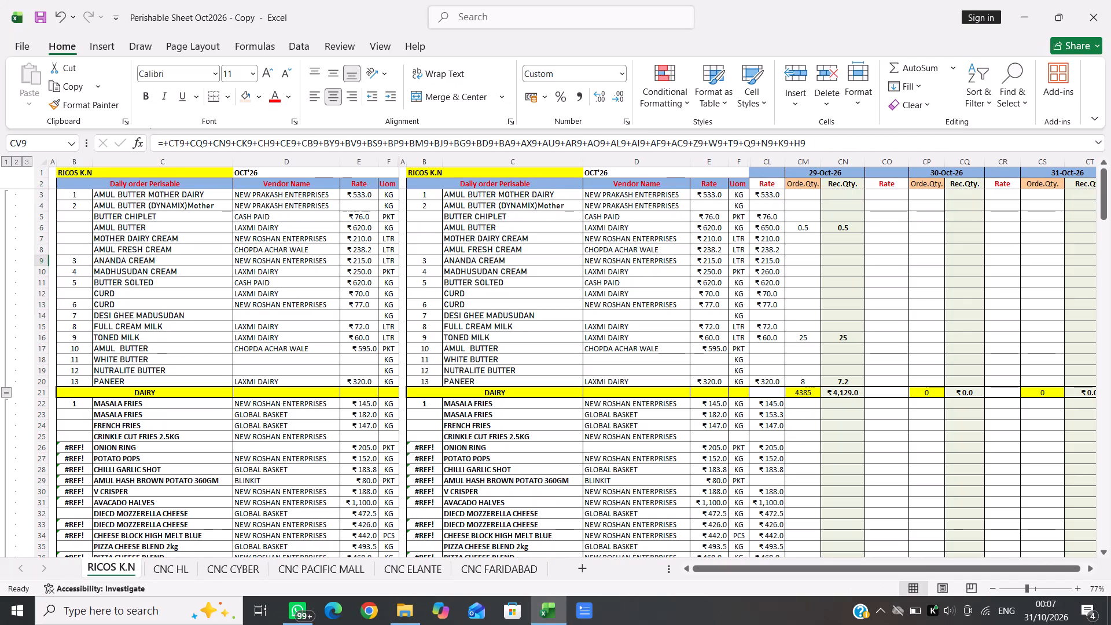
left_click(803, 225)
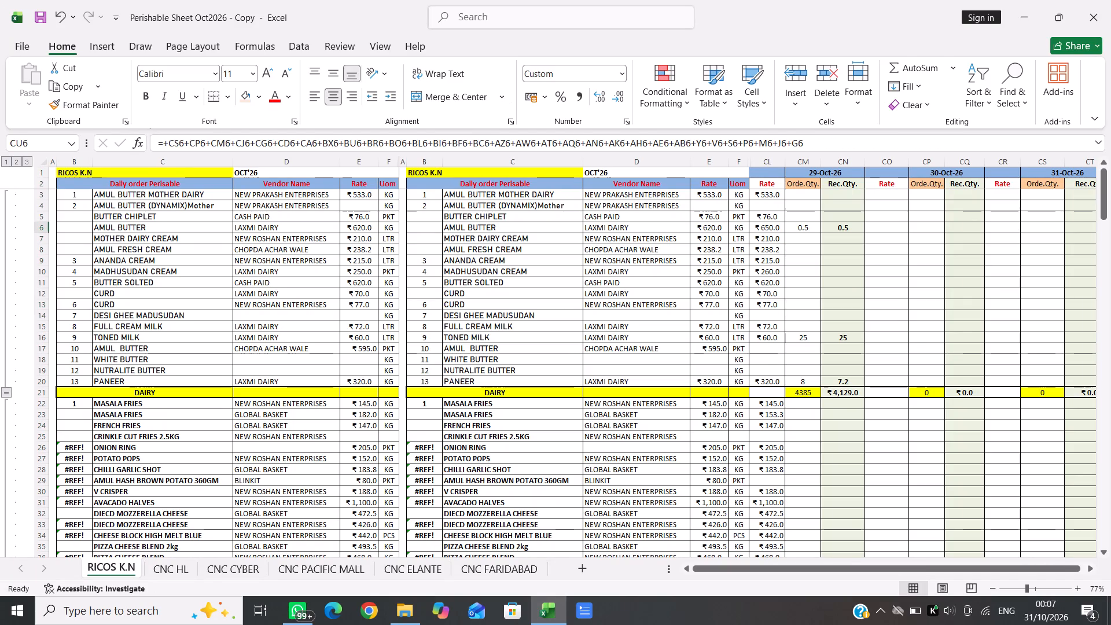
scroll(803, 225, "up", 2)
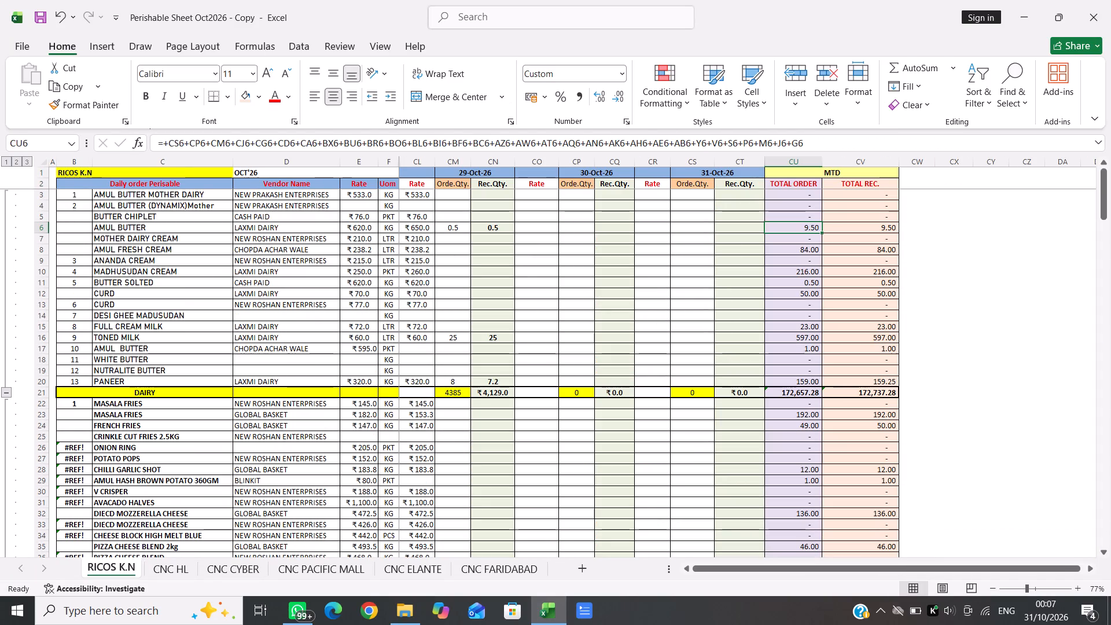
Save the workbook again after checking the RICOS K.N month-to-date formulas.
left_click(584, 295)
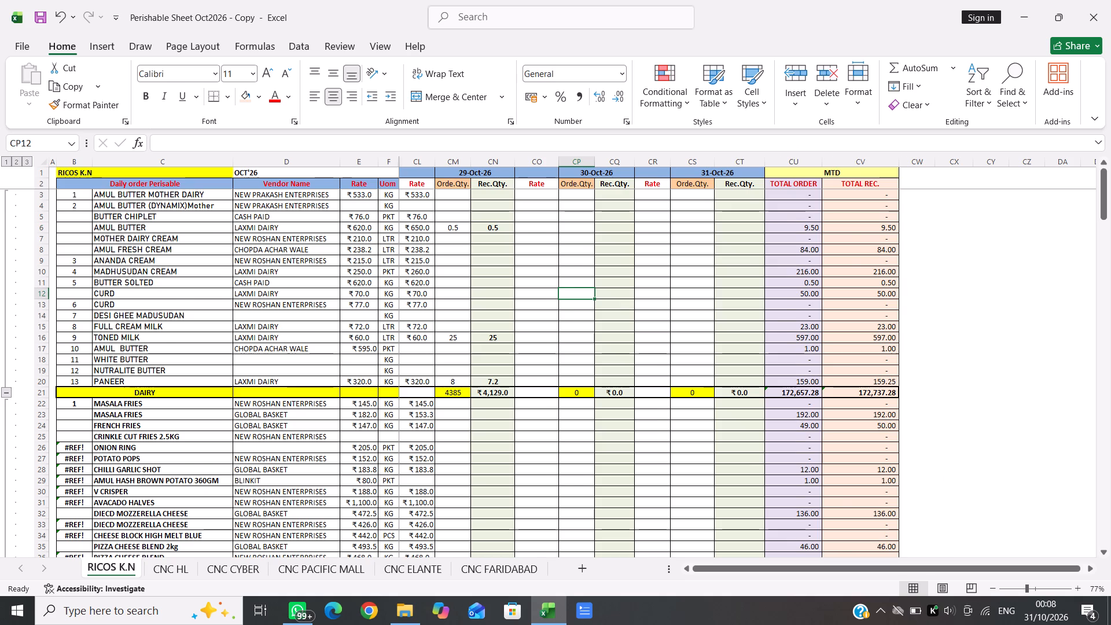
scroll(534, 275, "right", 1)
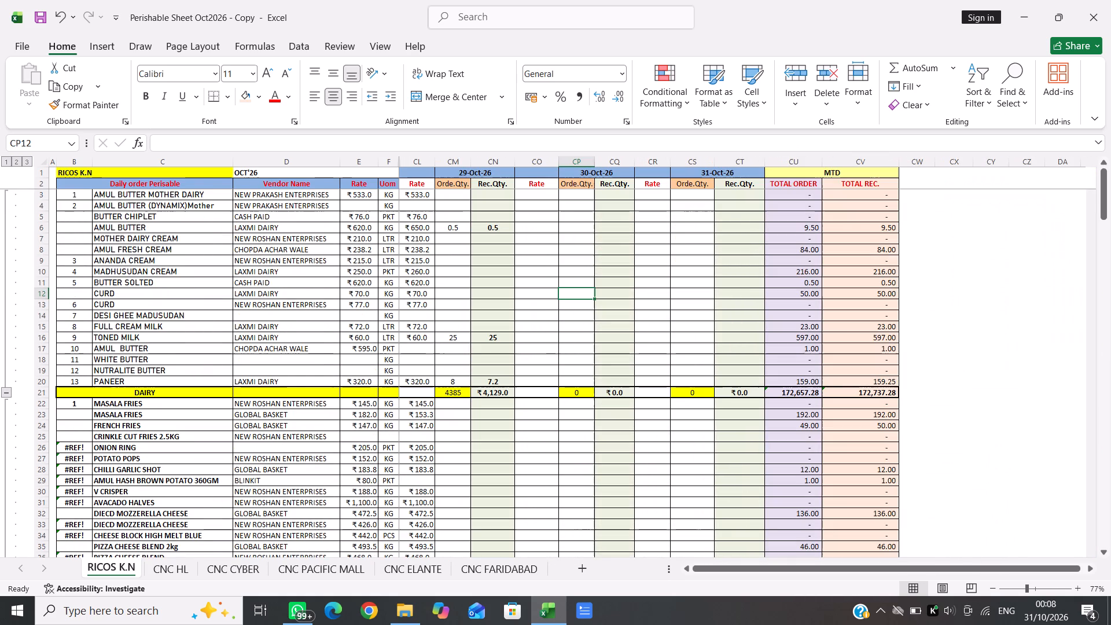
key("ctrl+s")
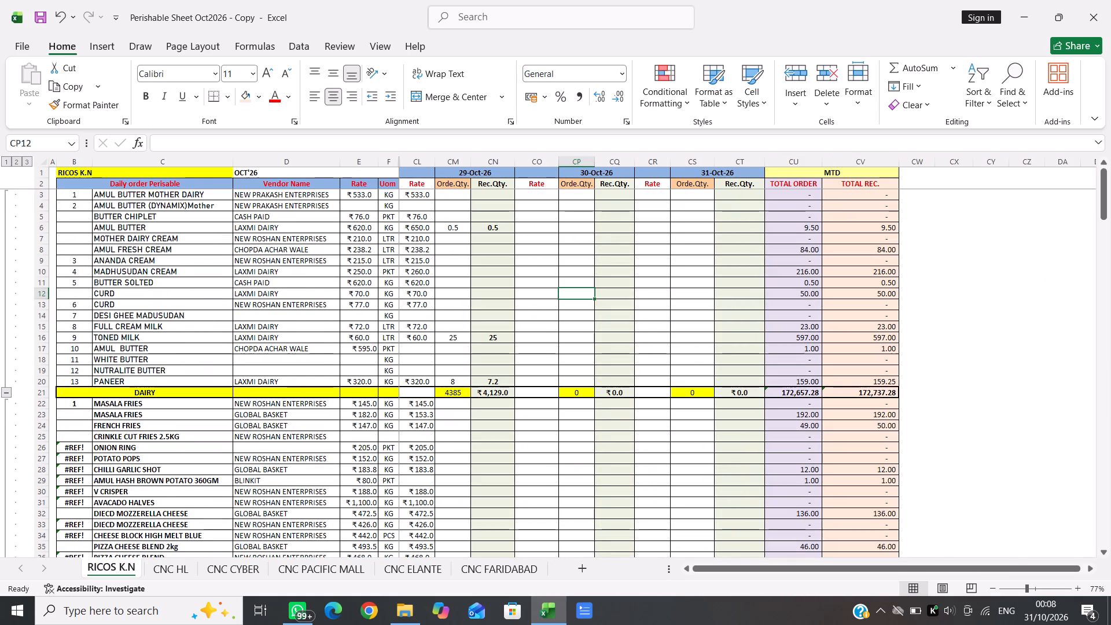
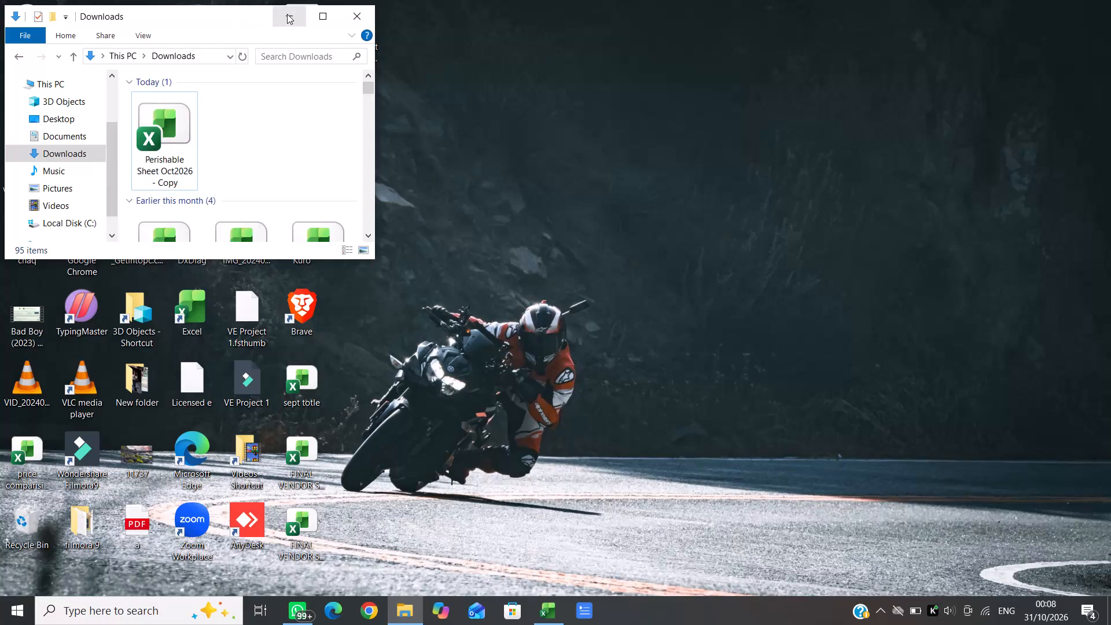
Minimize the Downloads folder window and refresh the desktop.
left_click(287, 14)
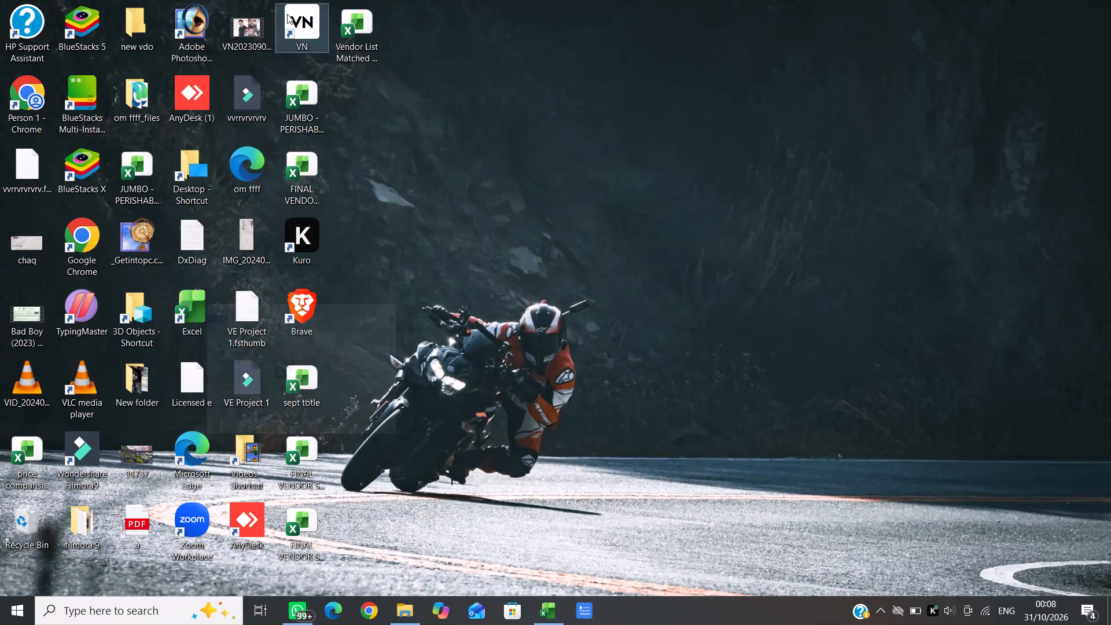
right_click(535, 87)
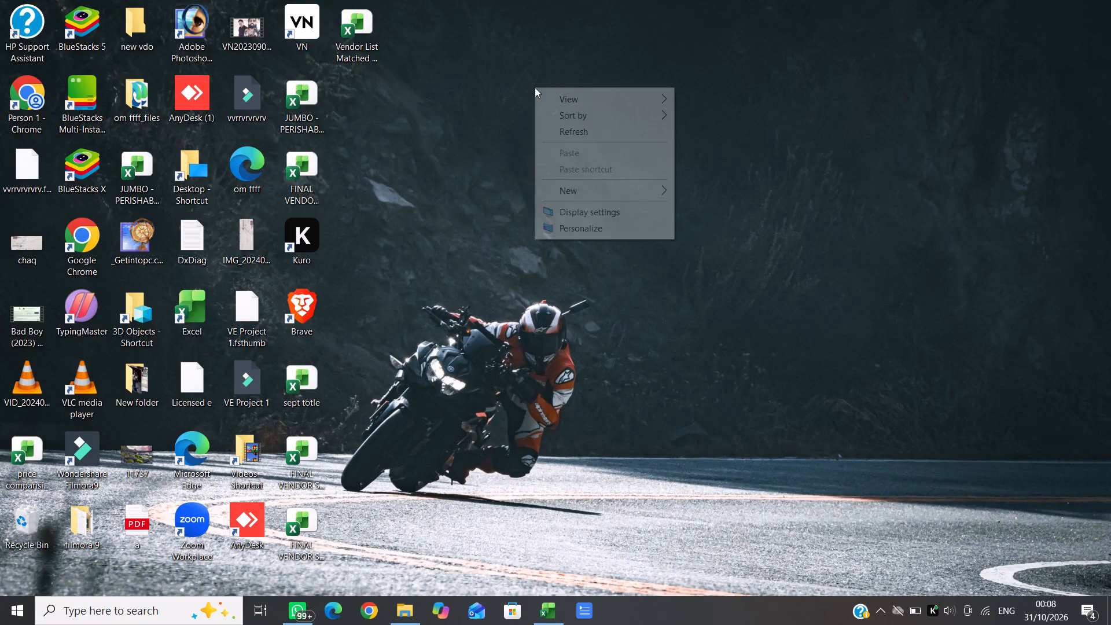
left_click(591, 133)
right_click(591, 133)
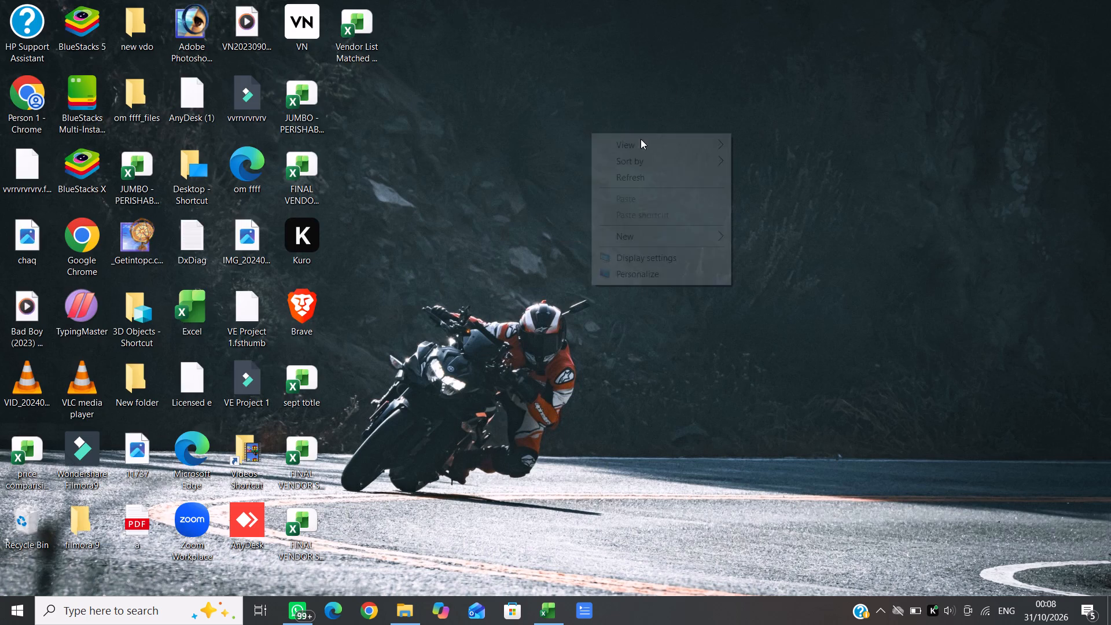
left_click(653, 178)
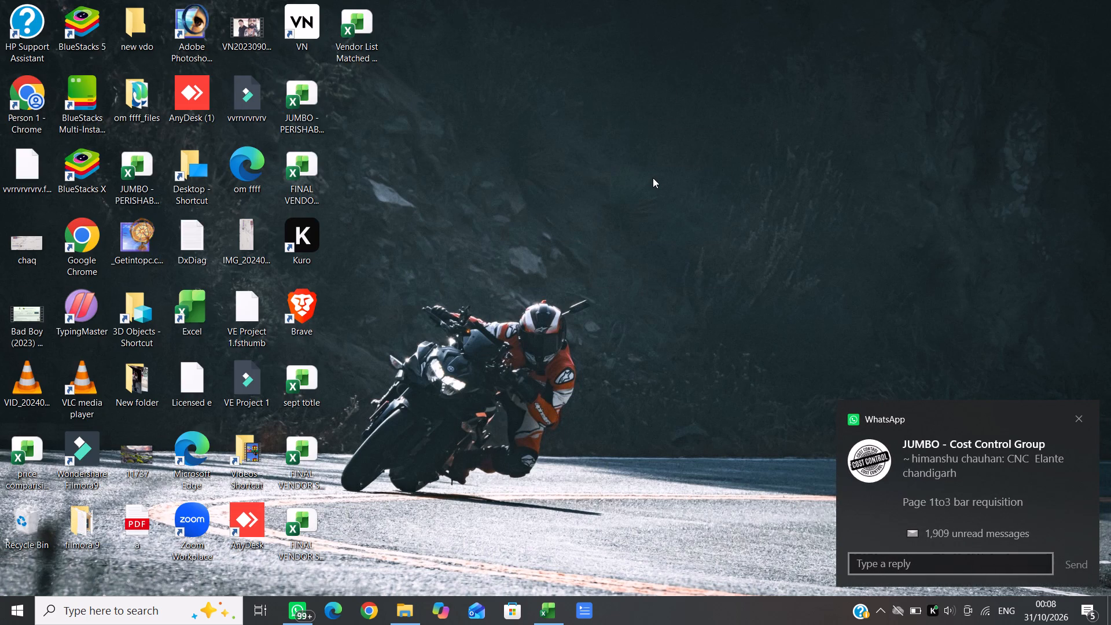
Shut down the computer from the desktop using the Shut down option.
key("alt+F4")
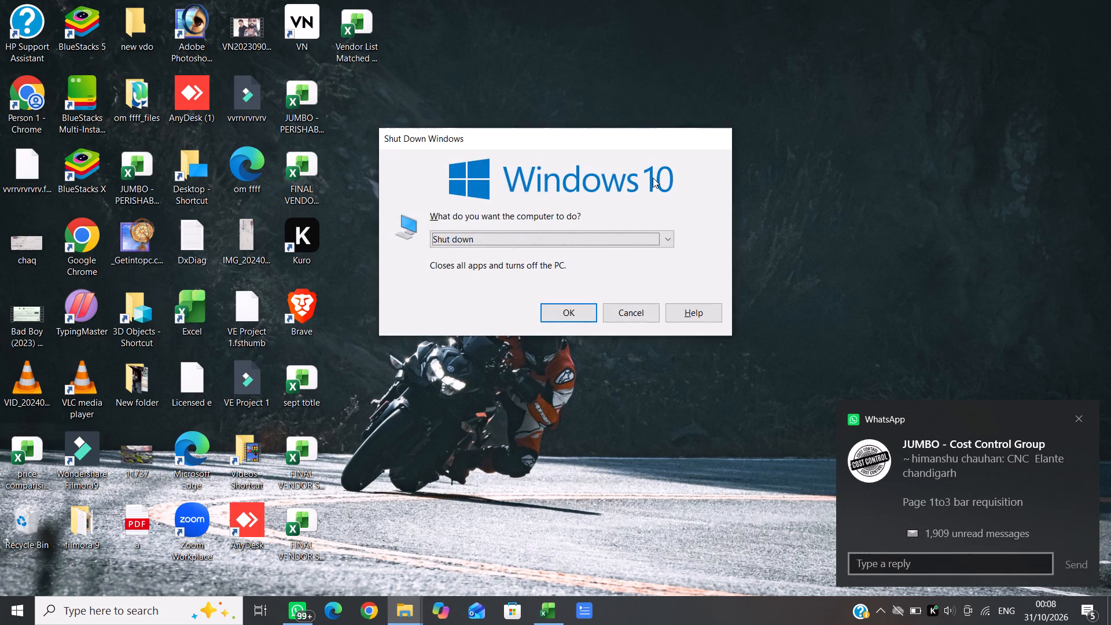
key("Return")
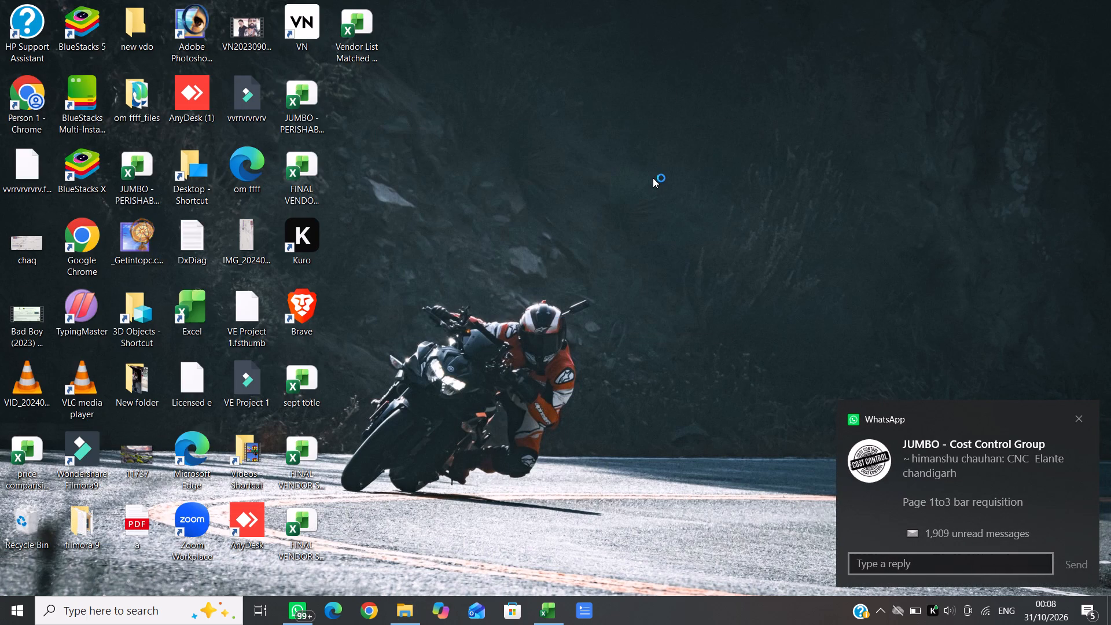